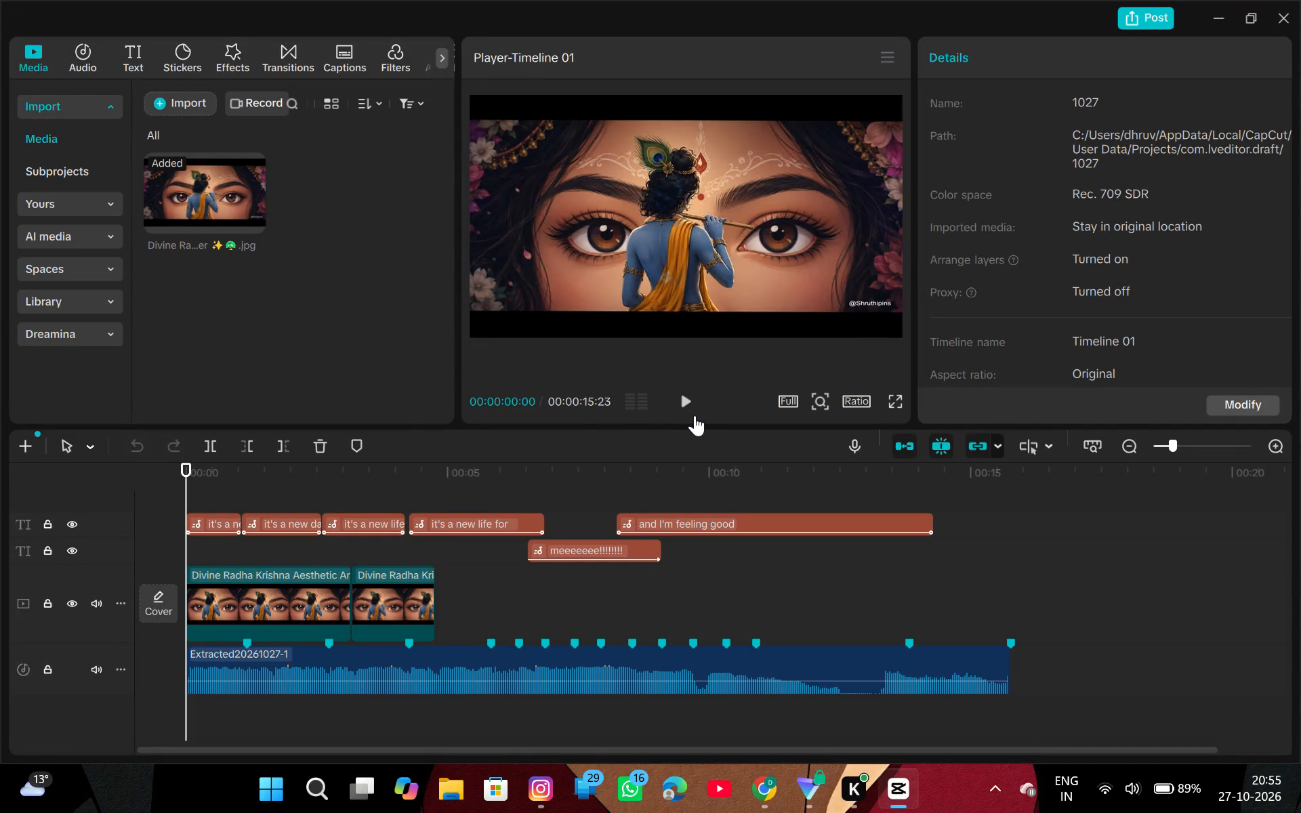
Play back the lyrics, shift the "meeeeeee!!!!!!!!" lyric clip slightly later on its track, and trim its end to about 00:00:08:25.
{"action": "left_click", "coordinate": [688, 404]}
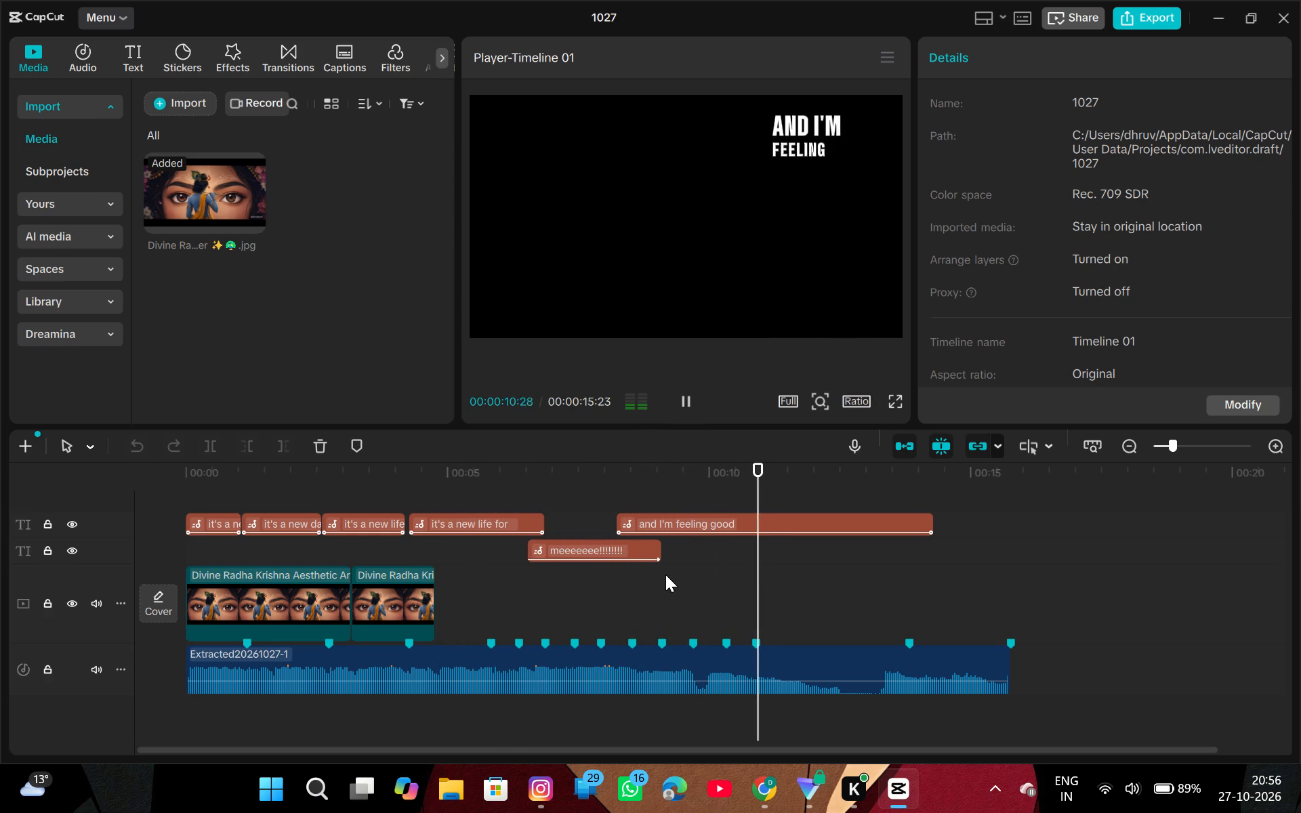
{"action": "left_click", "coordinate": [532, 471]}
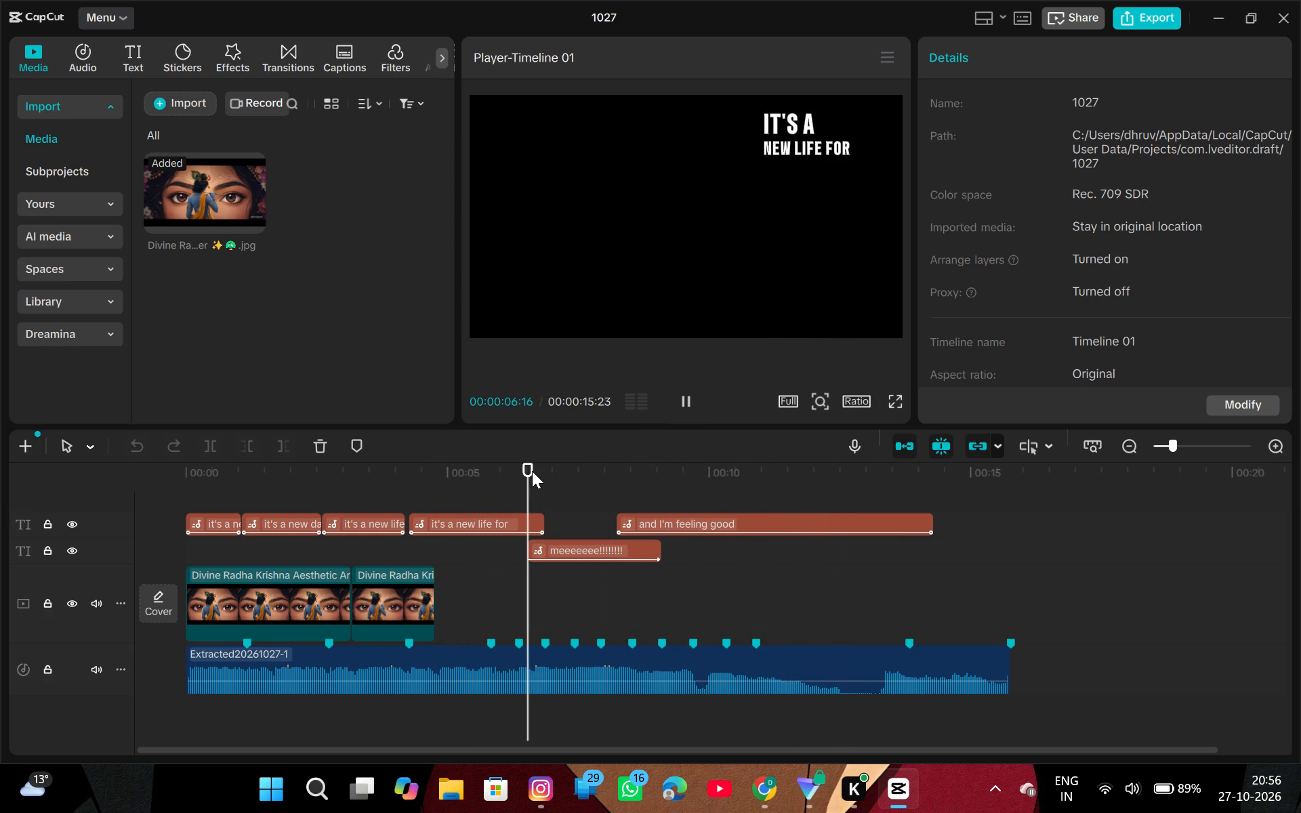
{"action": "left_click", "coordinate": [686, 399]}
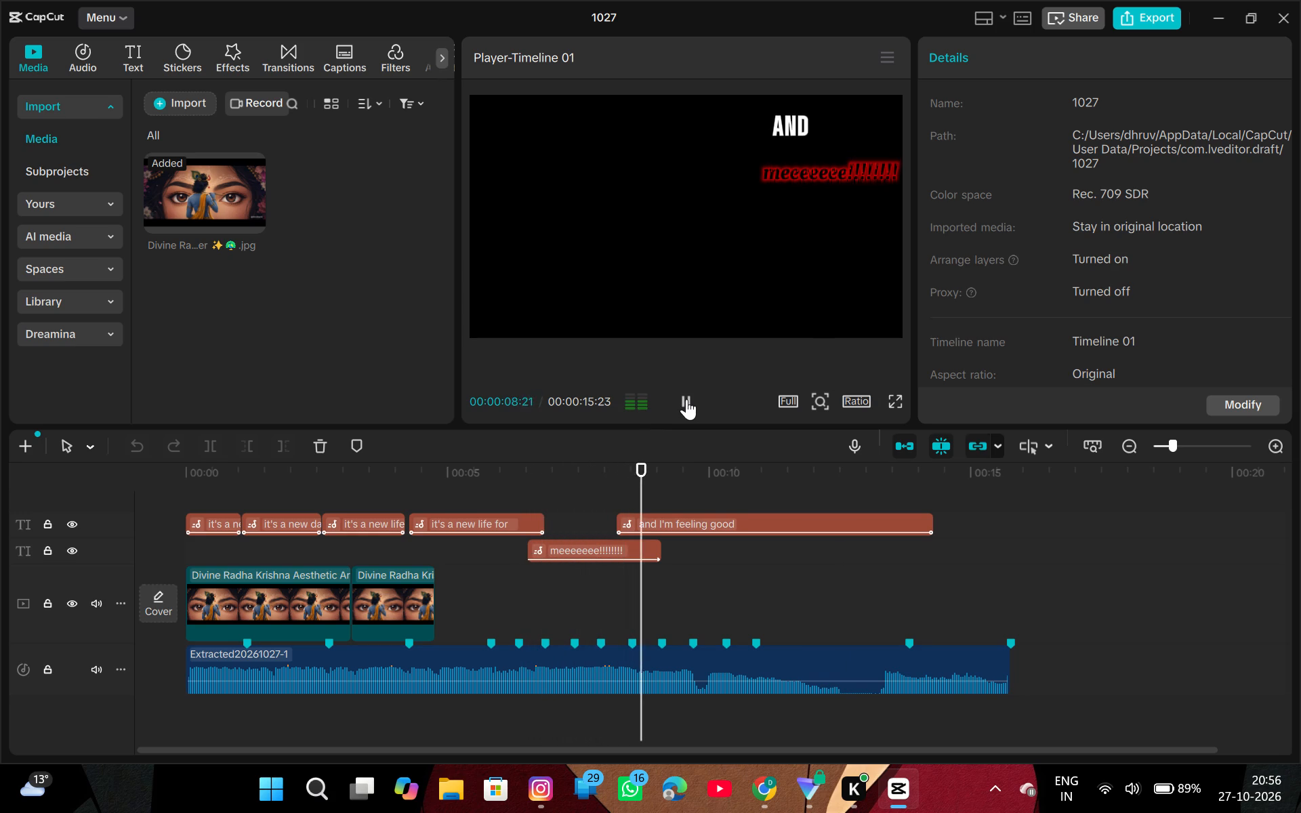
{"action": "left_click_drag", "start_coordinate": [653, 552], "coordinate": [660, 551]}
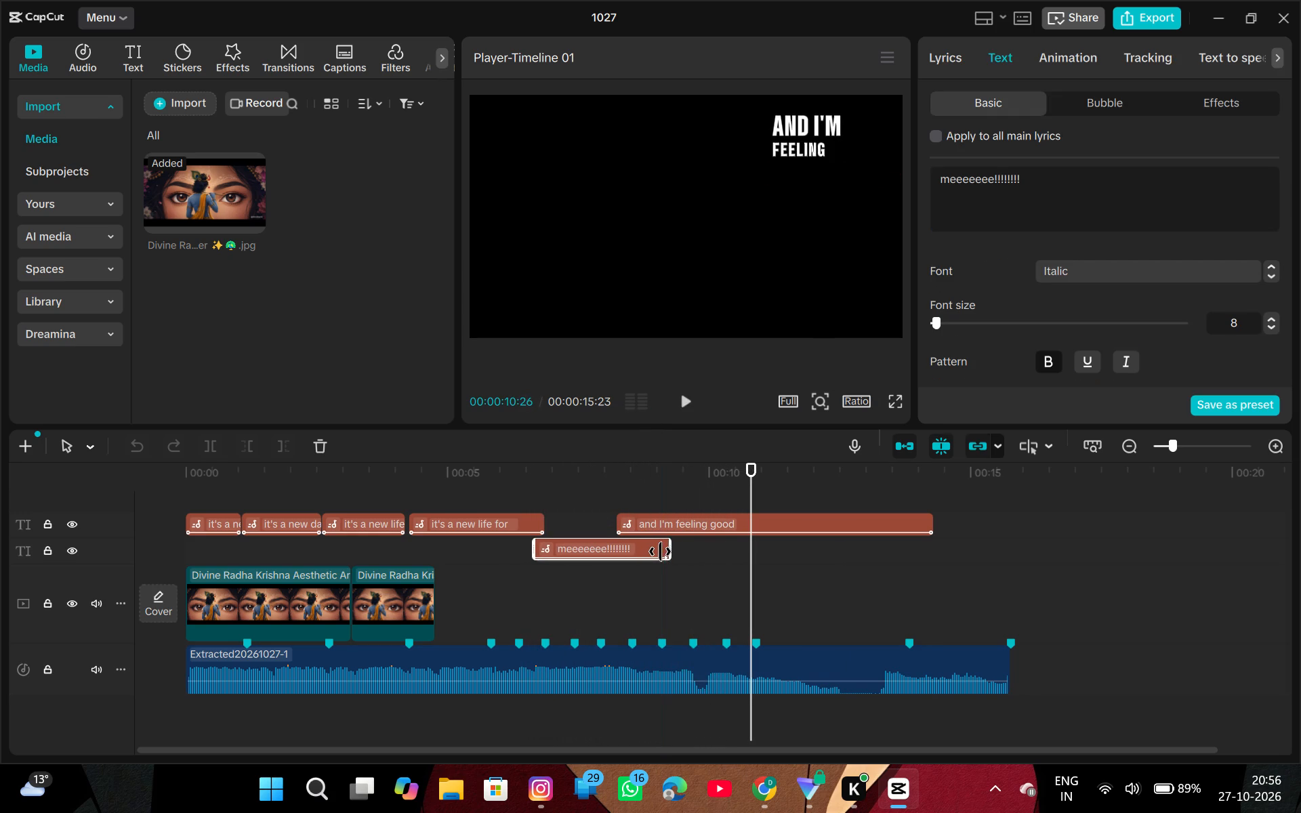
{"action": "left_click_drag", "start_coordinate": [660, 551], "coordinate": [661, 551]}
{"action": "left_click_drag", "start_coordinate": [671, 551], "coordinate": [669, 551]}
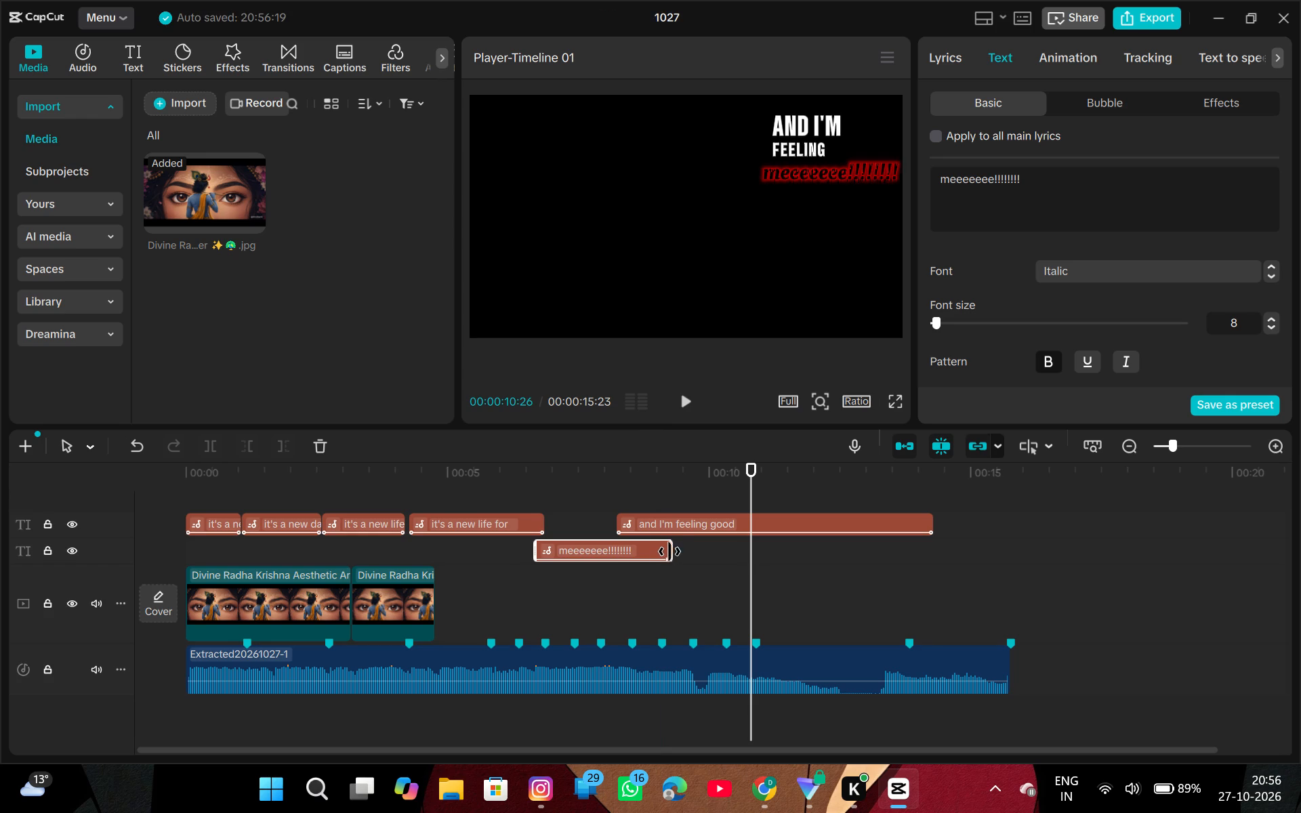
{"action": "left_click_drag", "start_coordinate": [669, 551], "coordinate": [643, 556]}
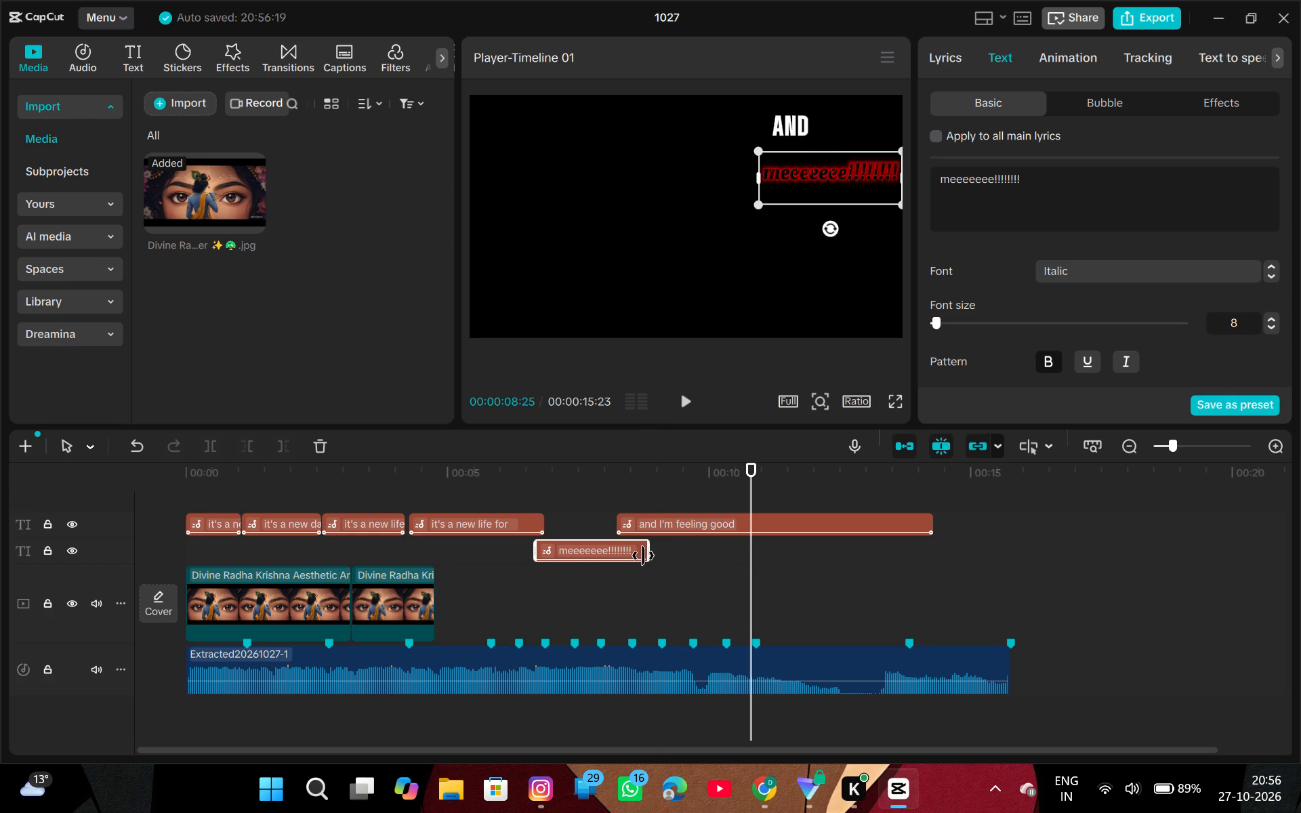
{"action": "left_click_drag", "start_coordinate": [643, 556], "coordinate": [643, 555]}
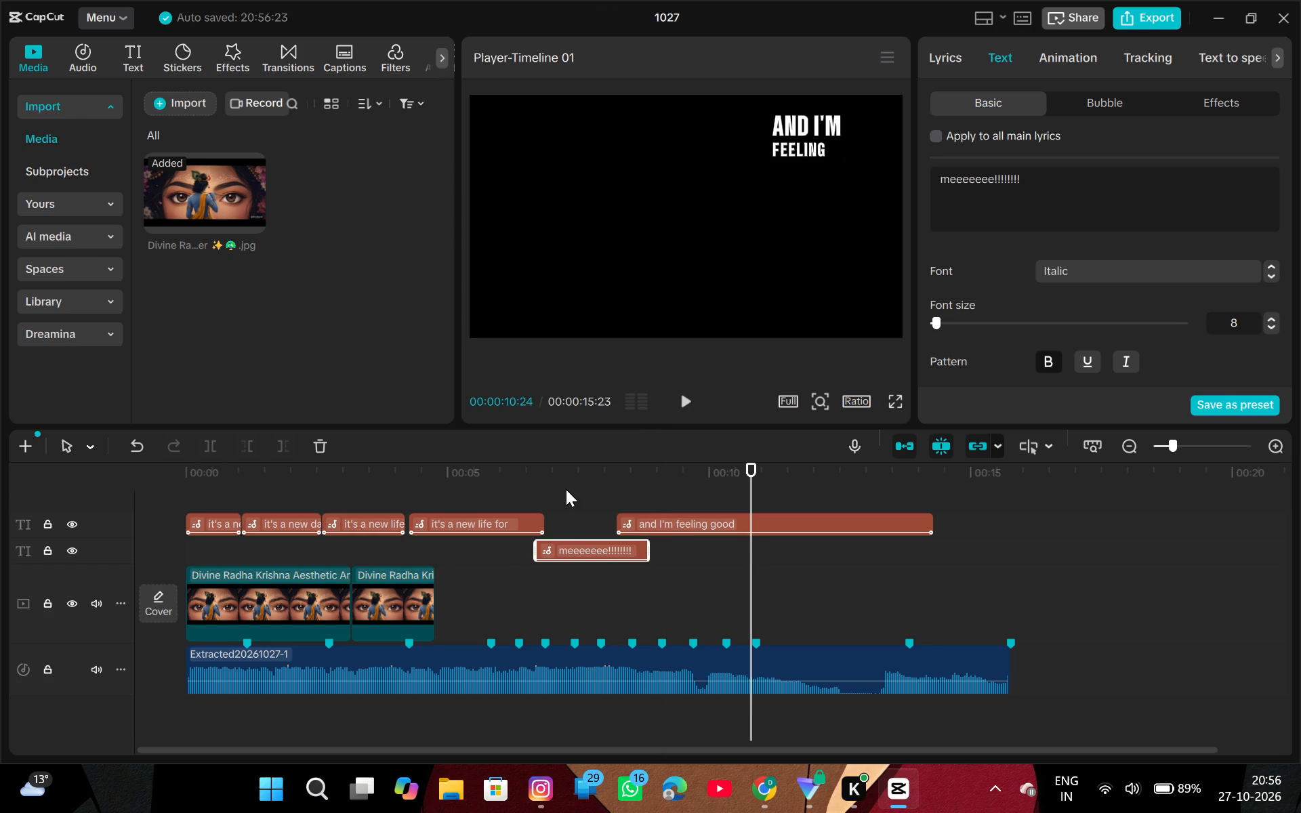
Trim the end of the "meeeeeee!!!!!!!!" lyric clip to about 00:00:08:11 in small adjustments, replaying the section between trims.
{"action": "left_click", "coordinate": [550, 474]}
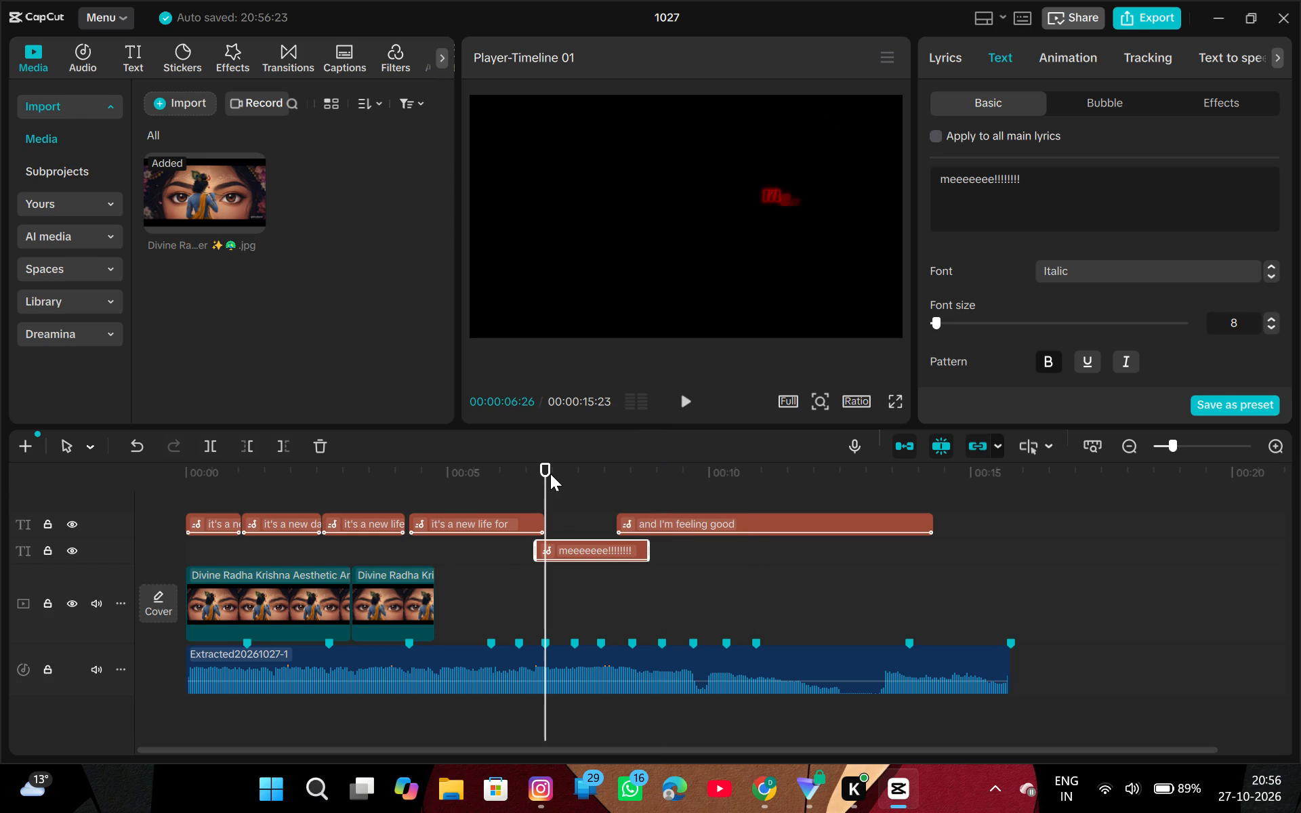
{"action": "key", "text": "space"}
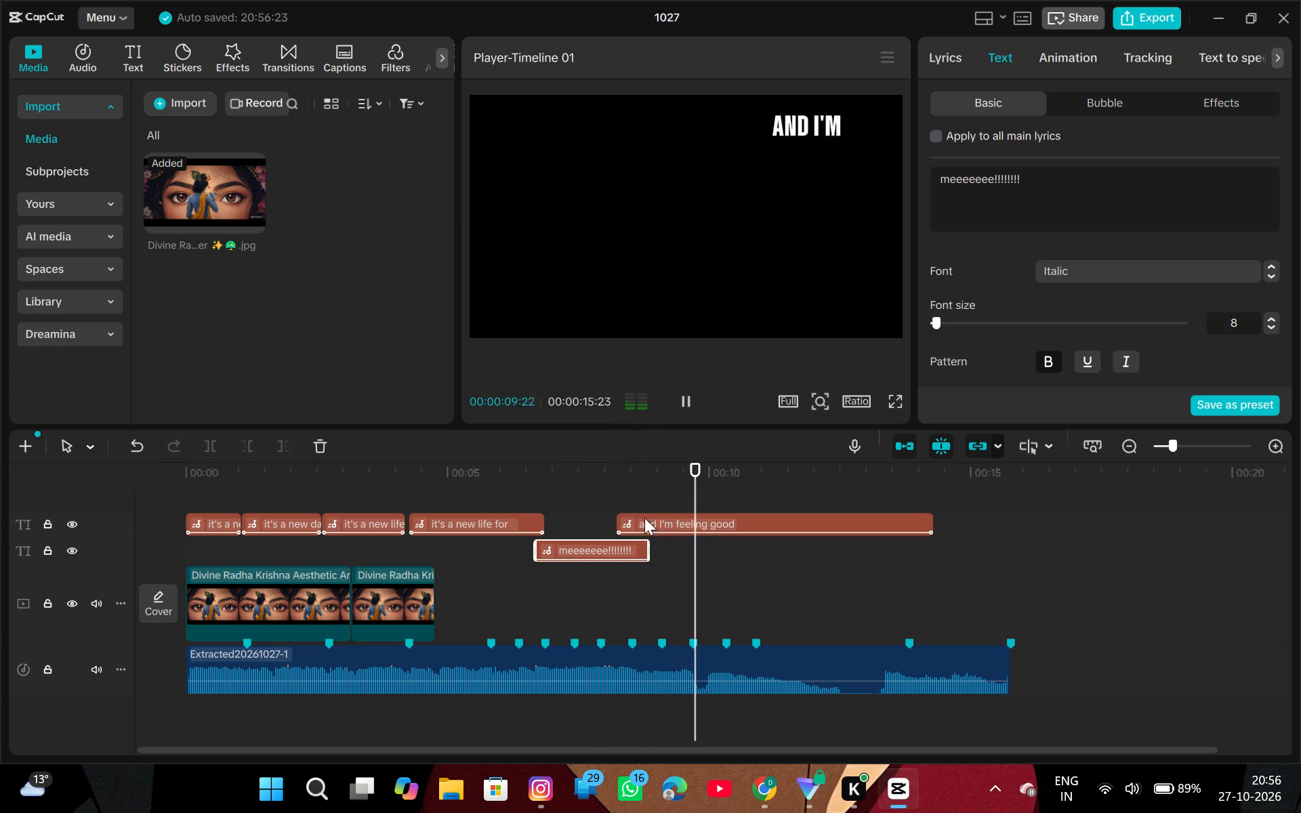
{"action": "left_click_drag", "start_coordinate": [648, 541], "coordinate": [631, 548]}
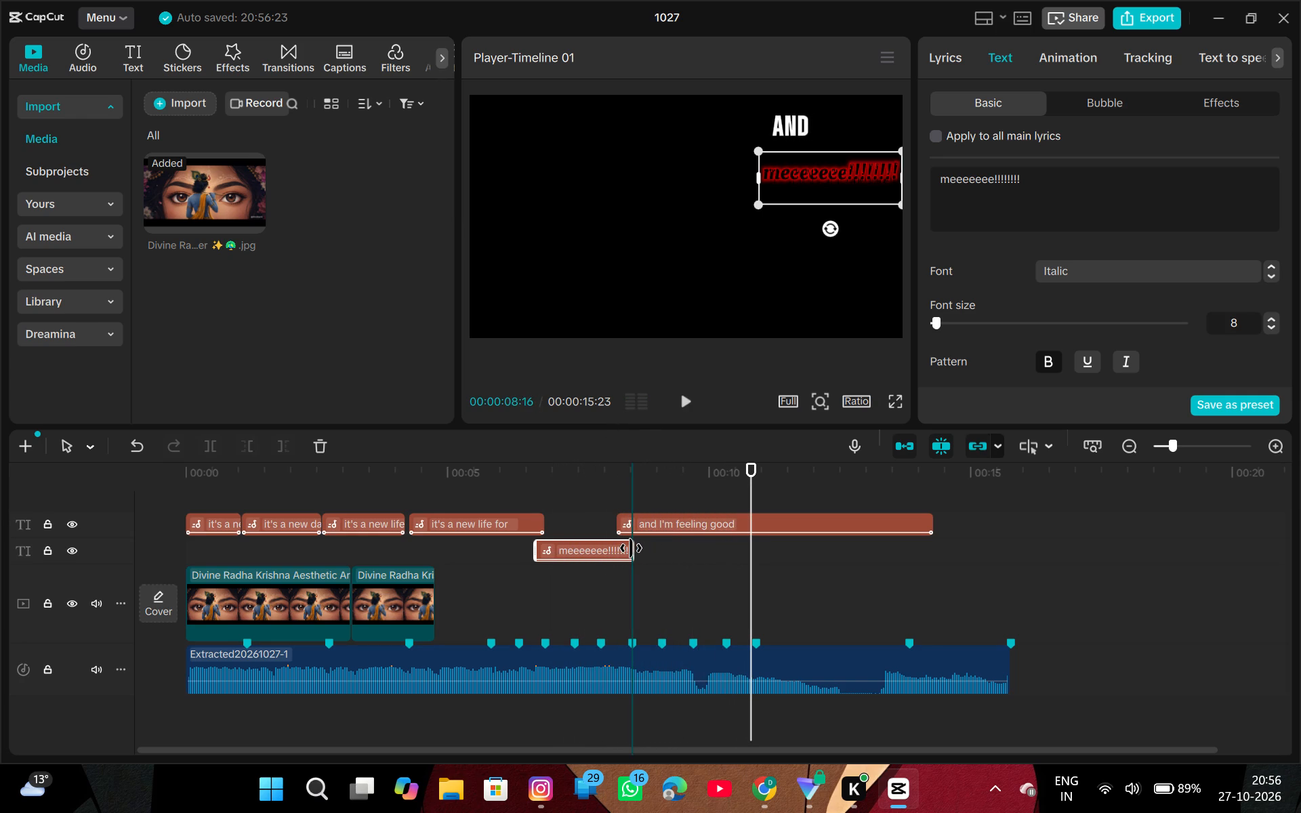
{"action": "left_click_drag", "start_coordinate": [631, 548], "coordinate": [633, 550]}
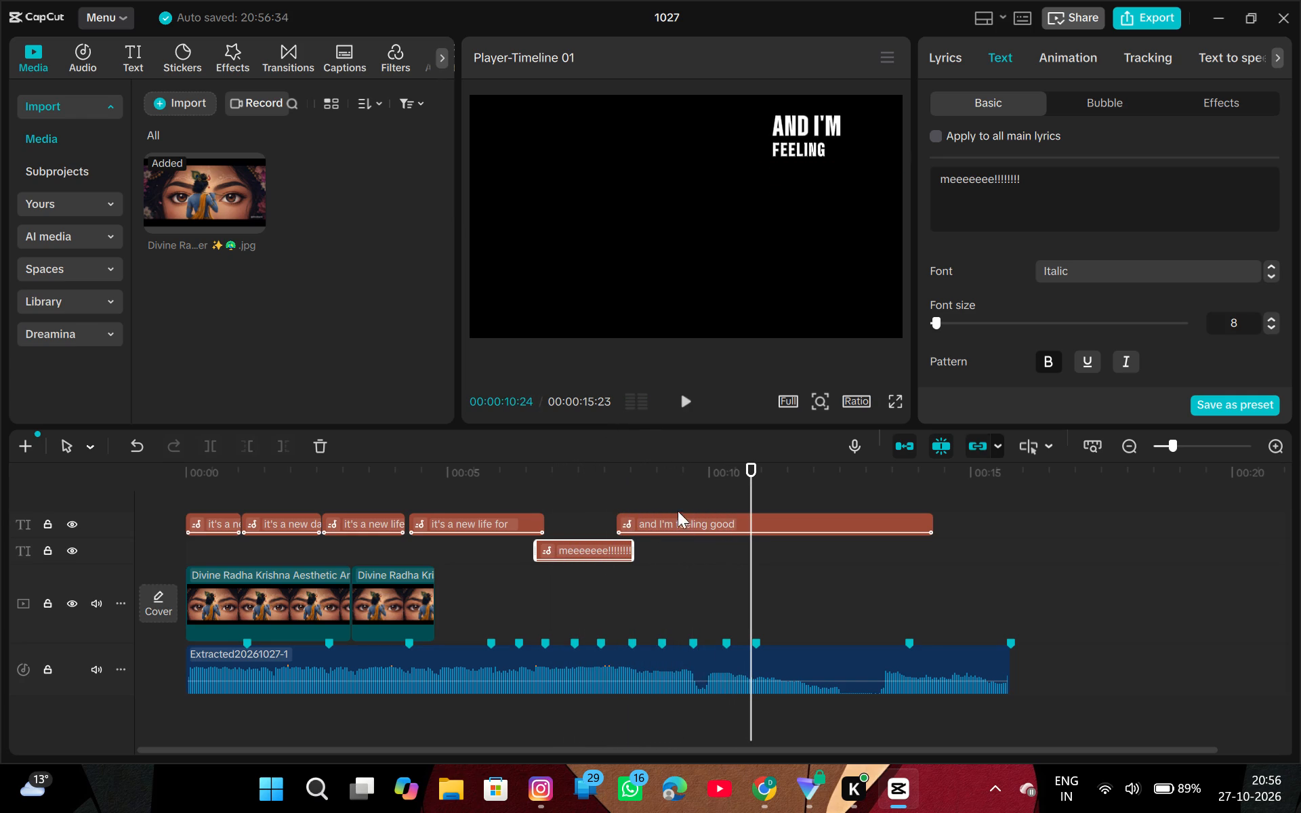
{"action": "left_click", "coordinate": [535, 462]}
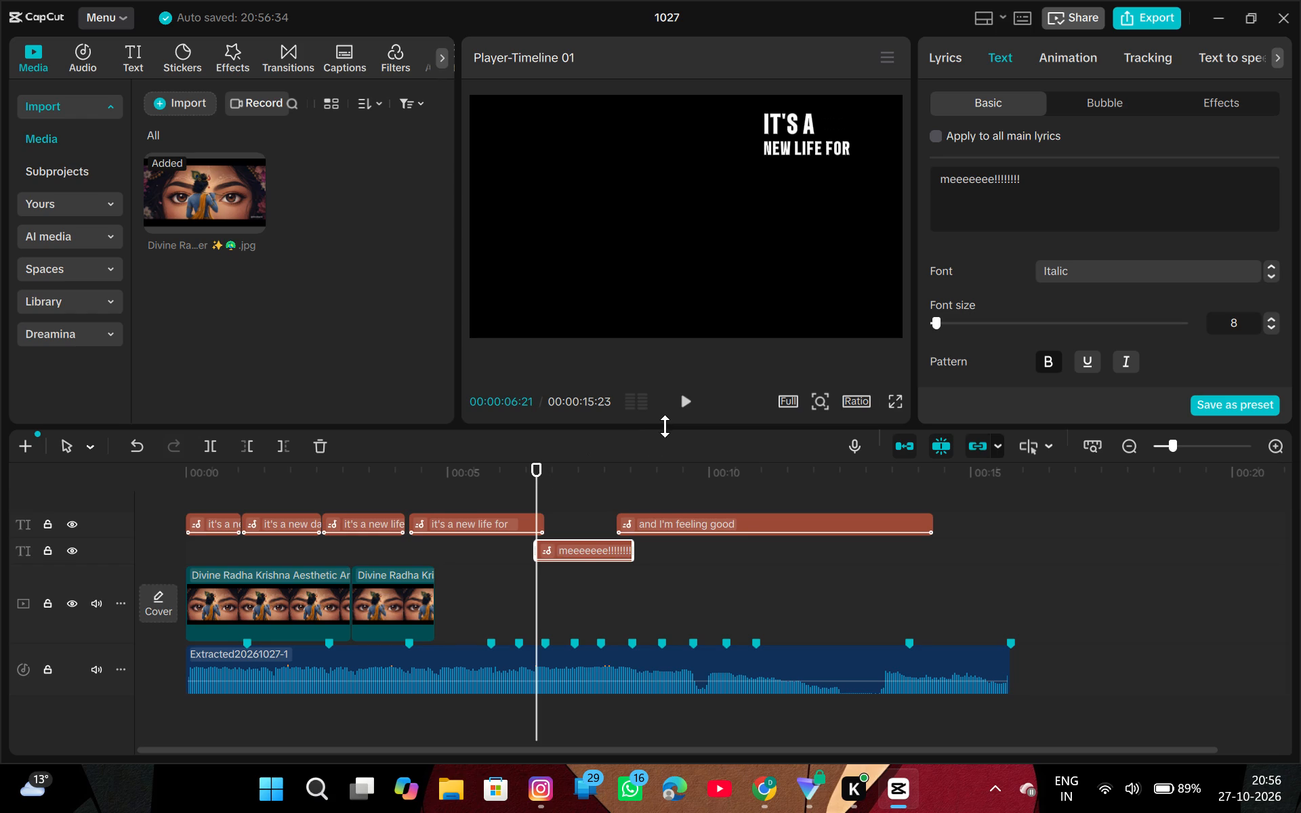
{"action": "key", "text": "space"}
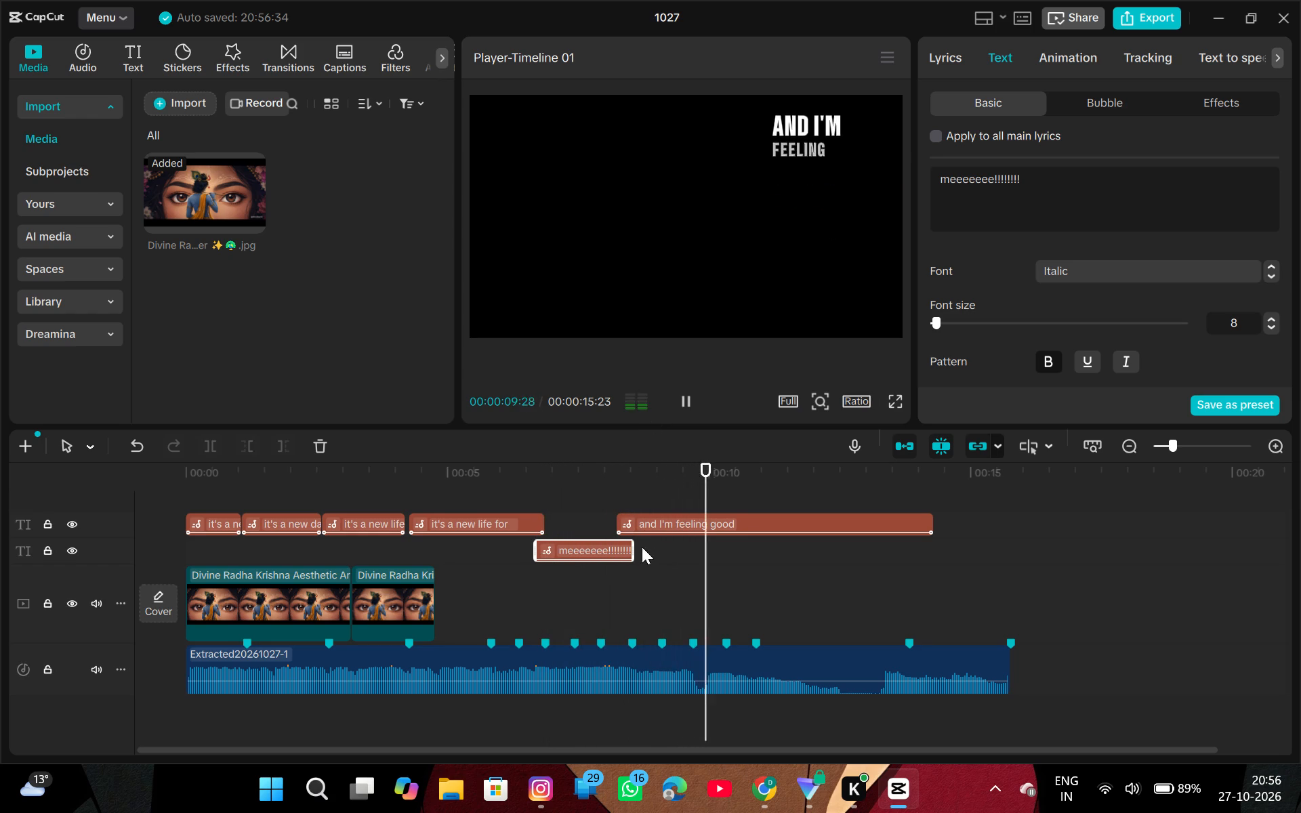
{"action": "left_click_drag", "start_coordinate": [633, 549], "coordinate": [627, 549]}
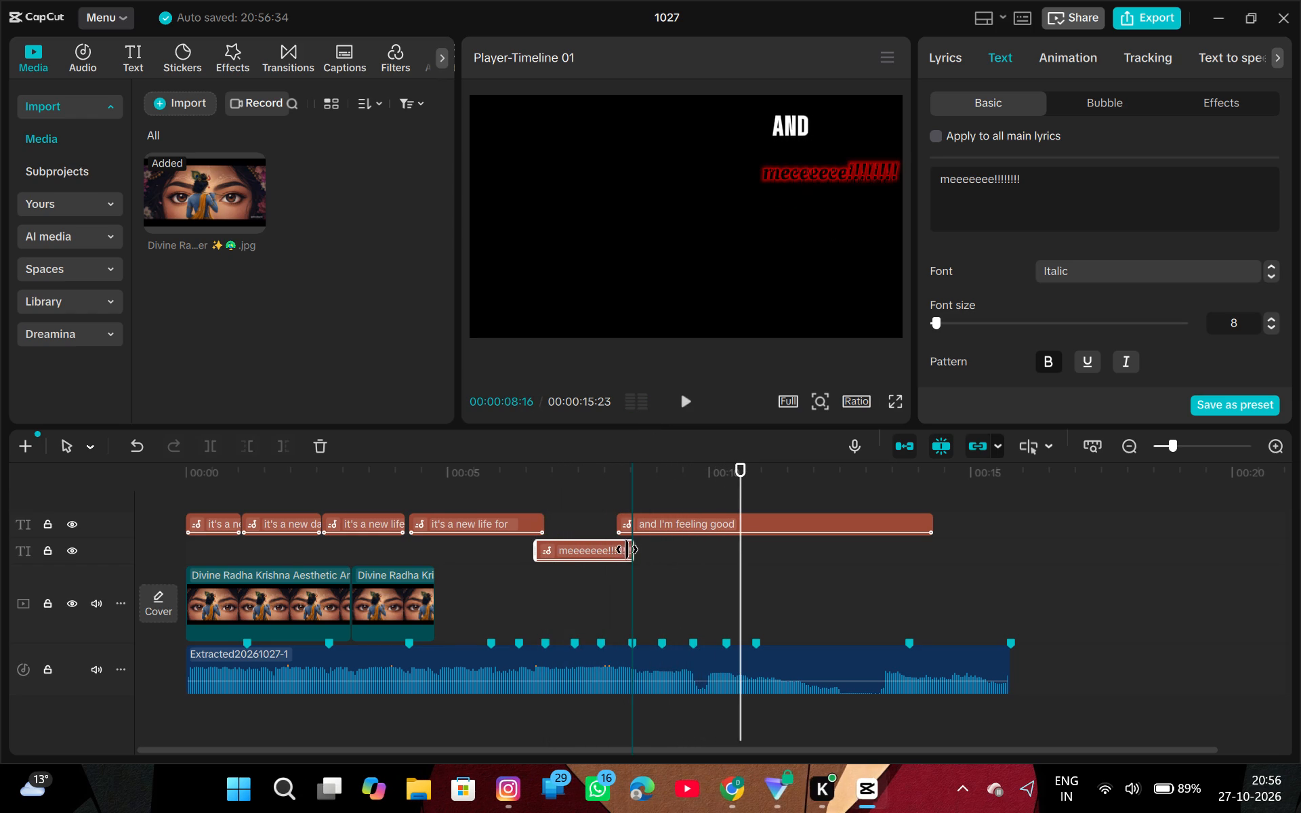
{"action": "left_click_drag", "start_coordinate": [627, 549], "coordinate": [627, 551]}
{"action": "left_click", "coordinate": [627, 551]}
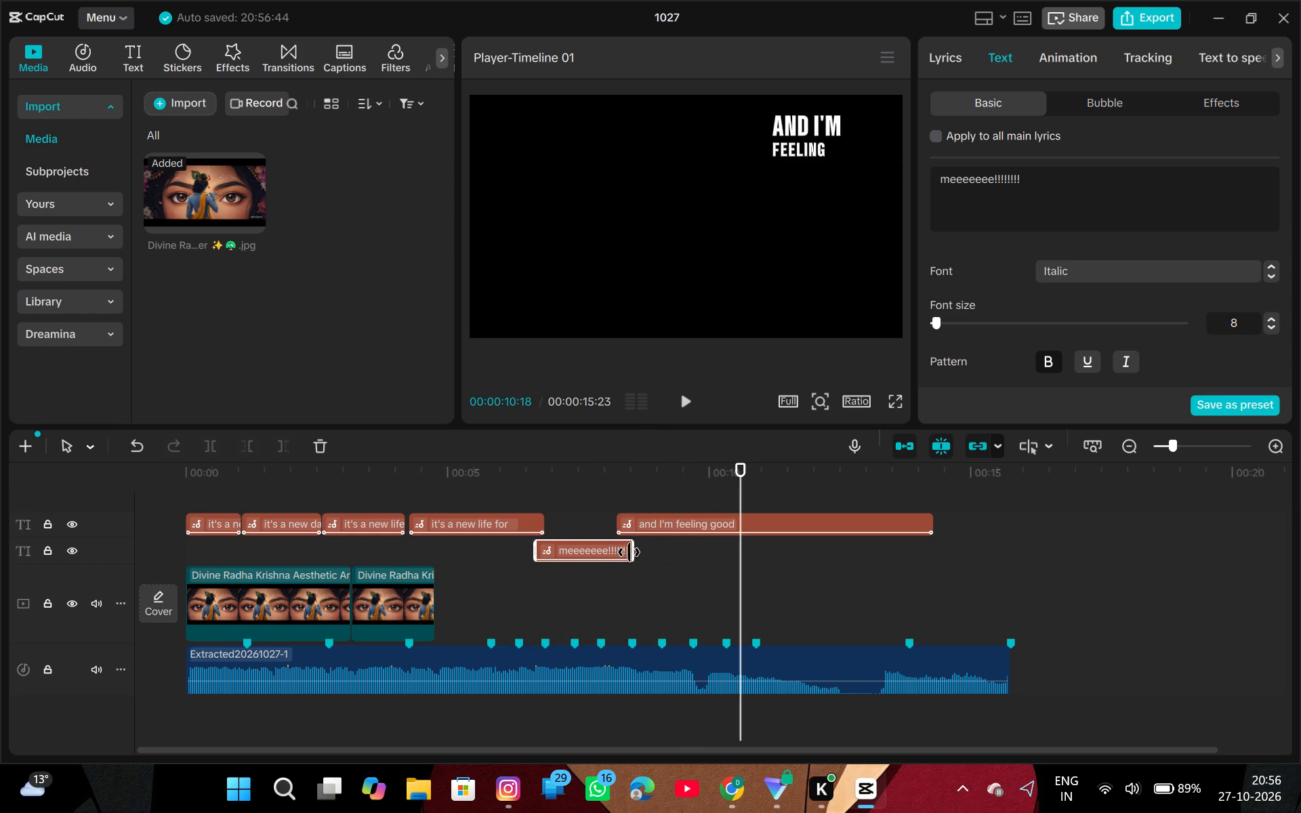
{"action": "double_click", "coordinate": [631, 555]}
{"action": "left_click_drag", "start_coordinate": [631, 555], "coordinate": [624, 554]}
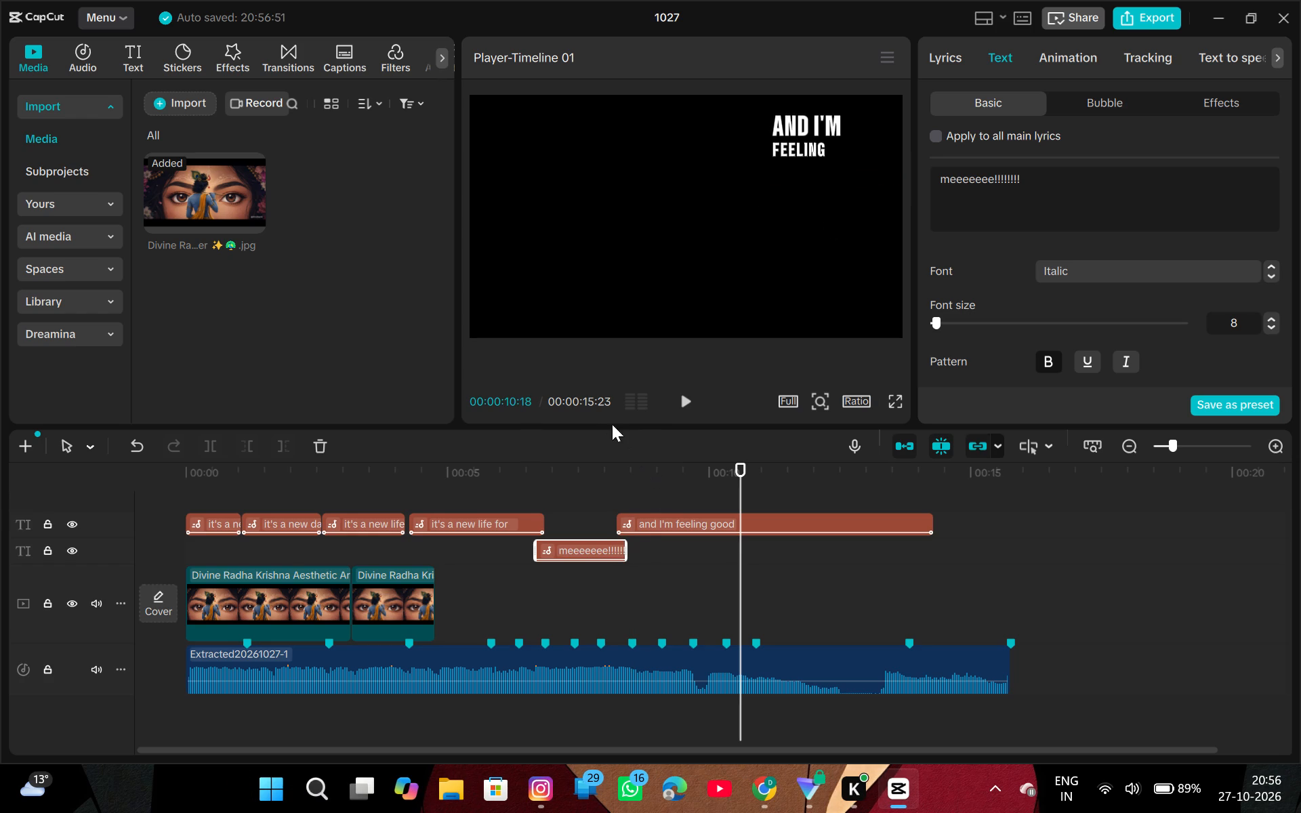
{"action": "left_click", "coordinate": [545, 472]}
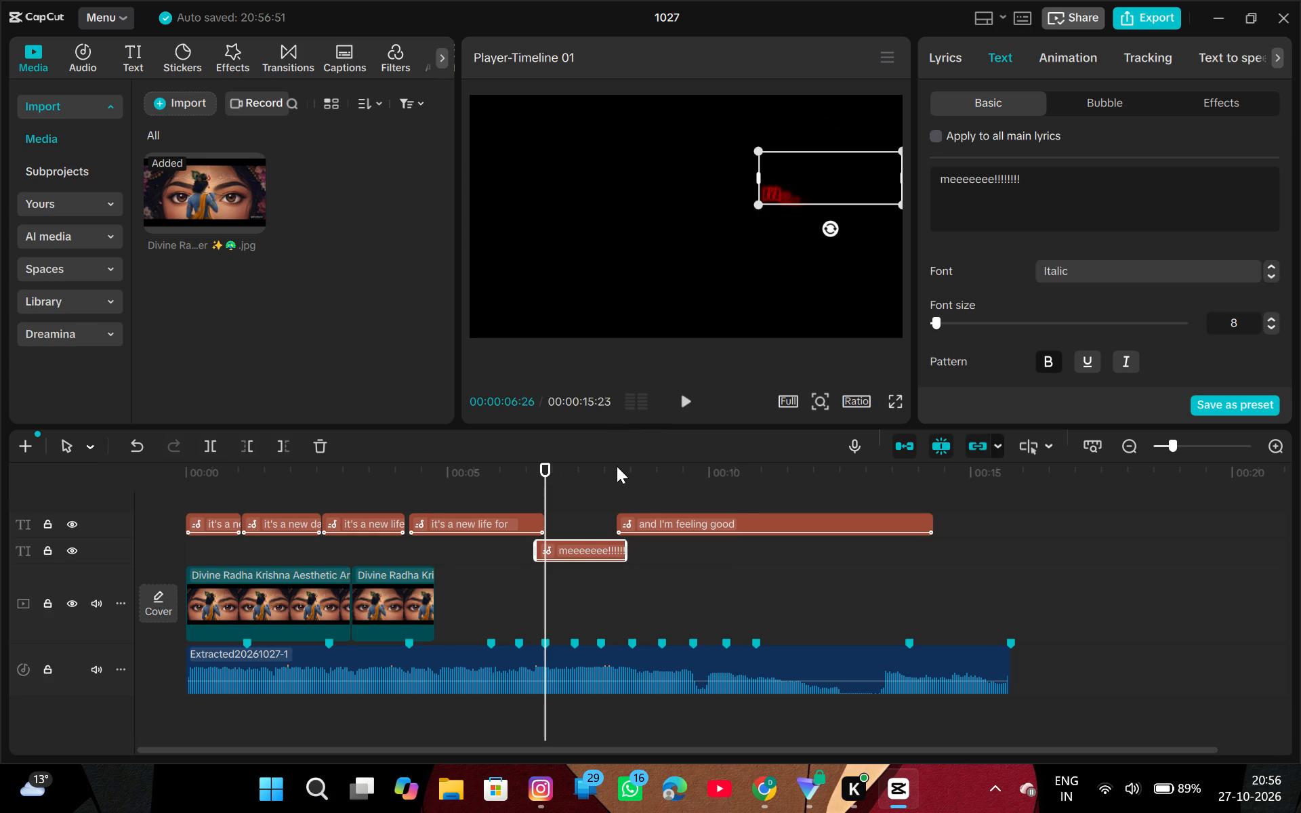
{"action": "key", "text": "space"}
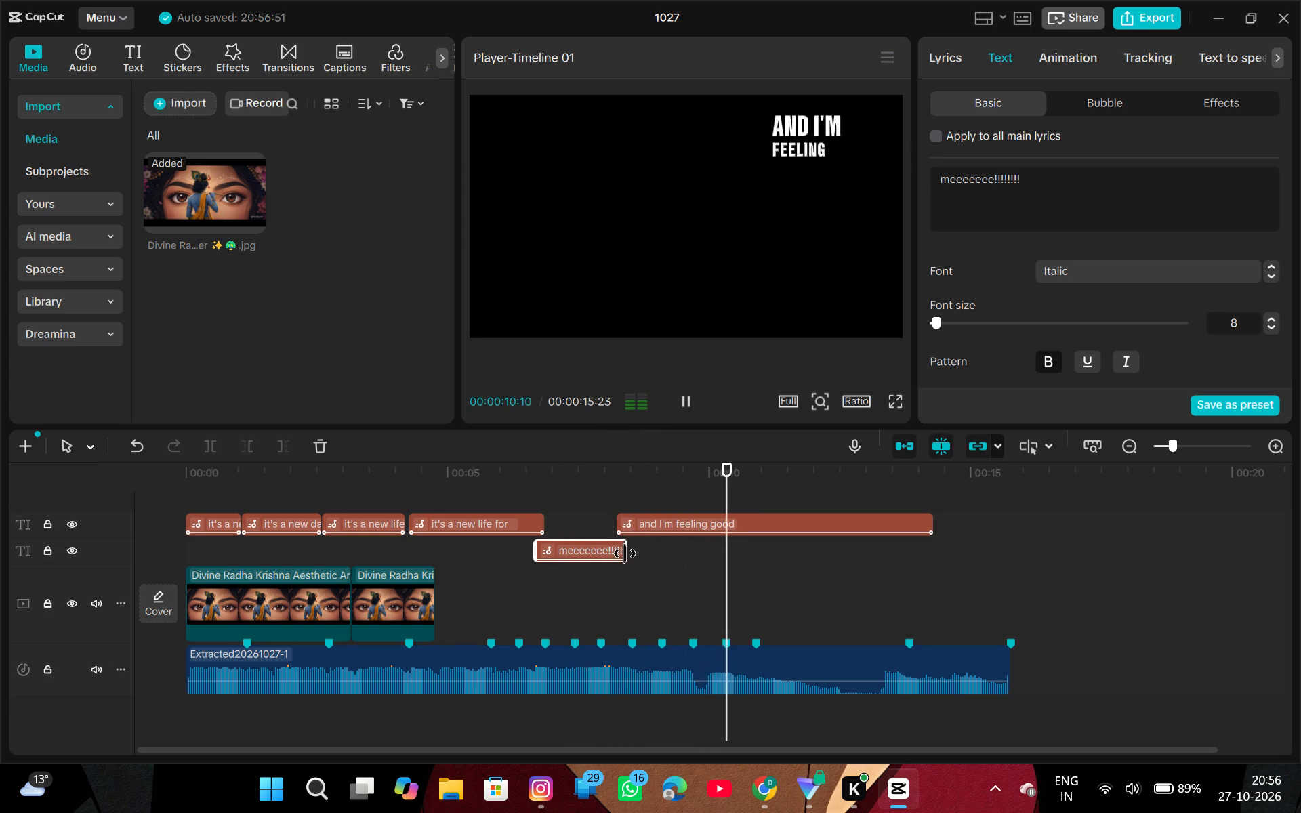
{"action": "left_click_drag", "start_coordinate": [625, 552], "coordinate": [619, 556]}
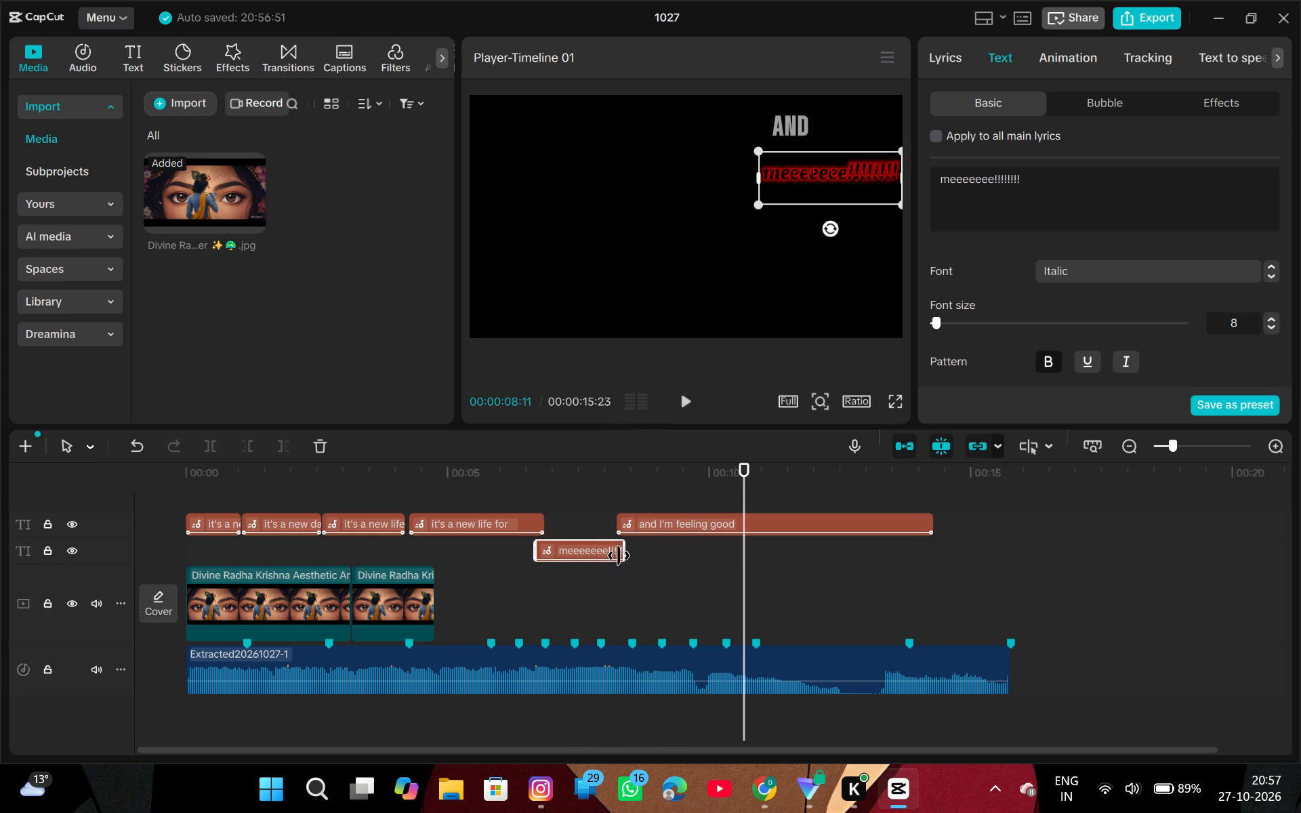
{"action": "left_click_drag", "start_coordinate": [619, 556], "coordinate": [617, 558]}
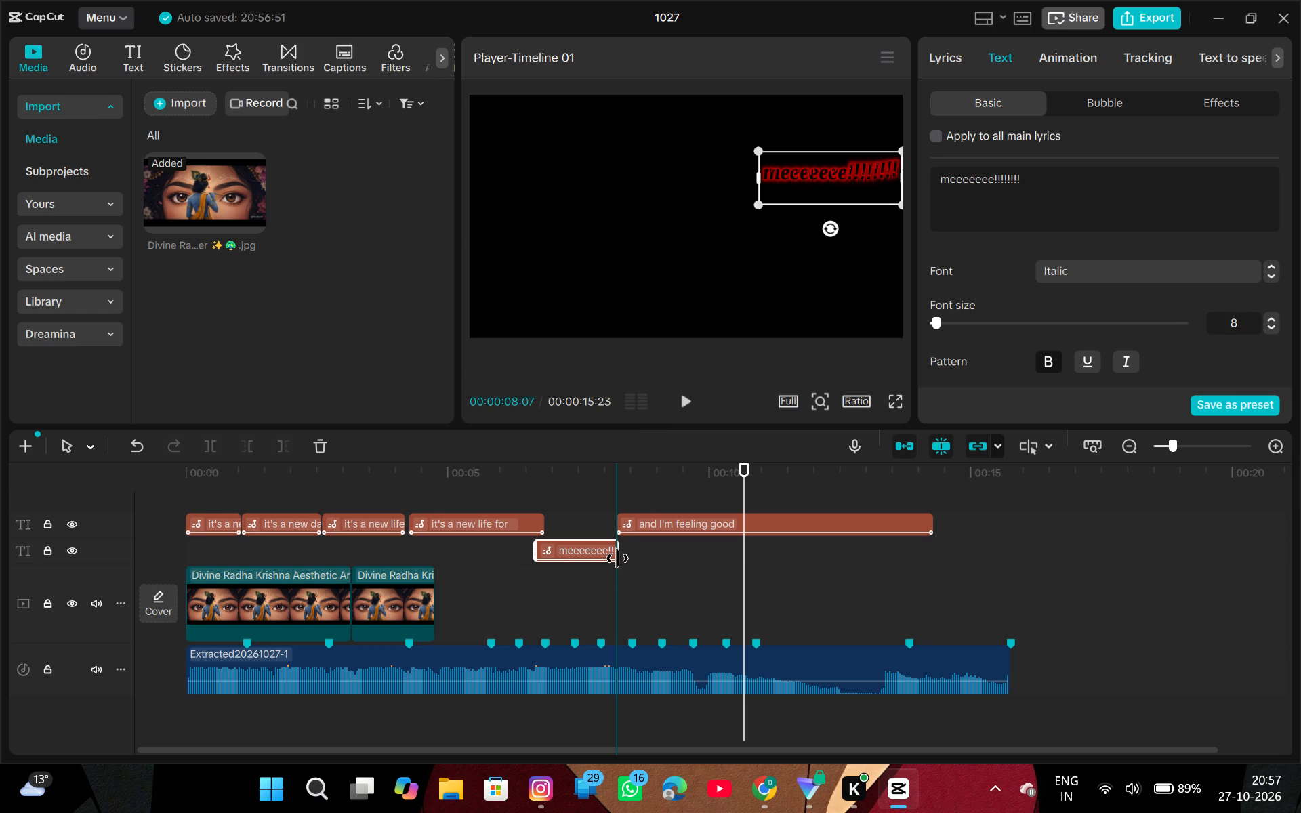
{"action": "left_click_drag", "start_coordinate": [617, 558], "coordinate": [619, 557]}
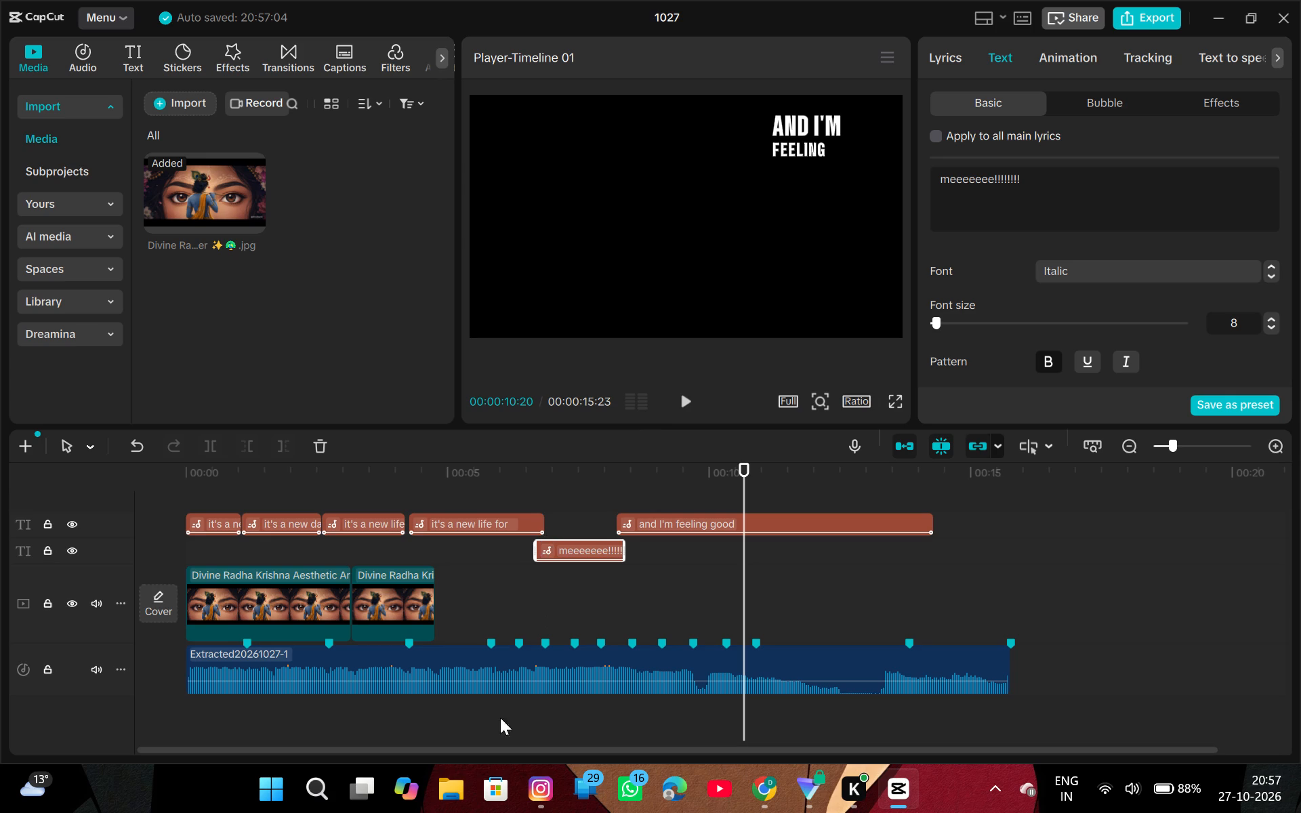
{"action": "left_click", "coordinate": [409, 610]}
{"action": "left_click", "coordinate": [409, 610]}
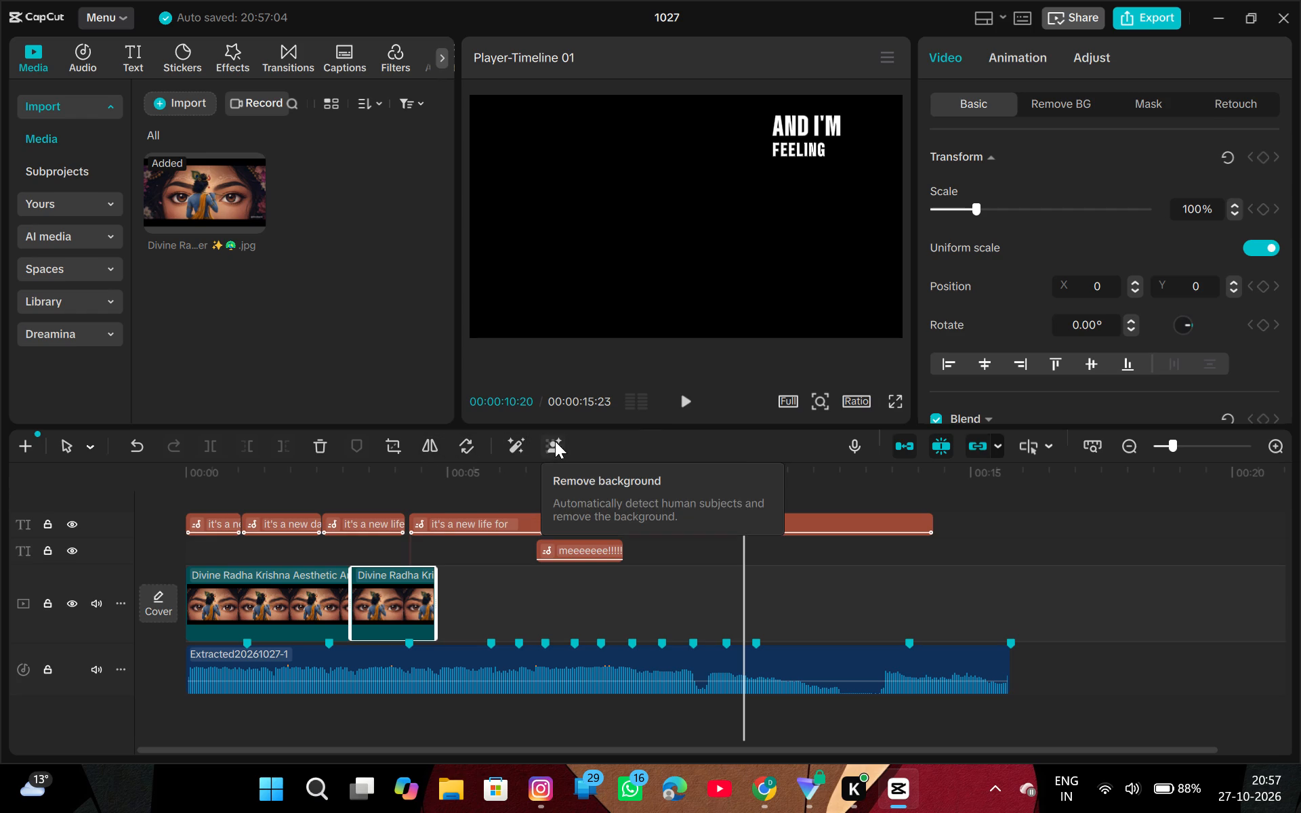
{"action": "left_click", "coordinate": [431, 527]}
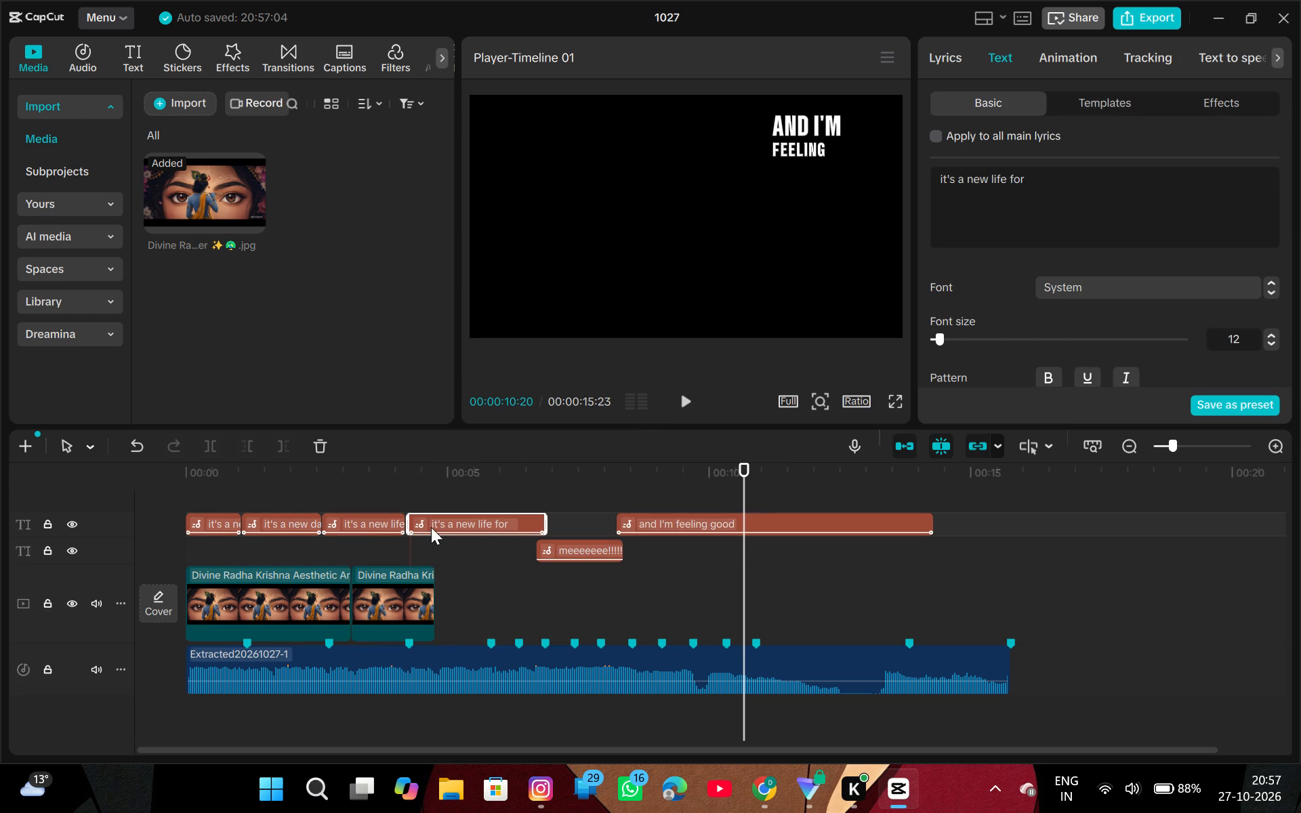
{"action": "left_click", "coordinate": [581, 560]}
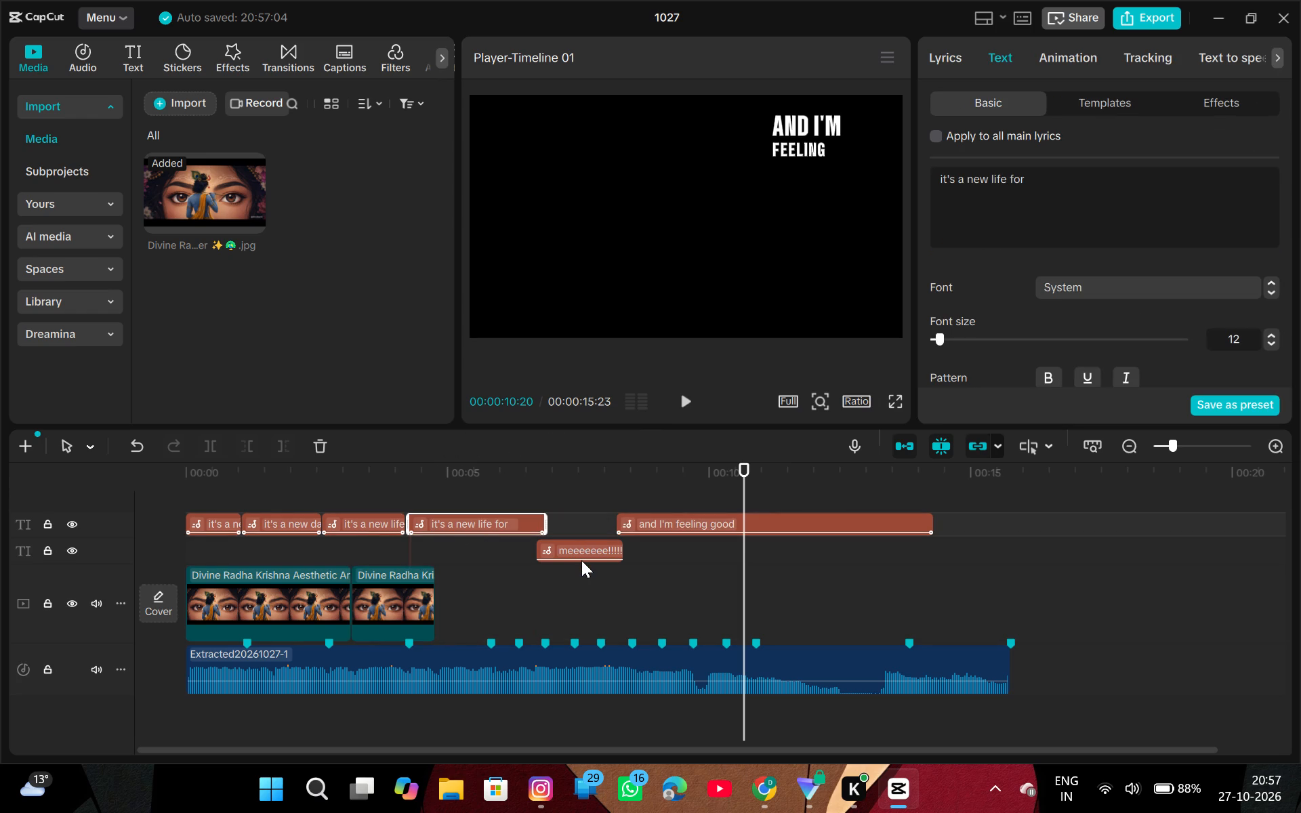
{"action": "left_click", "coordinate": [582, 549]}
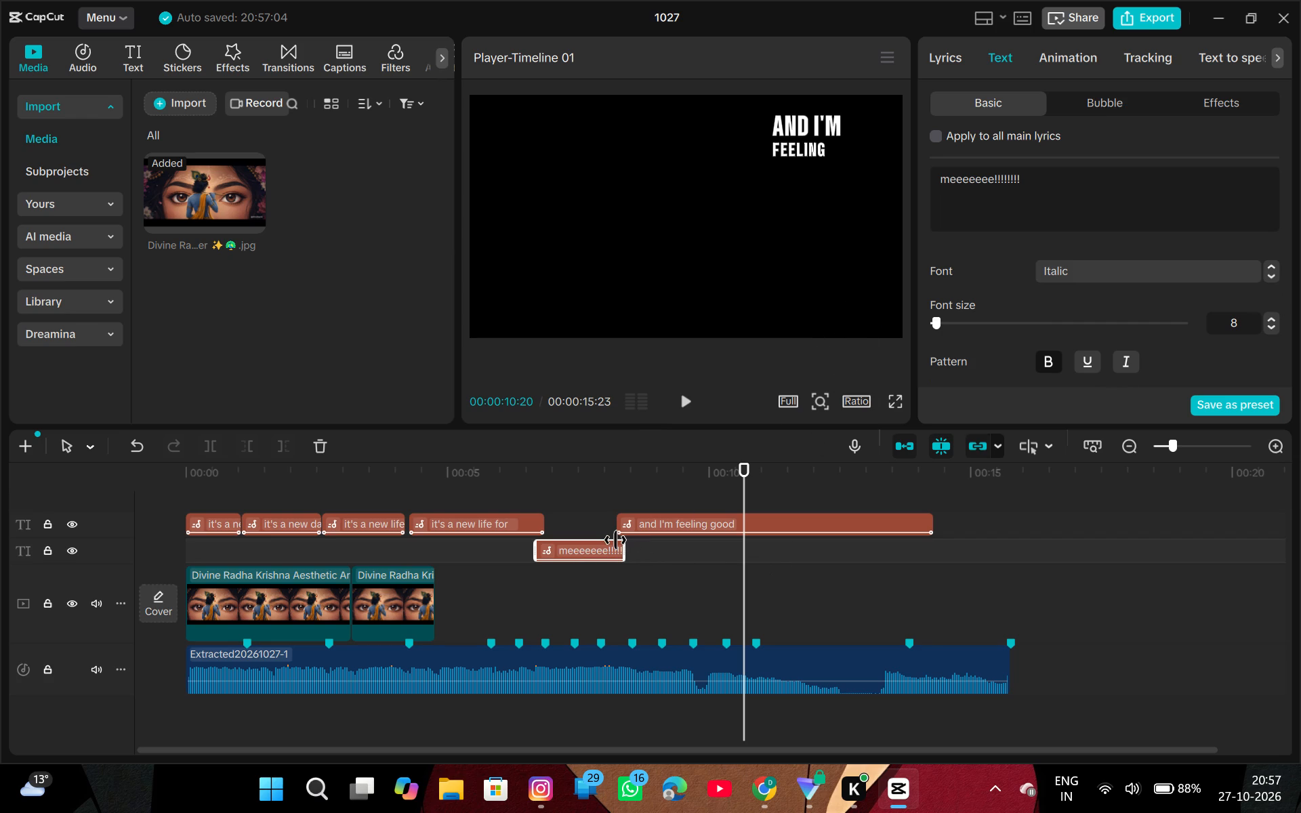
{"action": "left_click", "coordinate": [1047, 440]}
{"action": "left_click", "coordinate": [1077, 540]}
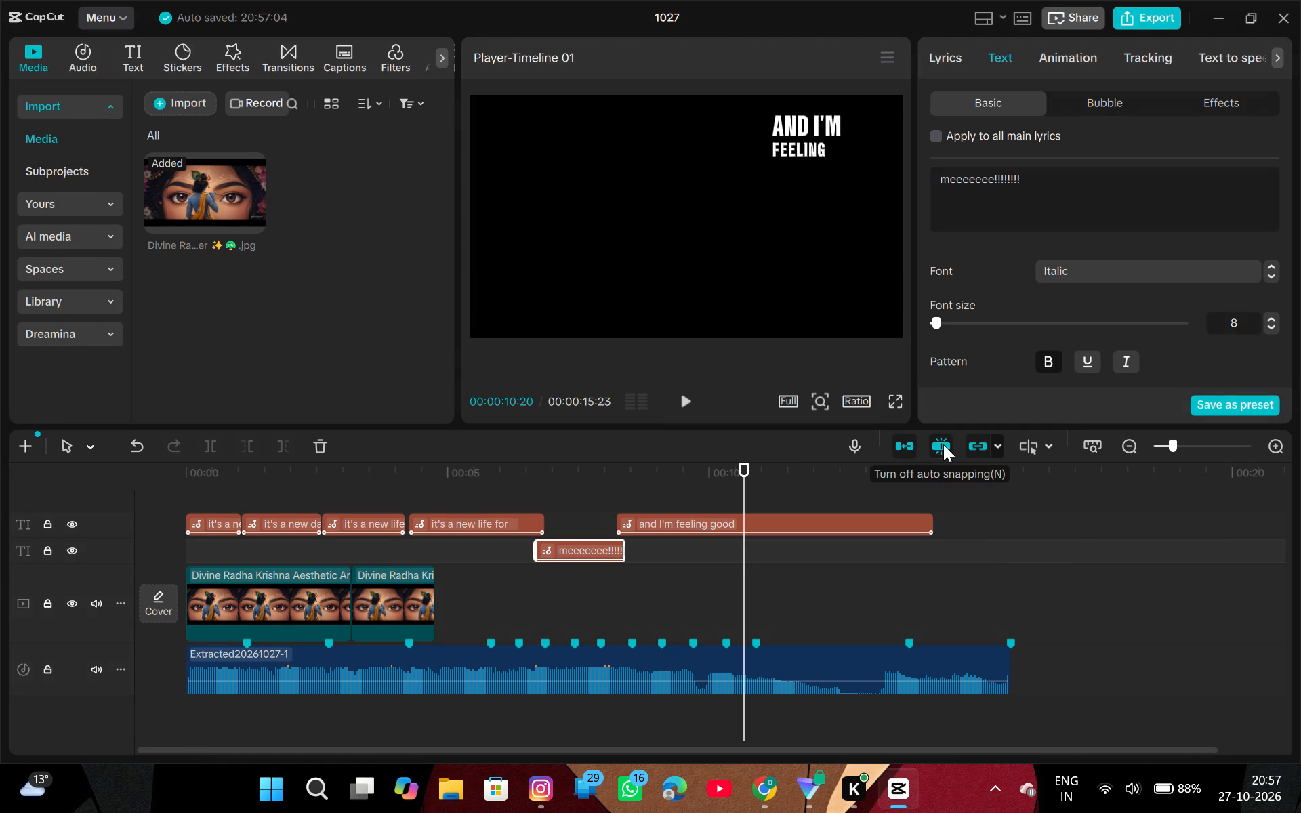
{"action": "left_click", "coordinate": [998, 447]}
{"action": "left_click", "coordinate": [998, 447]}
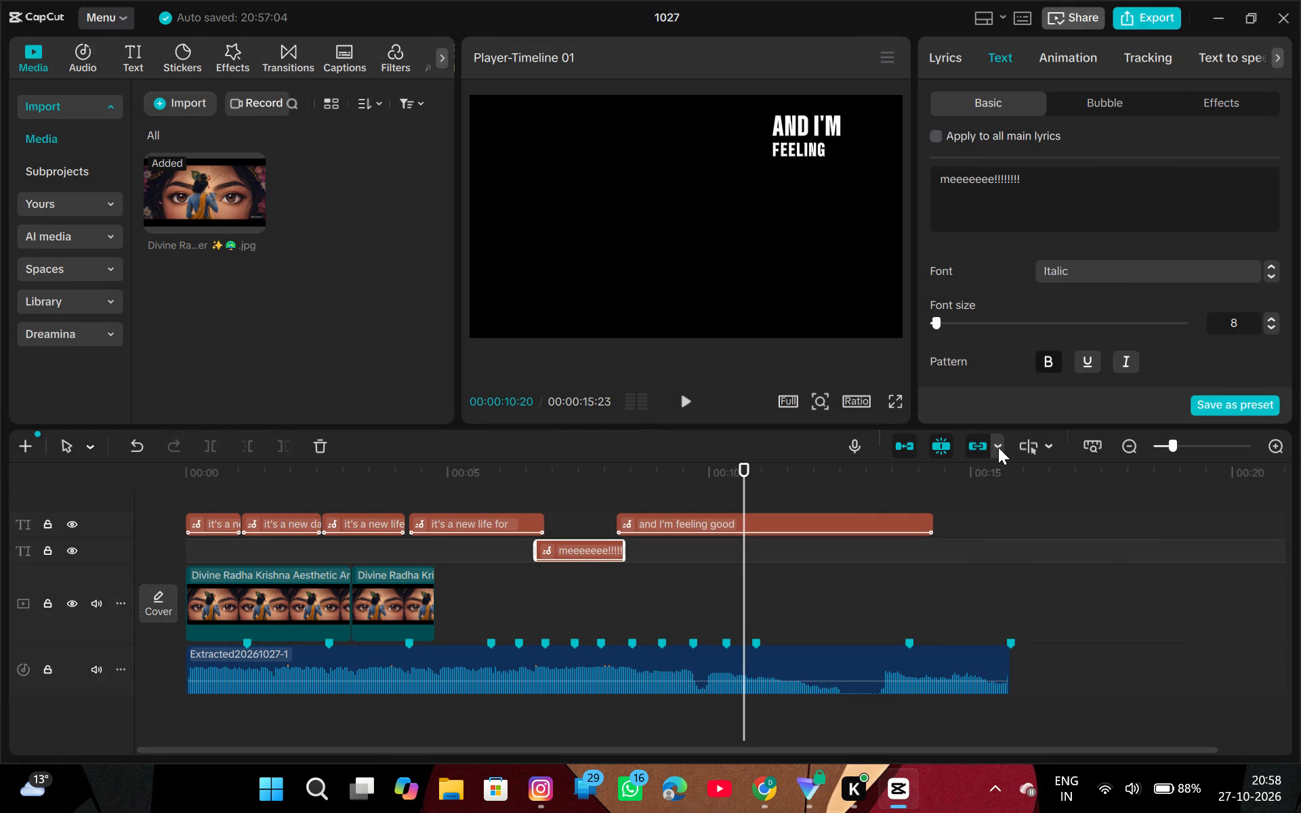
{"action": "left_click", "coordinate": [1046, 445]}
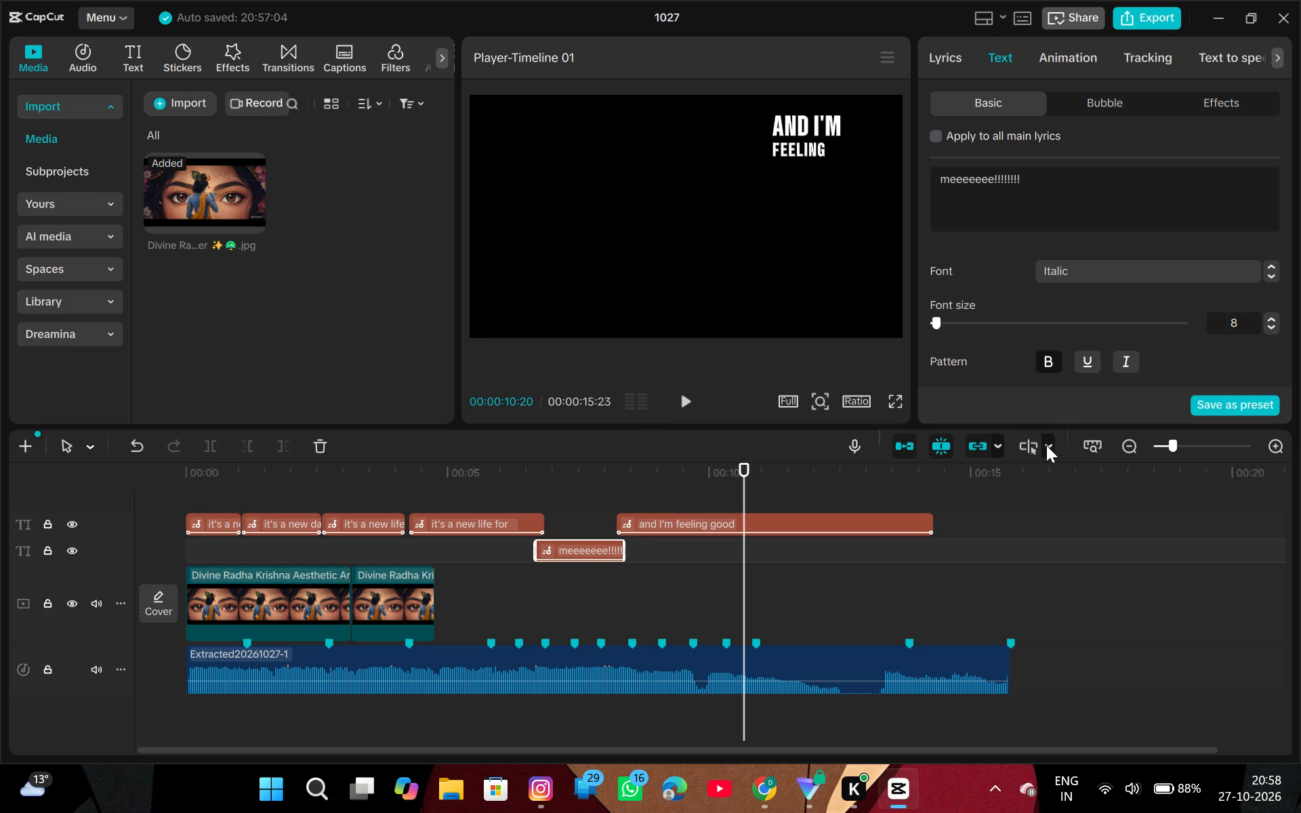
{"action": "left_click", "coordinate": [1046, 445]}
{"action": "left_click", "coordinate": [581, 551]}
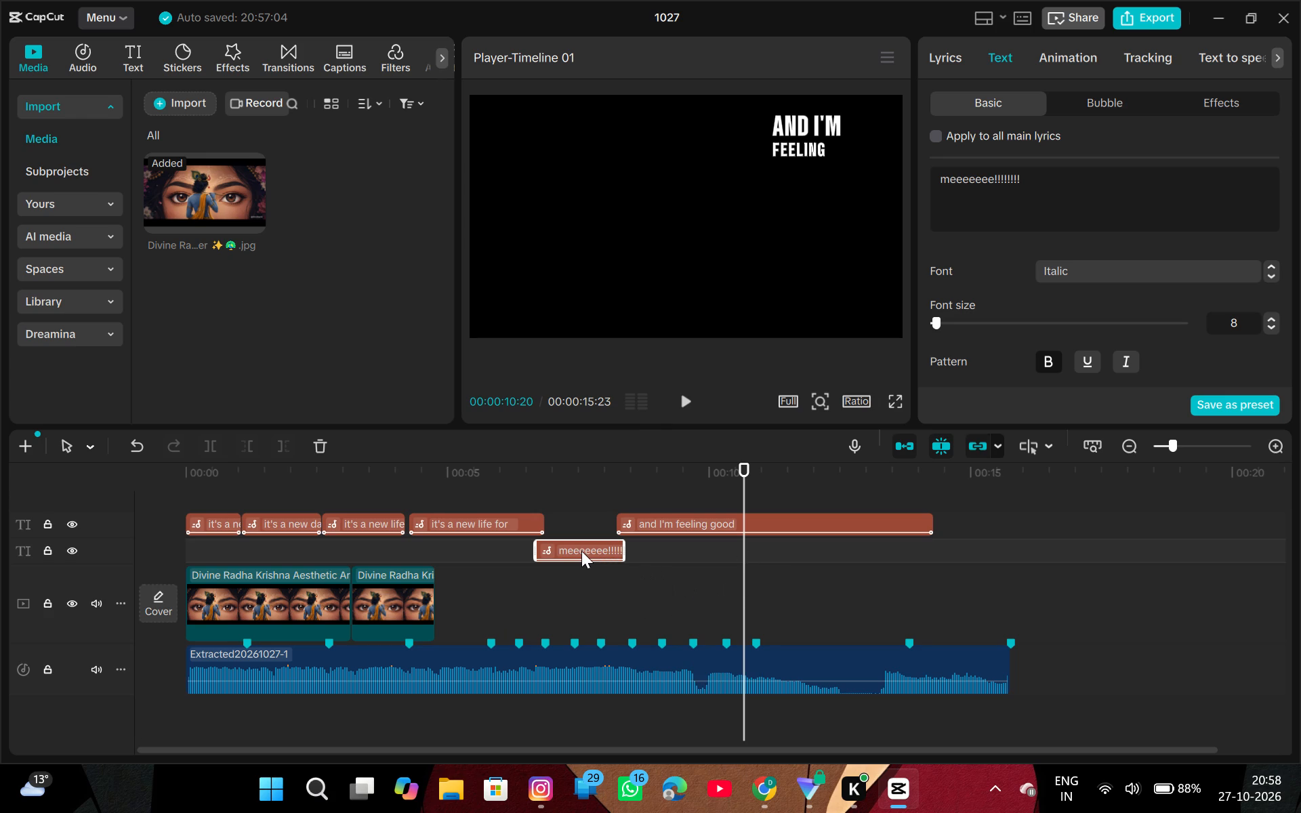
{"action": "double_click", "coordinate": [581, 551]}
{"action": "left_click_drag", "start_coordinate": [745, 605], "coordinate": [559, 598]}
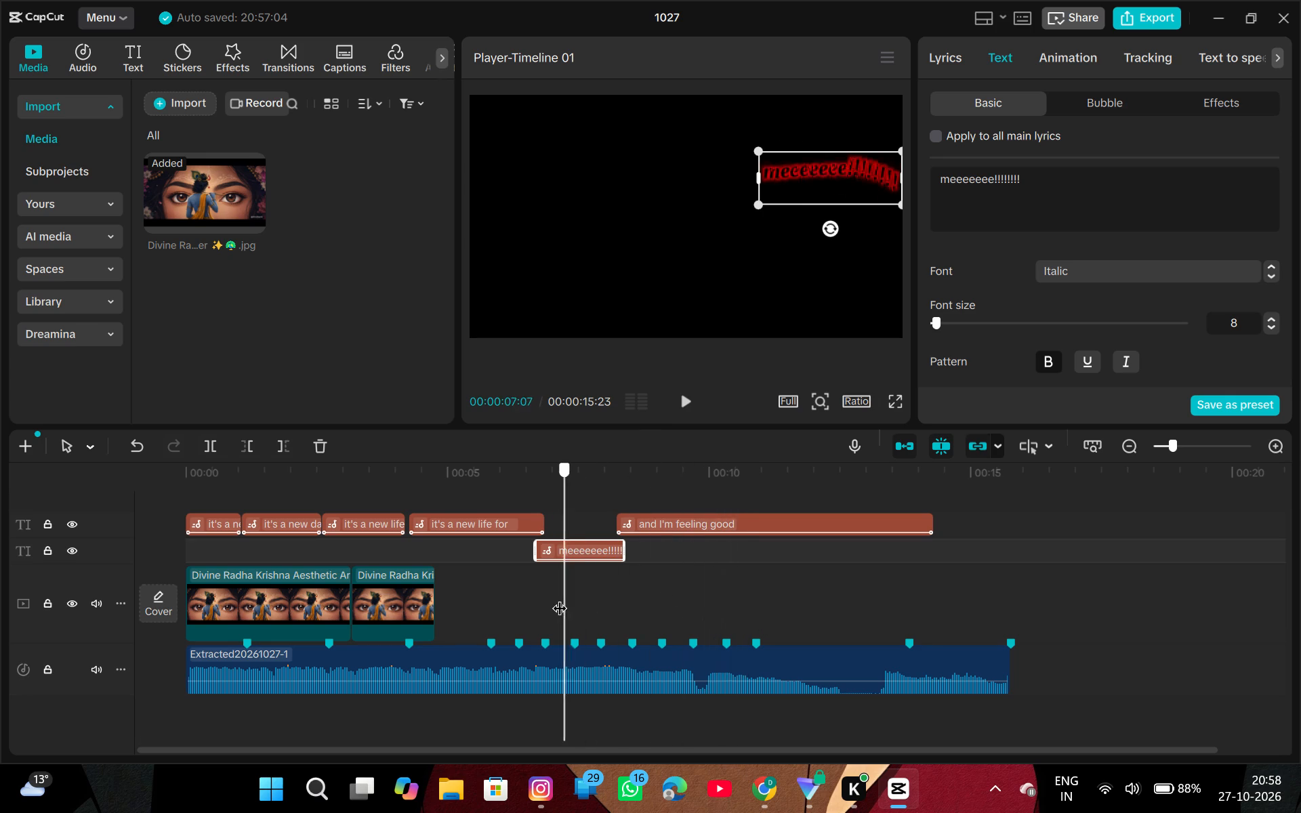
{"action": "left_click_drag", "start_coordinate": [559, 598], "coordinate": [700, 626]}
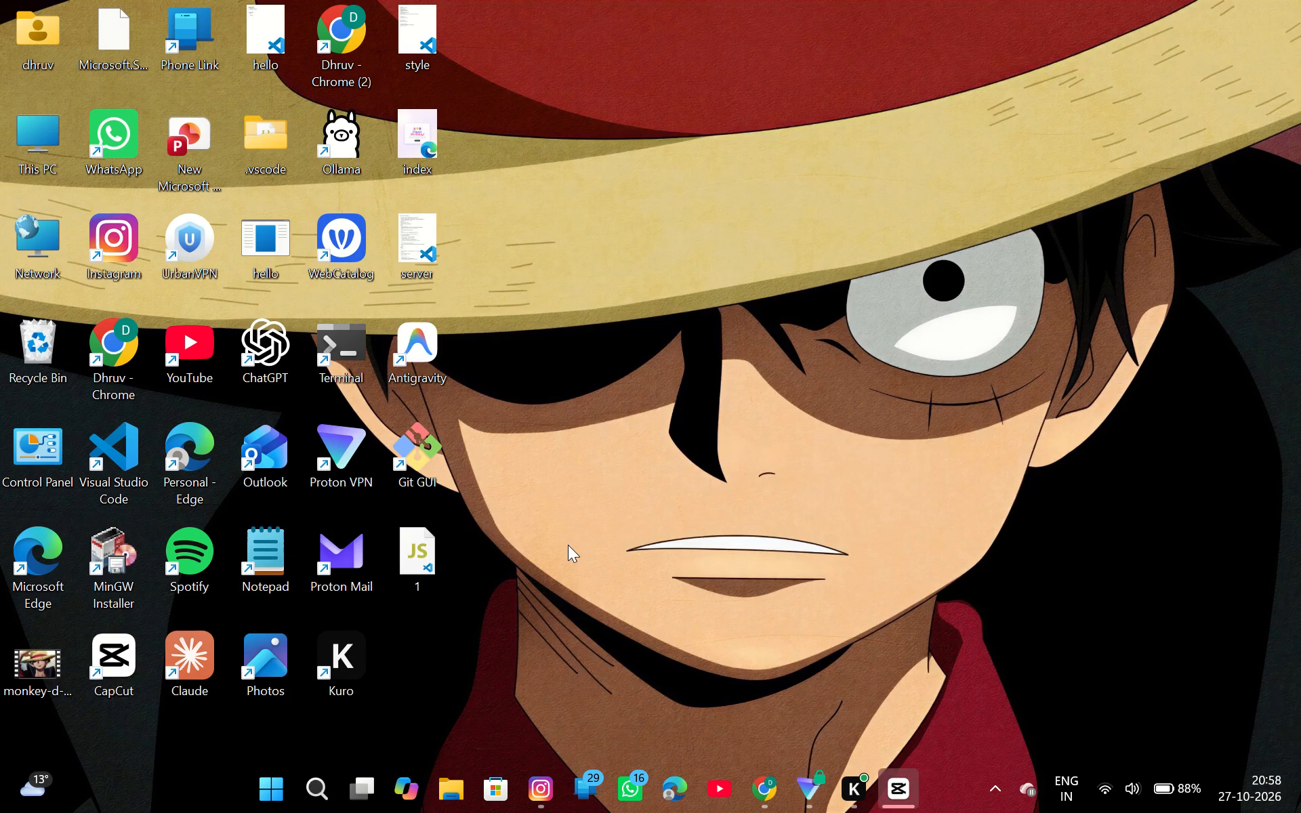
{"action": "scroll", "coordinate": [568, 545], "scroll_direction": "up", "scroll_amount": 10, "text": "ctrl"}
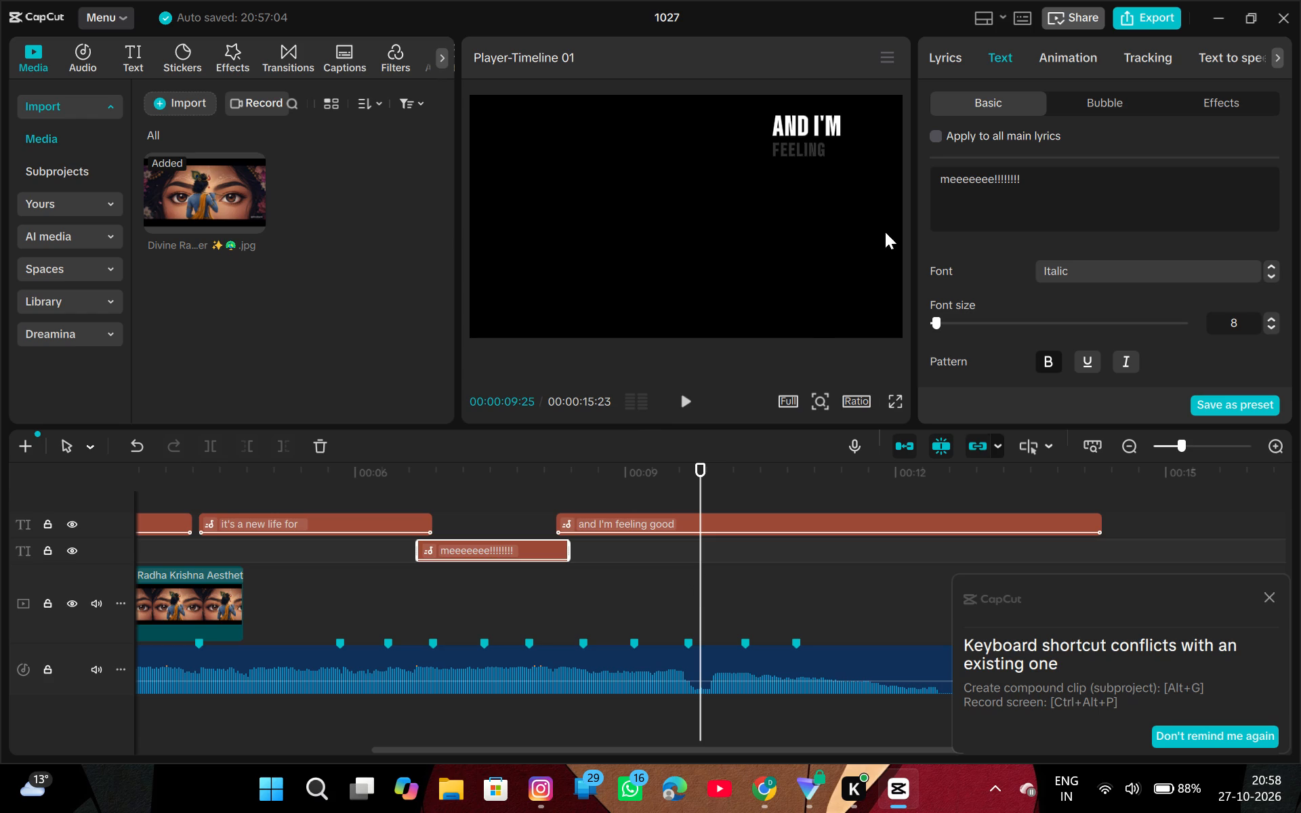
Dismiss the keyboard shortcut conflict notification covering the timeline.
{"action": "left_click", "coordinate": [434, 63]}
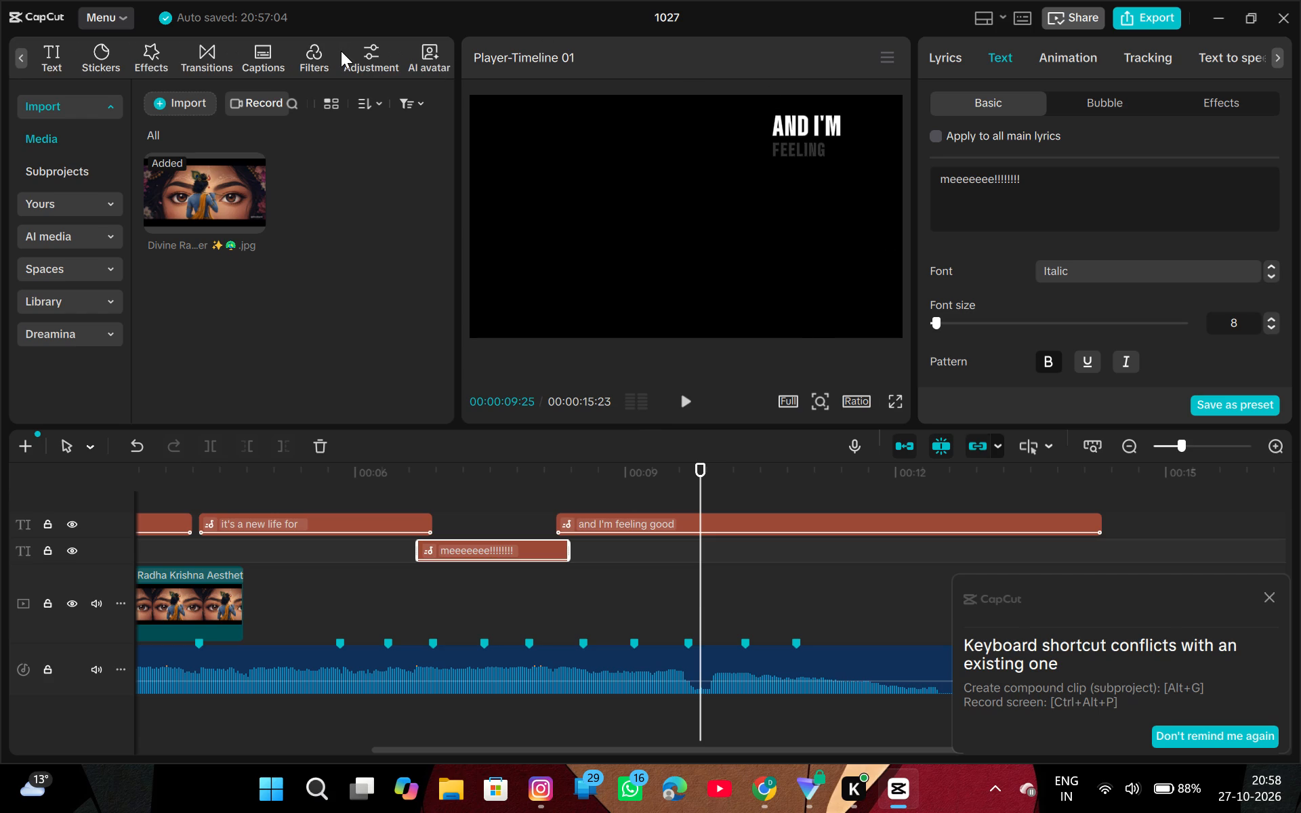
{"action": "scroll", "coordinate": [341, 51], "scroll_direction": "left", "scroll_amount": 2}
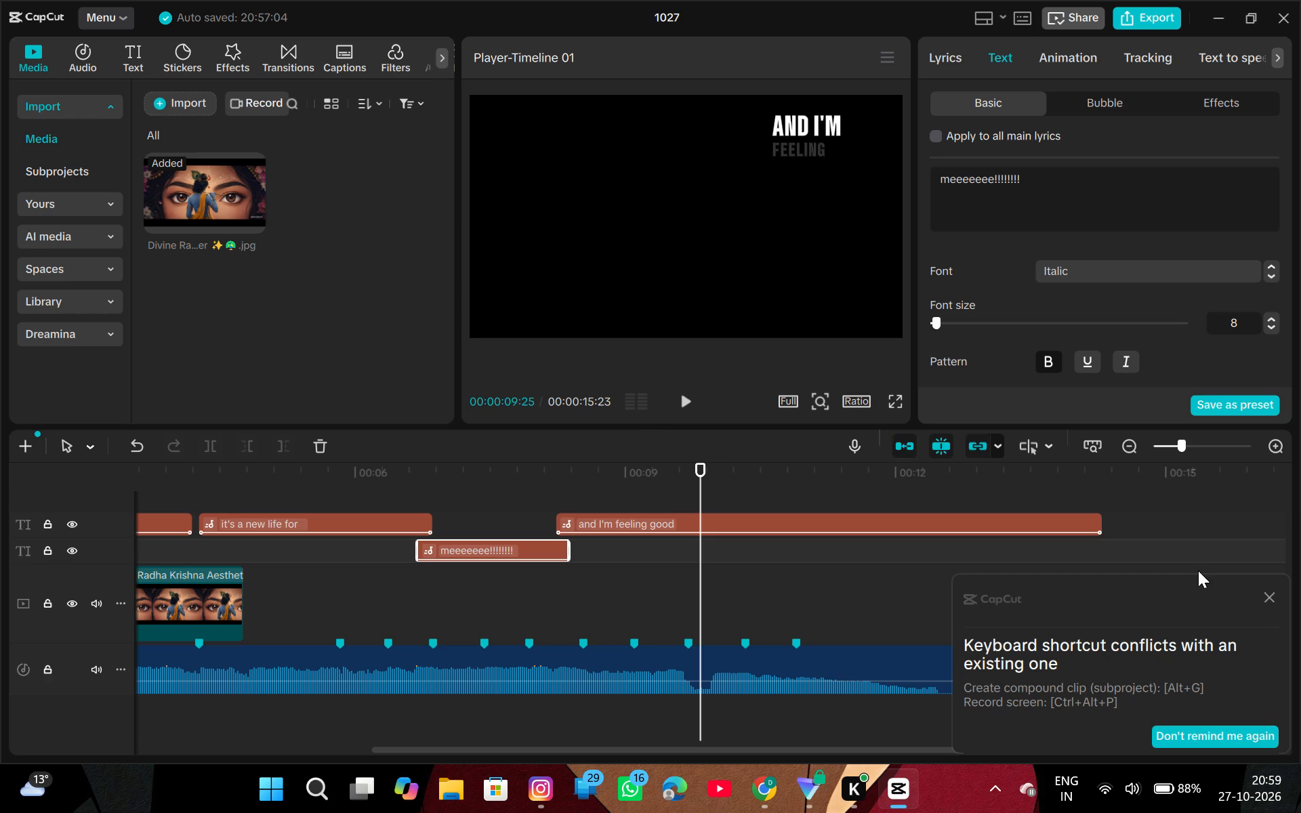
{"action": "left_click", "coordinate": [1273, 593]}
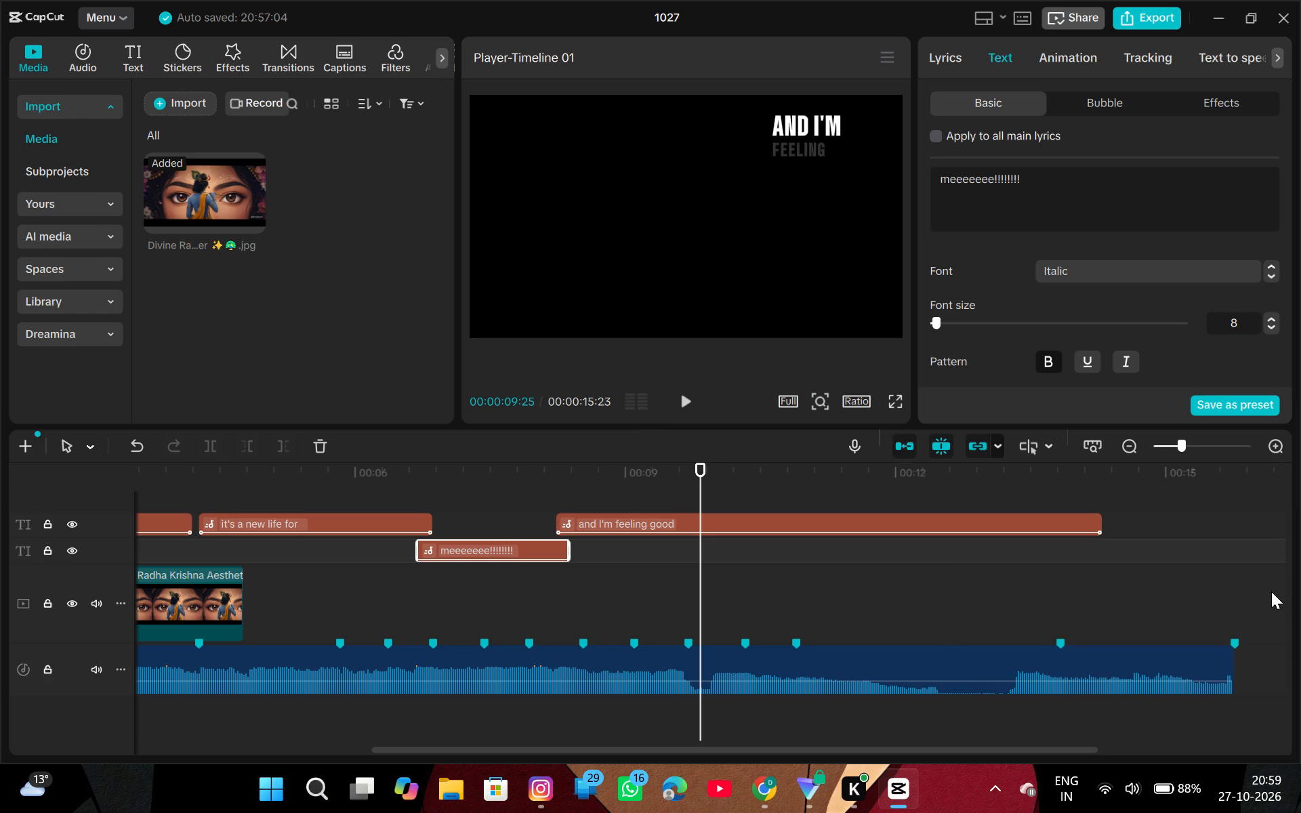
{"action": "left_click", "coordinate": [1045, 451]}
{"action": "left_click", "coordinate": [1045, 451]}
Examine the start of the "meeeeeee!!!!!!!!" lyric clip around 00:00:06:23 and review its entrance animation settings.
{"action": "left_click", "coordinate": [453, 548]}
{"action": "left_click_drag", "start_coordinate": [697, 470], "coordinate": [430, 482]}
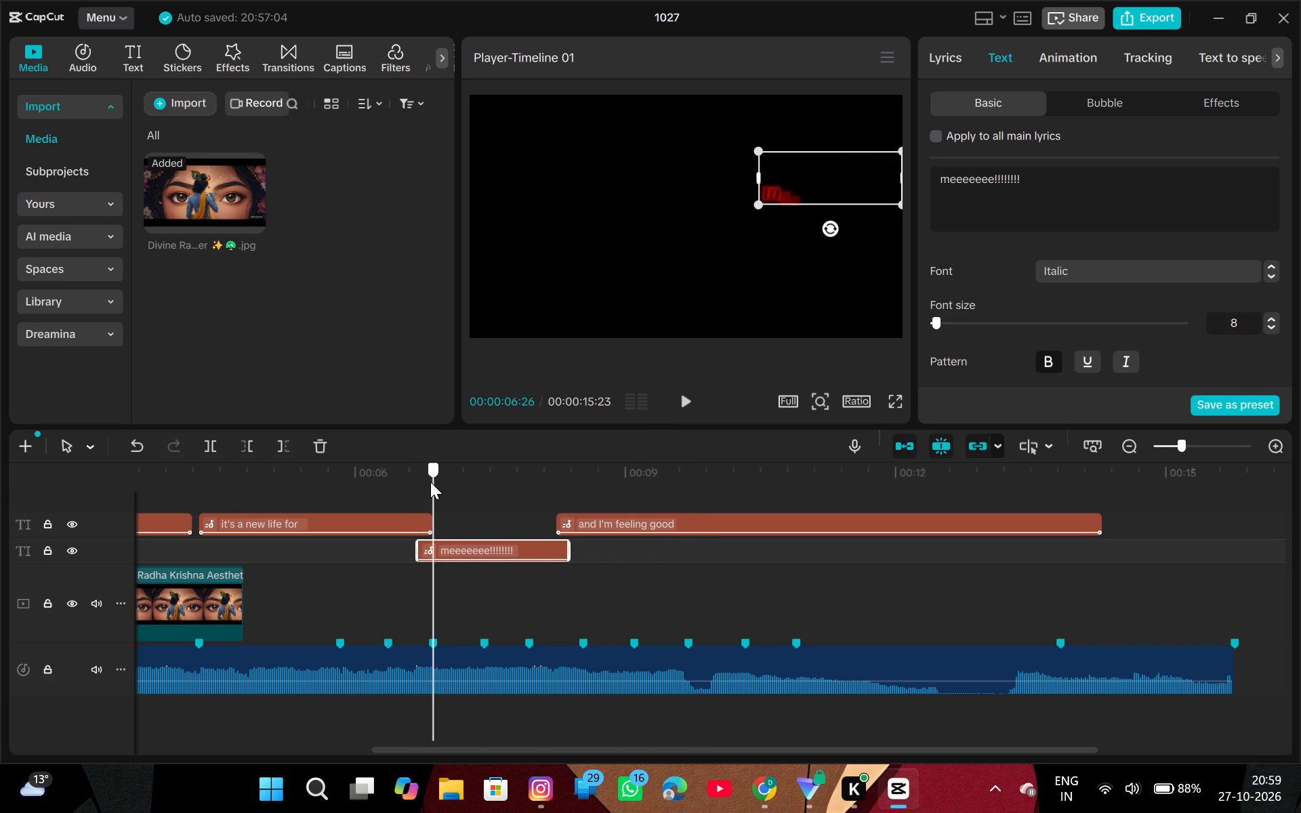
{"action": "left_click_drag", "start_coordinate": [430, 482], "coordinate": [432, 488]}
{"action": "left_click_drag", "start_coordinate": [436, 491], "coordinate": [424, 491]}
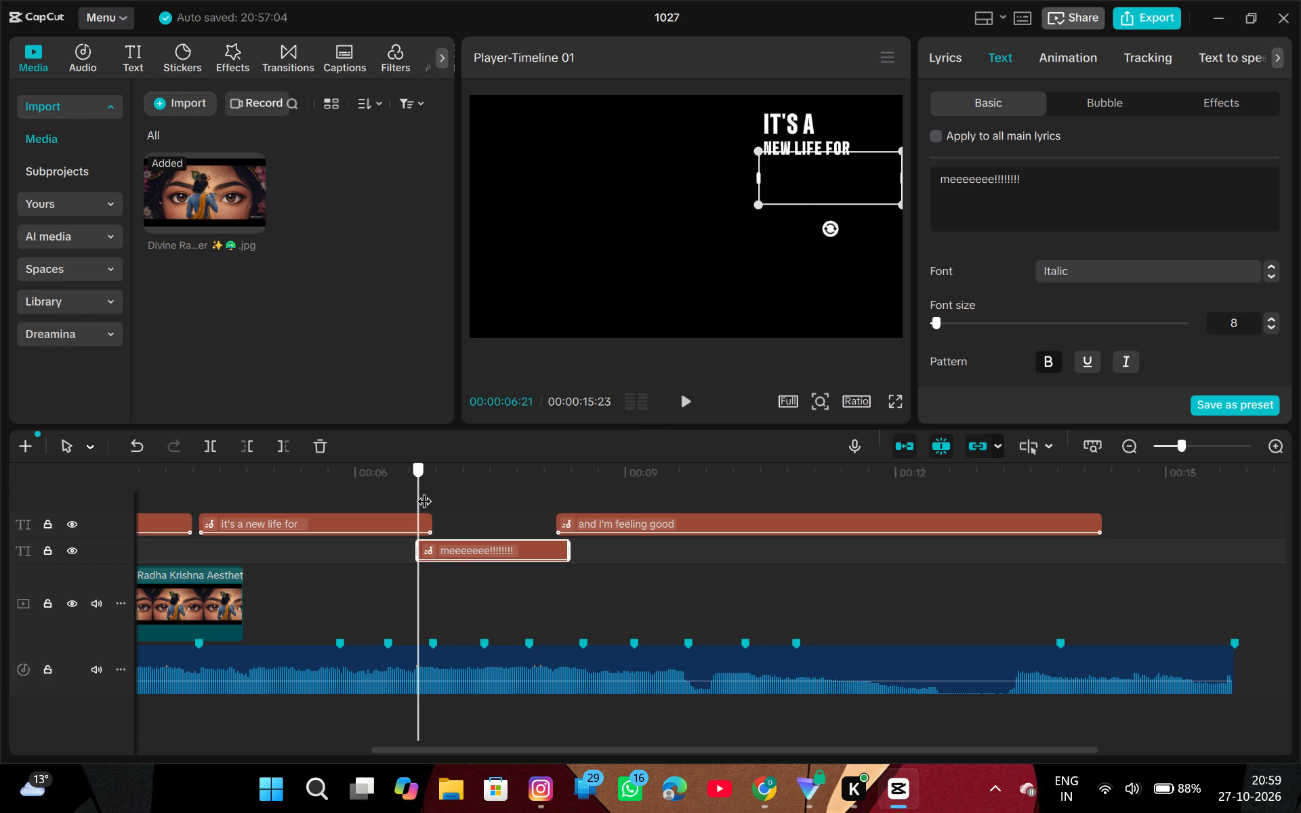
{"action": "left_click_drag", "start_coordinate": [424, 491], "coordinate": [426, 491]}
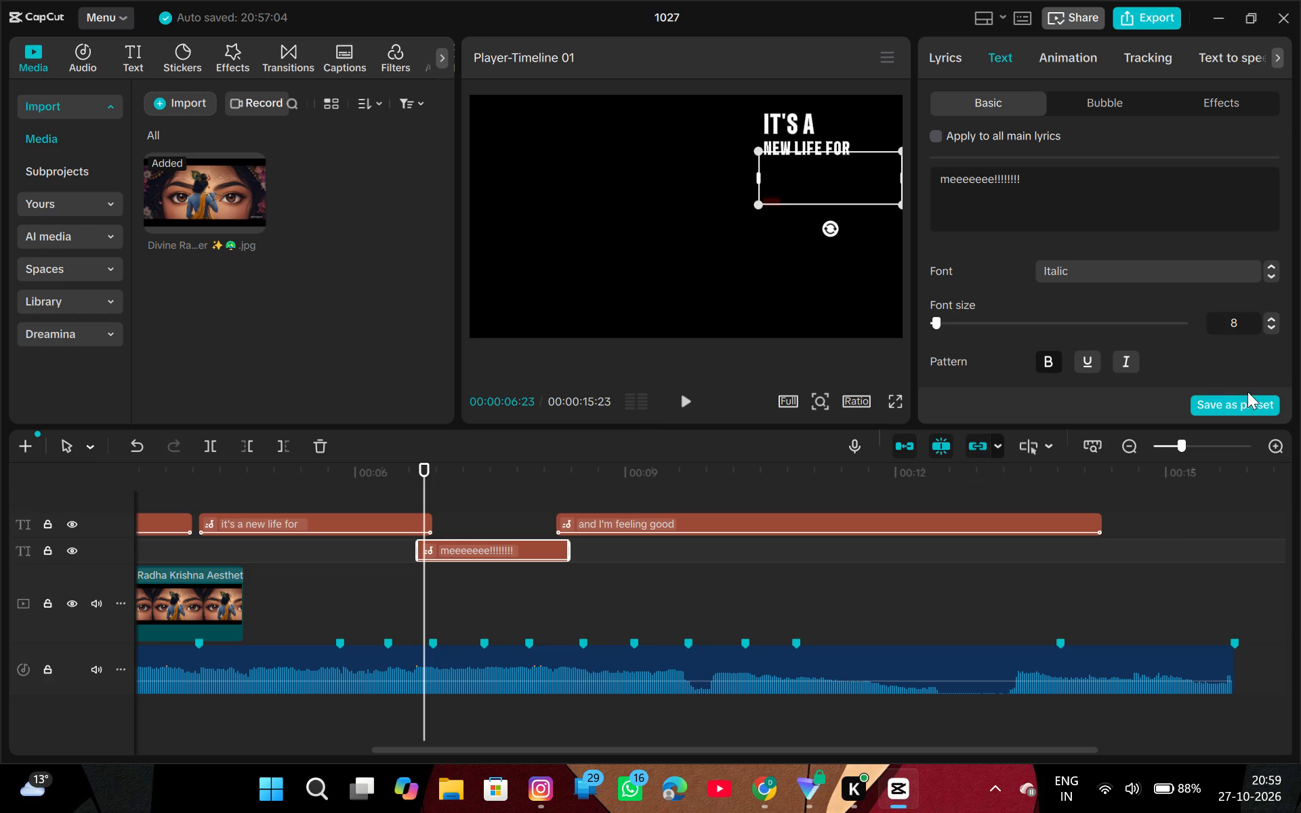
{"action": "scroll", "coordinate": [1078, 251], "scroll_direction": "up", "scroll_amount": 1}
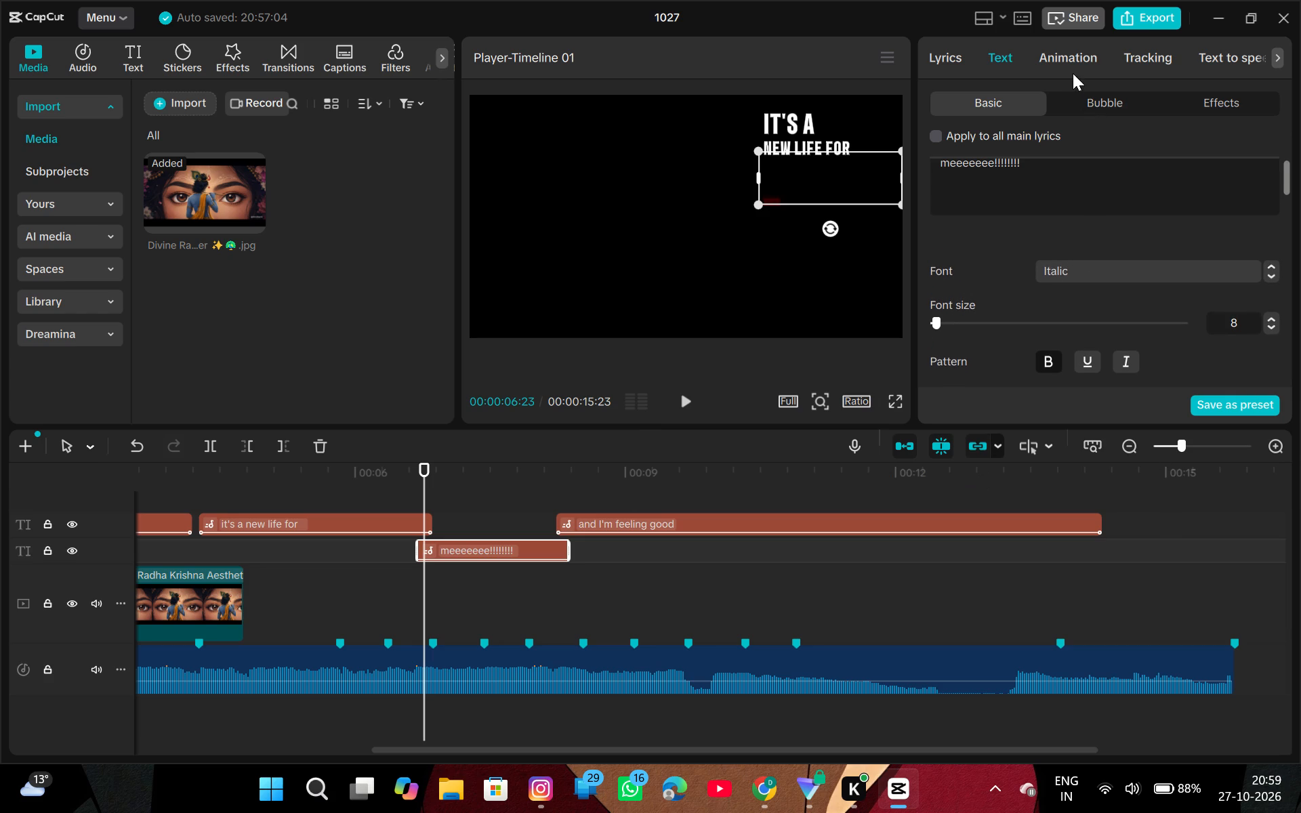
{"action": "left_click", "coordinate": [1073, 67]}
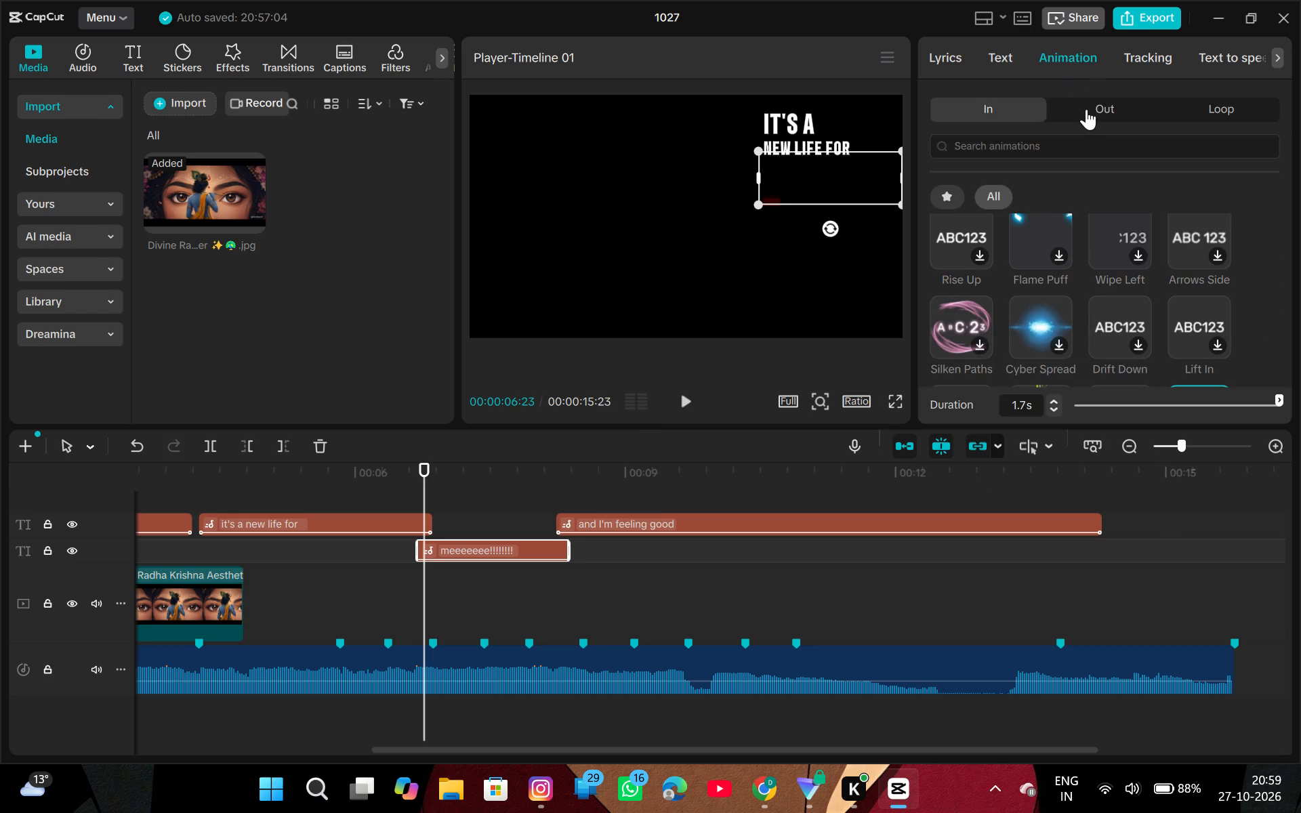
{"action": "scroll", "coordinate": [1160, 54], "scroll_direction": "left", "scroll_amount": 6}
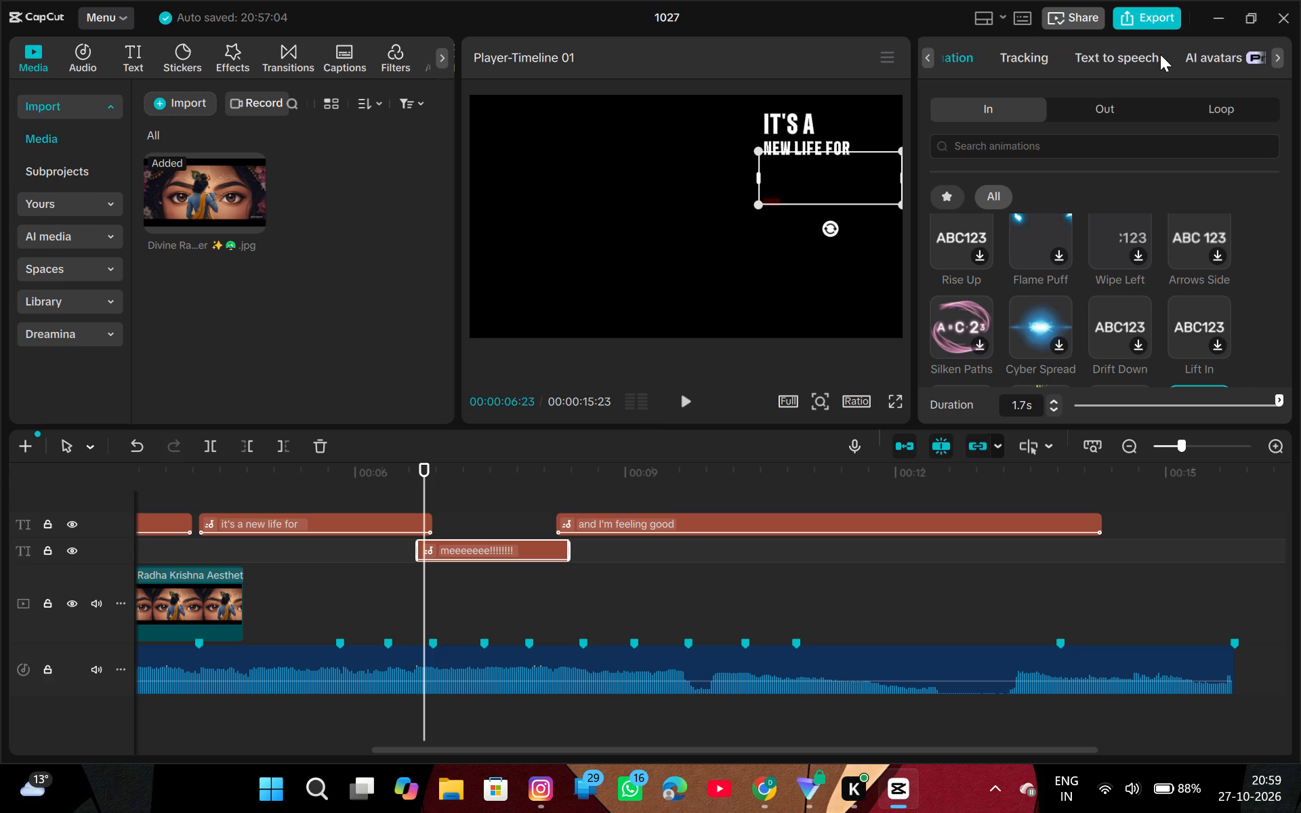
{"action": "scroll", "coordinate": [1160, 54], "scroll_direction": "left", "scroll_amount": 2}
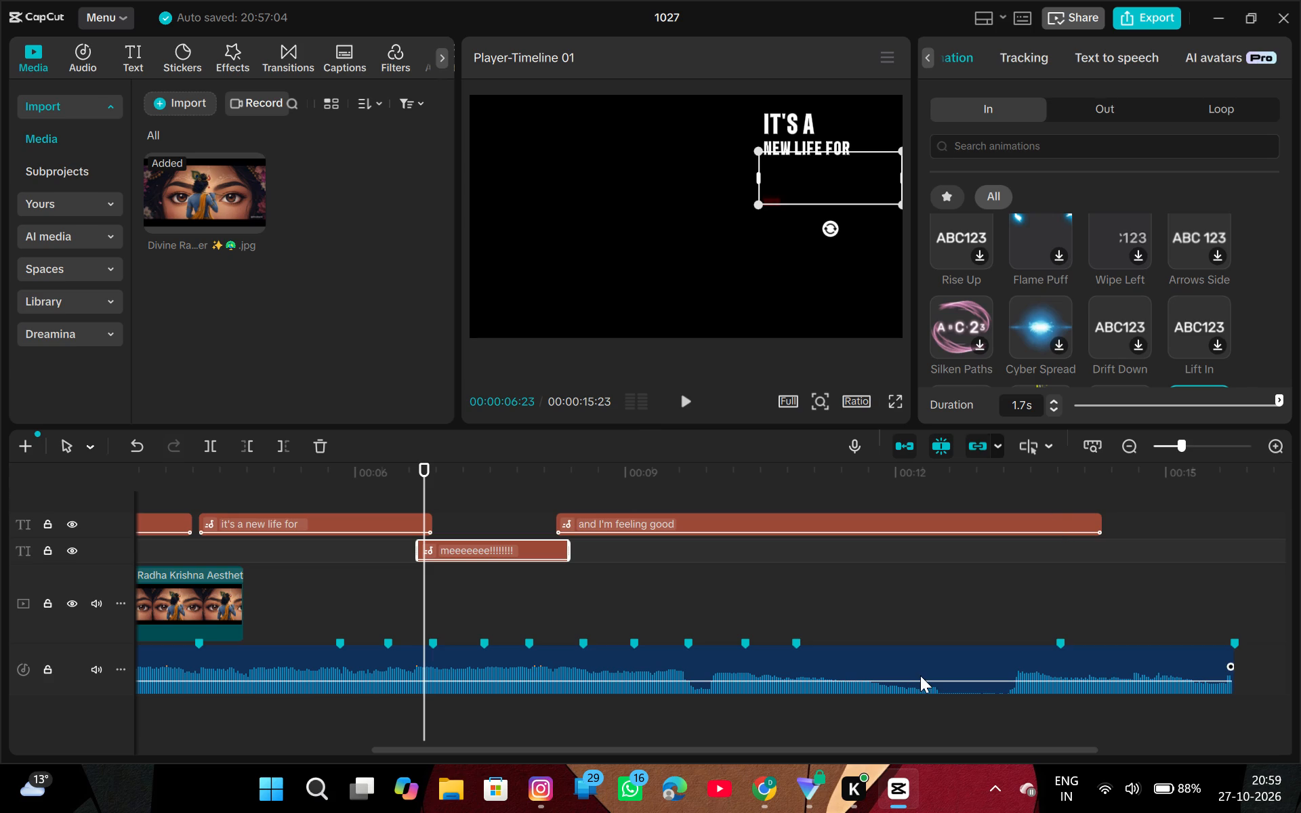
Review the entrance animation options of the two image clips on the main track.
{"action": "left_click", "coordinate": [920, 675]}
{"action": "left_click", "coordinate": [211, 601]}
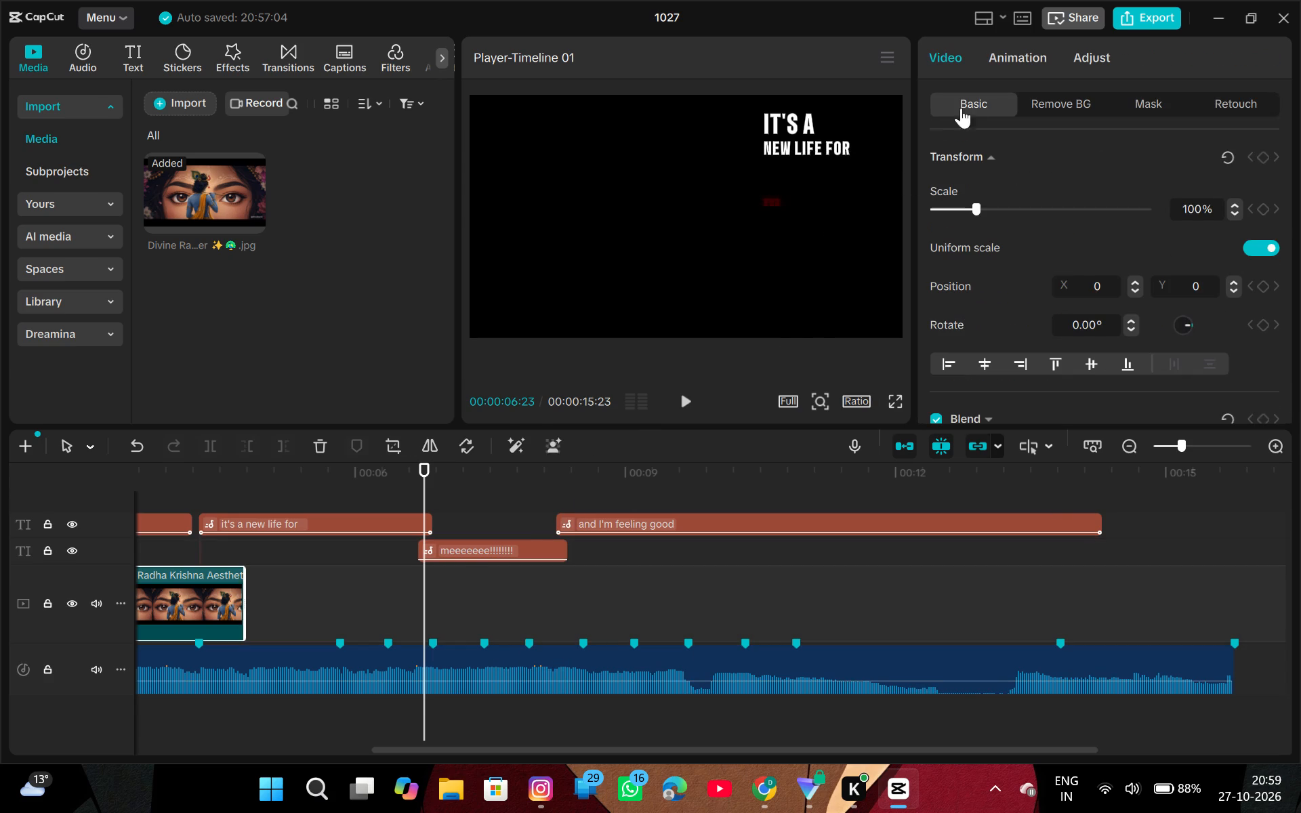
{"action": "left_click", "coordinate": [999, 63]}
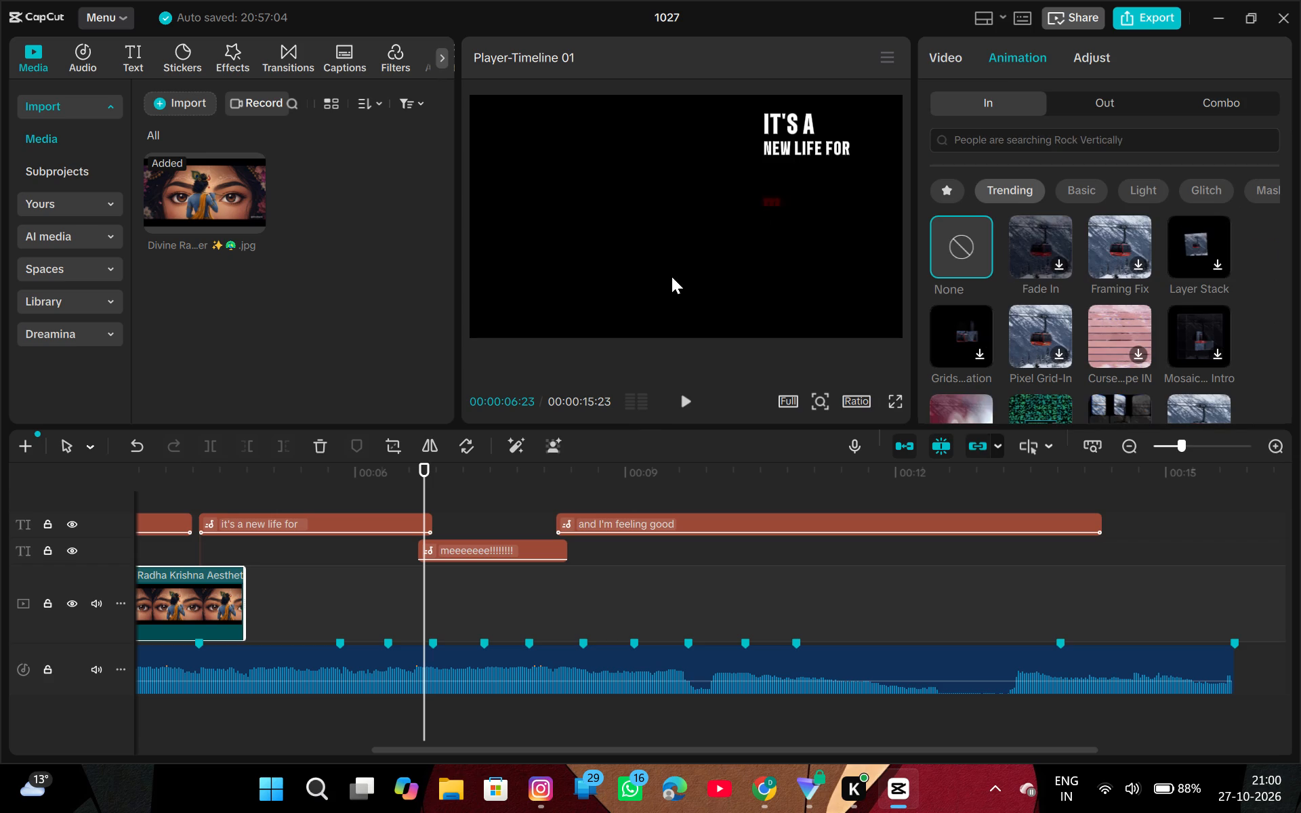
{"action": "scroll", "coordinate": [221, 593], "scroll_direction": "right", "scroll_amount": 3}
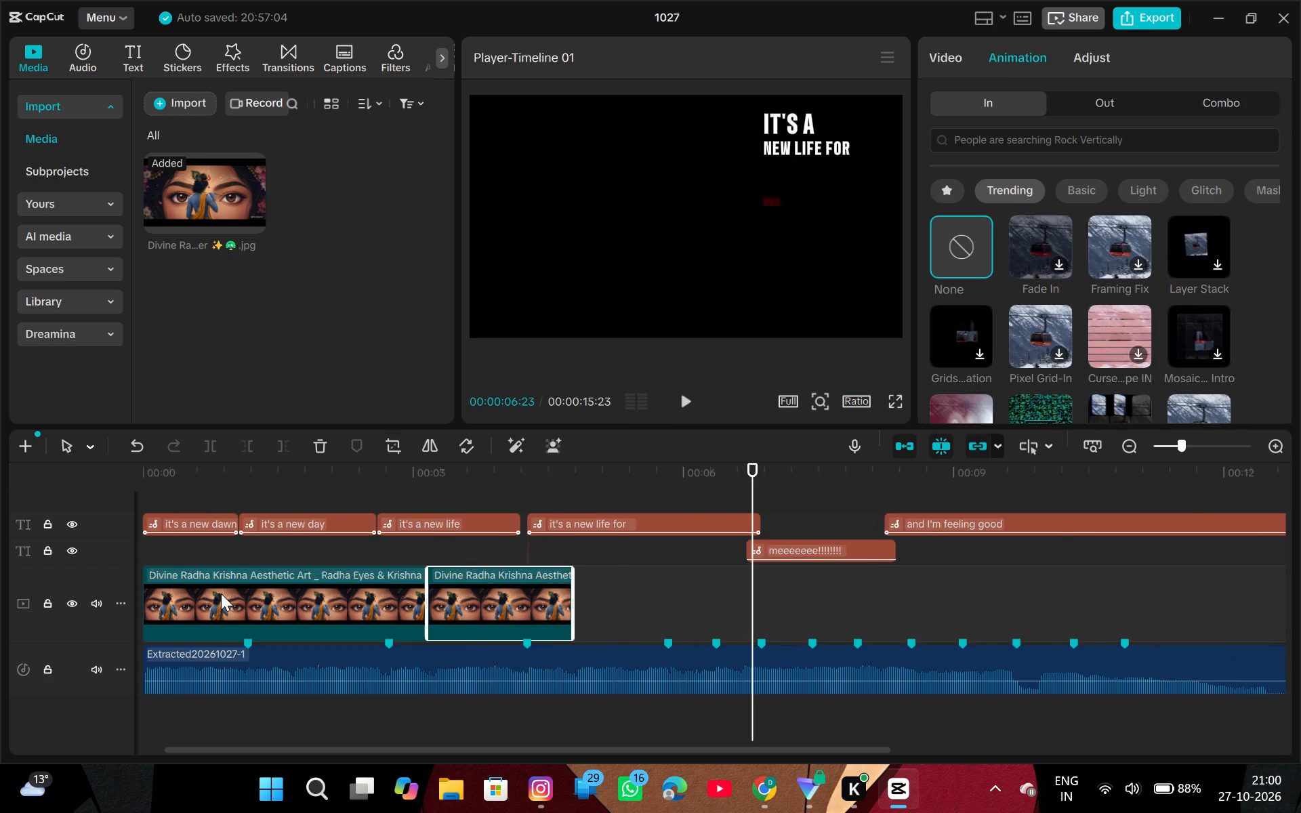
{"action": "left_click", "coordinate": [230, 602]}
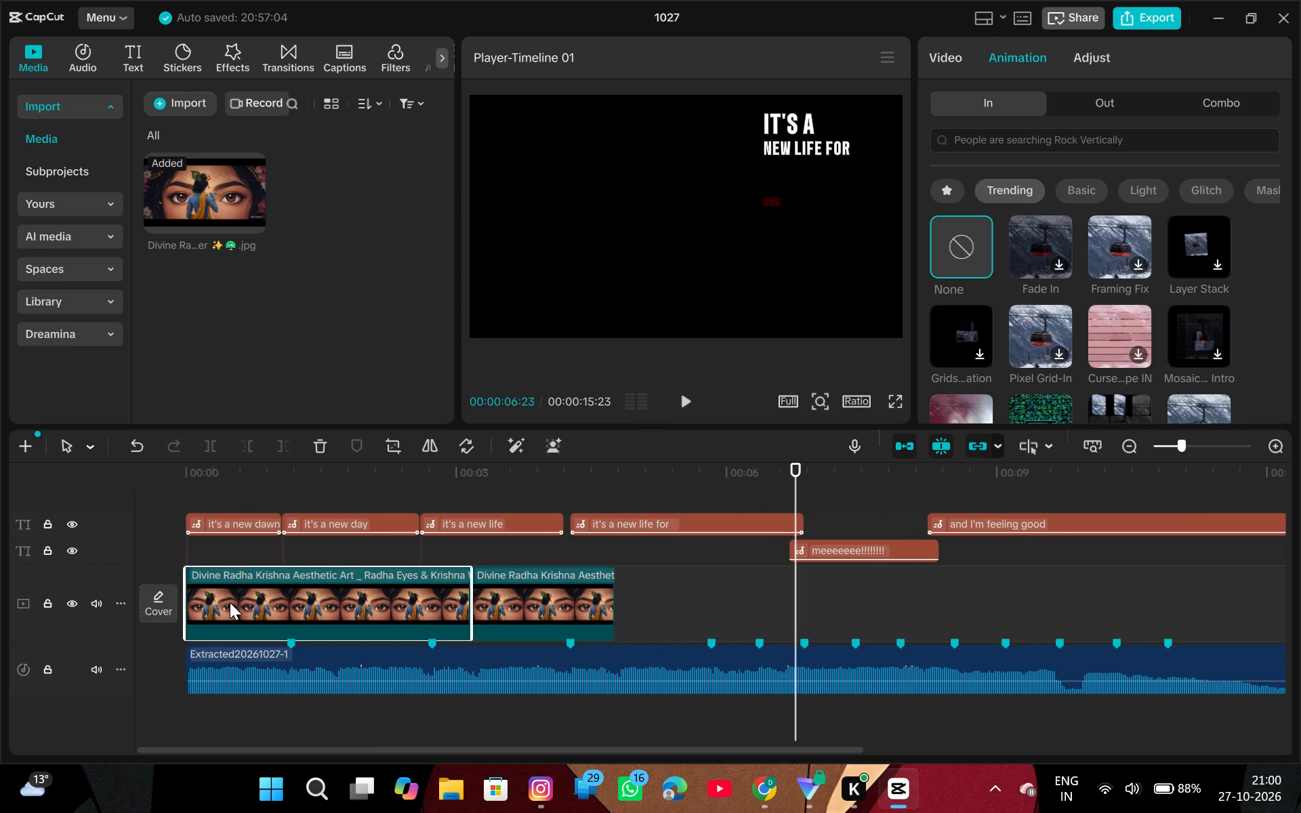
{"action": "left_click", "coordinate": [190, 599]}
{"action": "left_click", "coordinate": [190, 599]}
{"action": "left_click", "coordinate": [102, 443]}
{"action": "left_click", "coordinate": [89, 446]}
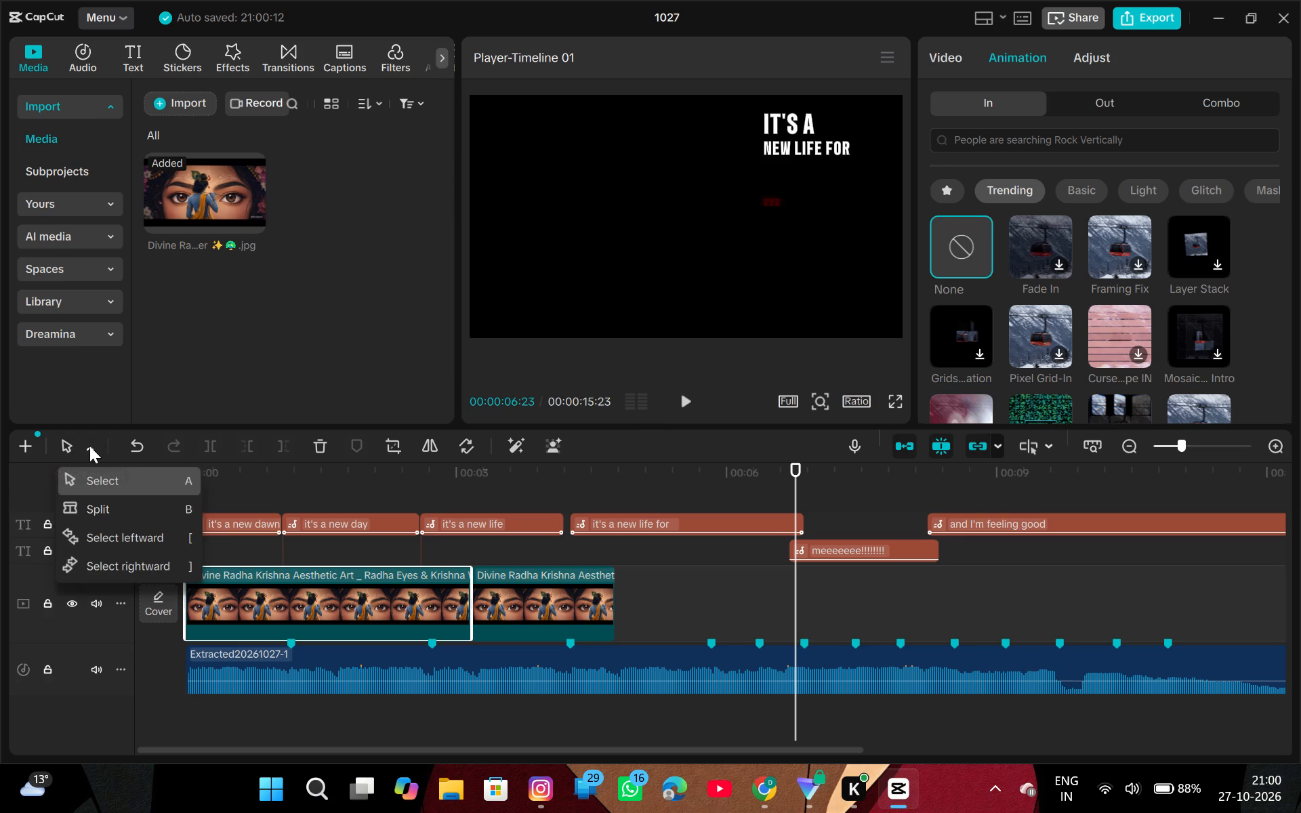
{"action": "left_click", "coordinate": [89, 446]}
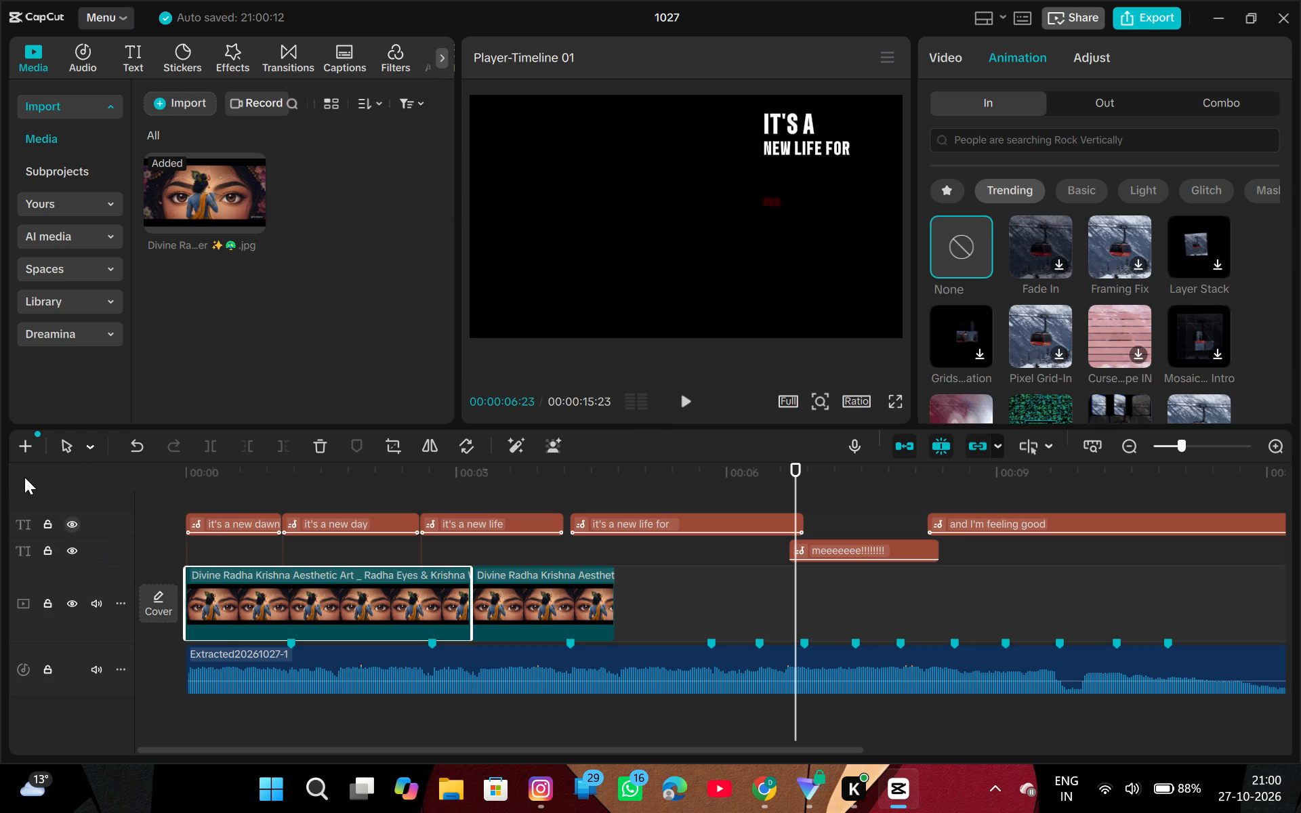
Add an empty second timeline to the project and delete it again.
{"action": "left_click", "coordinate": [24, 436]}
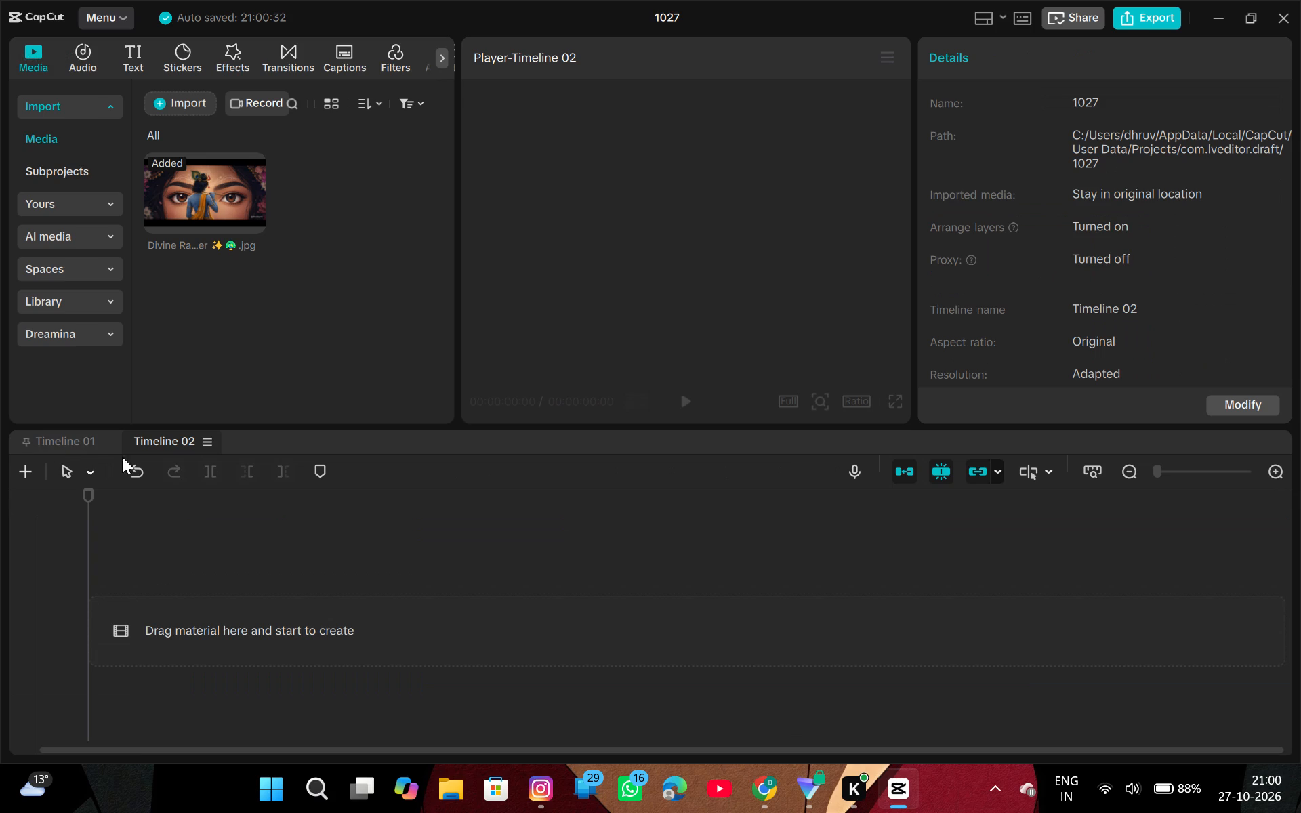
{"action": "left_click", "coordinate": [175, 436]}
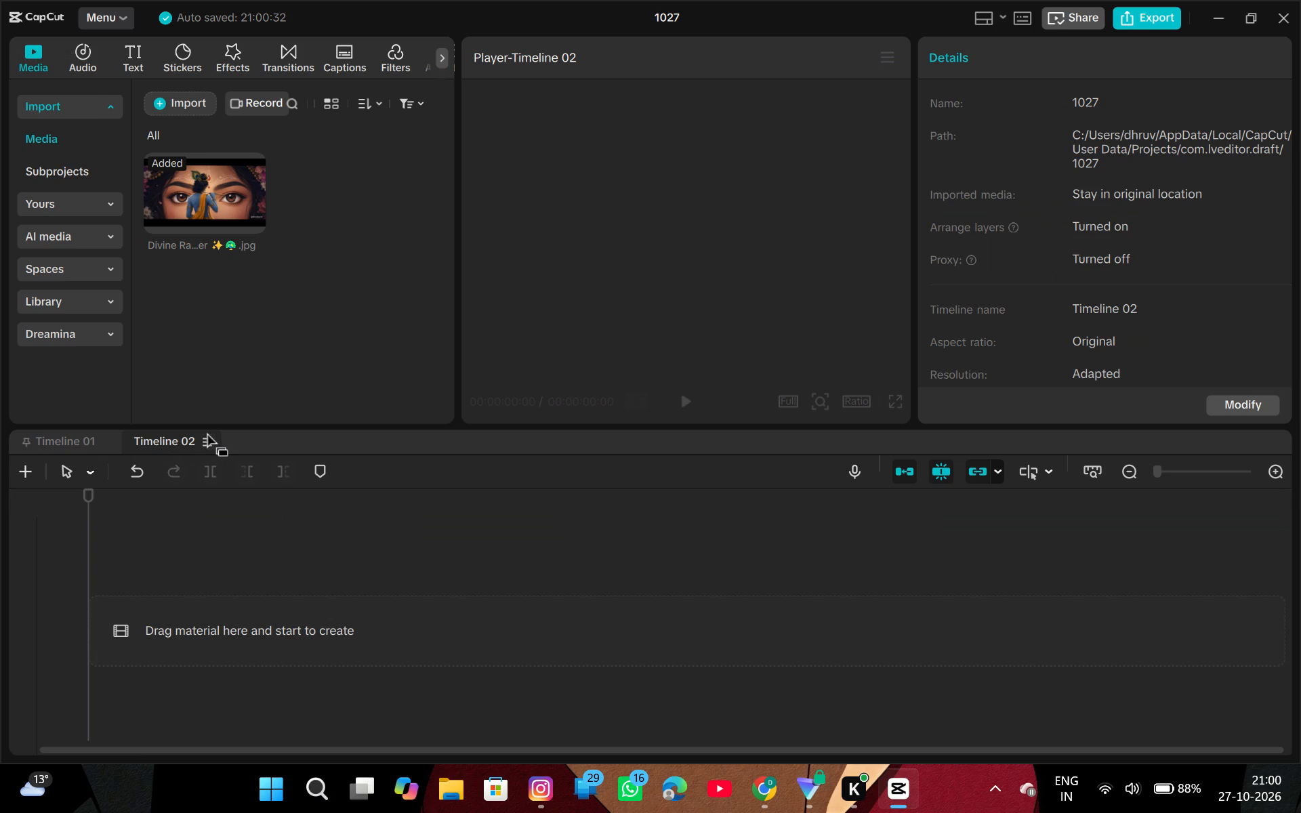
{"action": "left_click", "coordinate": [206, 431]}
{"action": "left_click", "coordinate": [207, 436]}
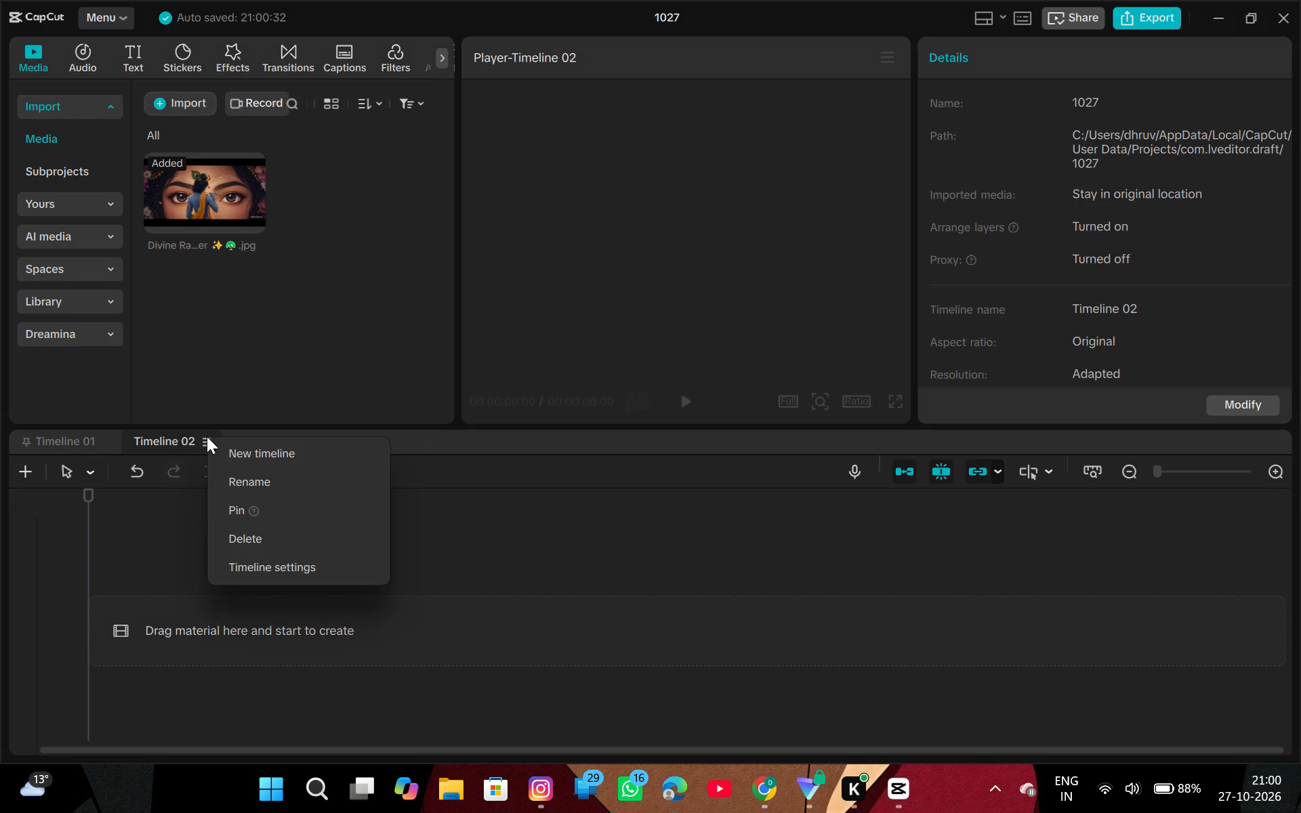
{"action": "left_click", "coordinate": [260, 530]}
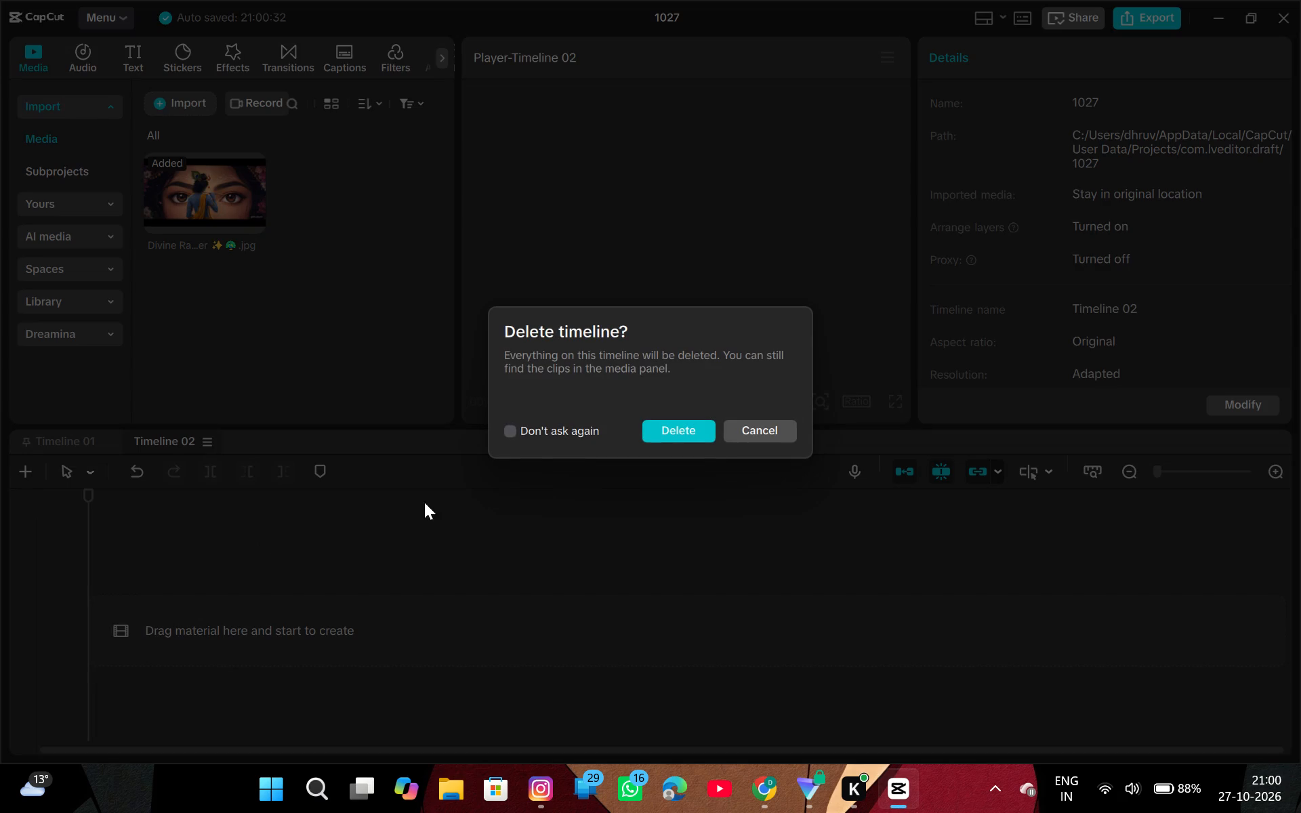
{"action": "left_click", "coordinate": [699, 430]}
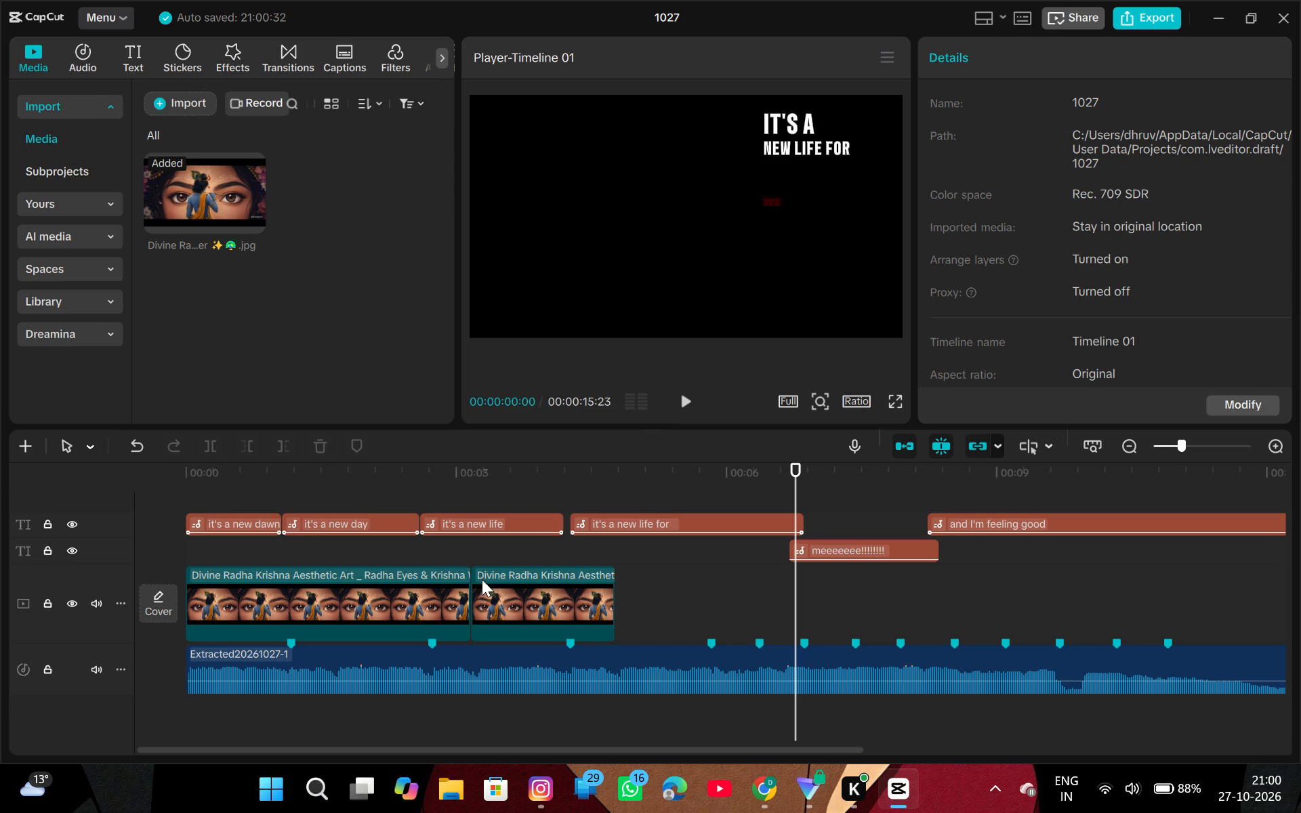
Examine the second image clip's frame at about 00:00:03:08 and its basic video settings, from Transform through Relight.
{"action": "left_click", "coordinate": [504, 589]}
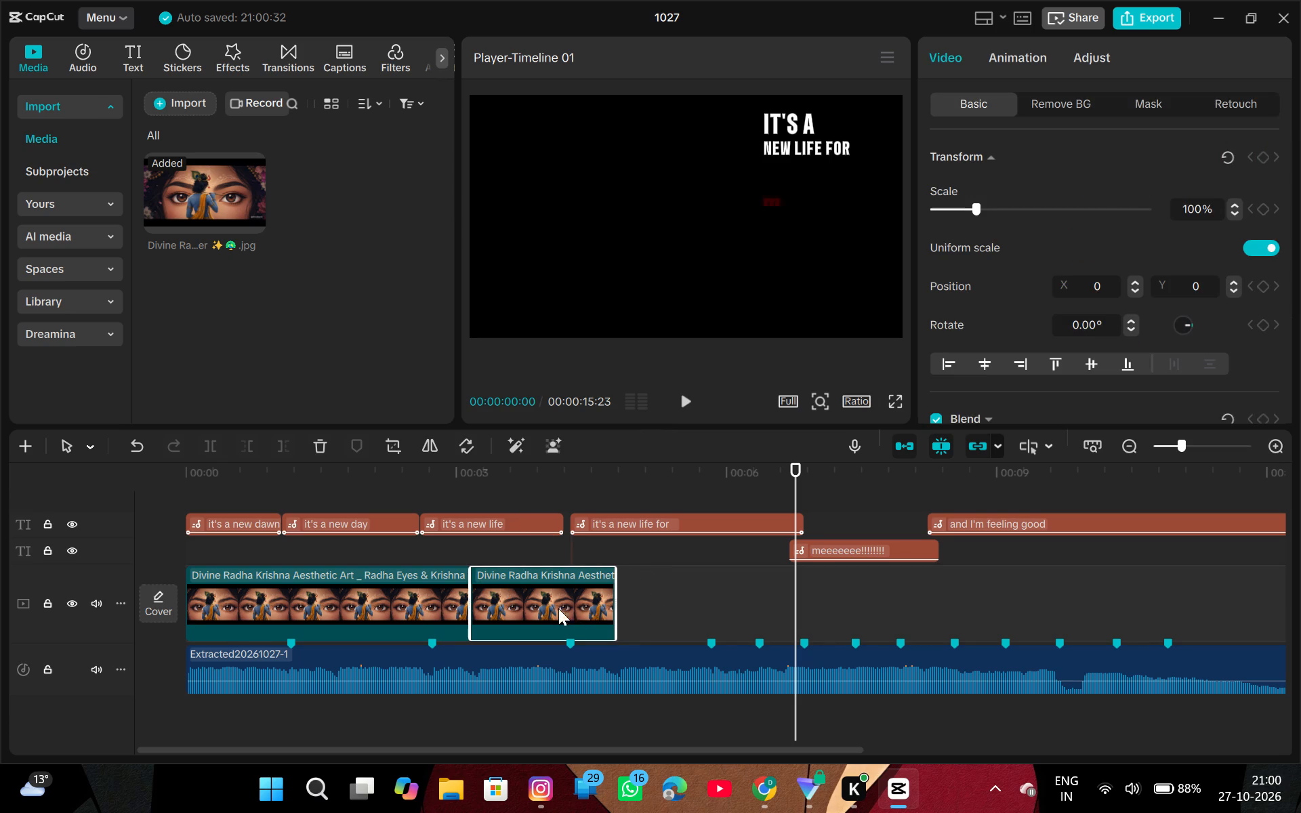
{"action": "left_click_drag", "start_coordinate": [795, 589], "coordinate": [480, 610]}
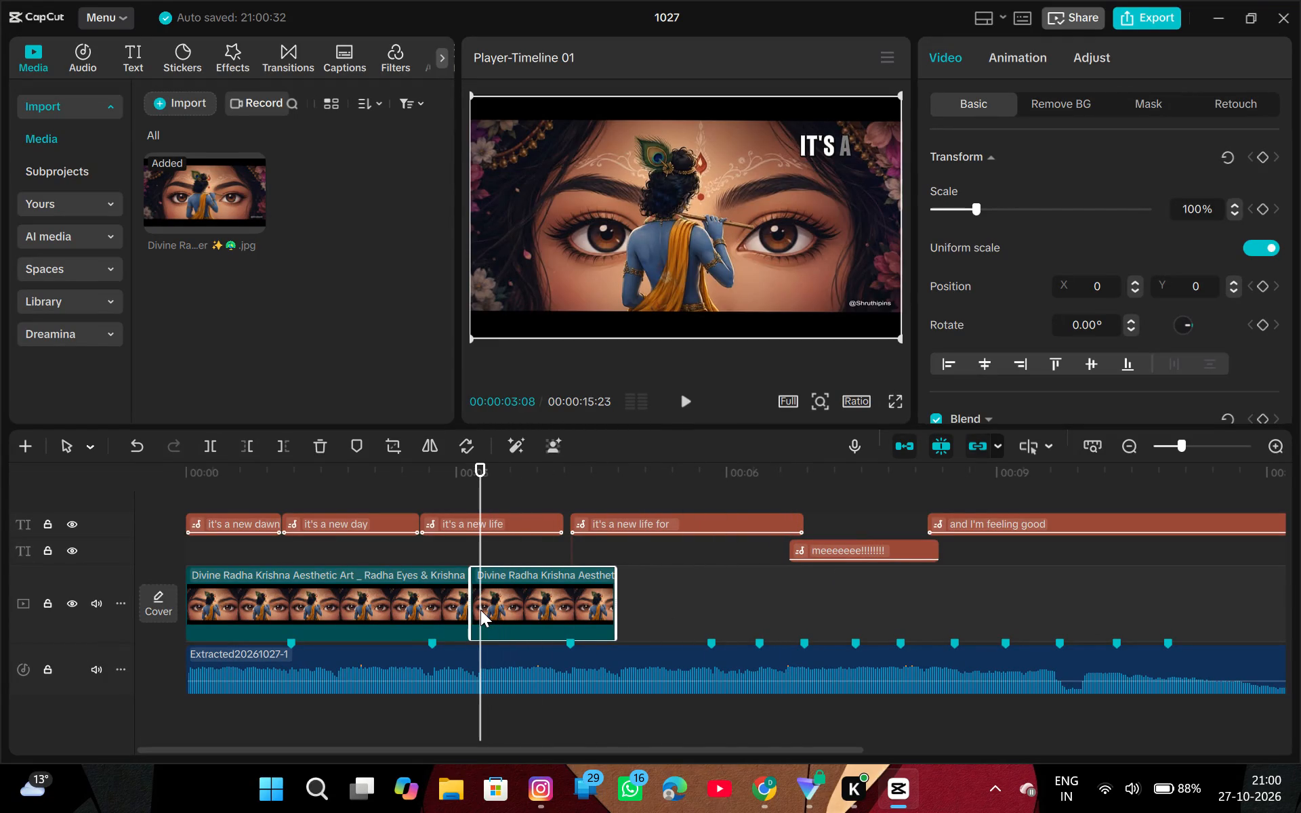
{"action": "scroll", "coordinate": [1081, 197], "scroll_direction": "down", "scroll_amount": 3}
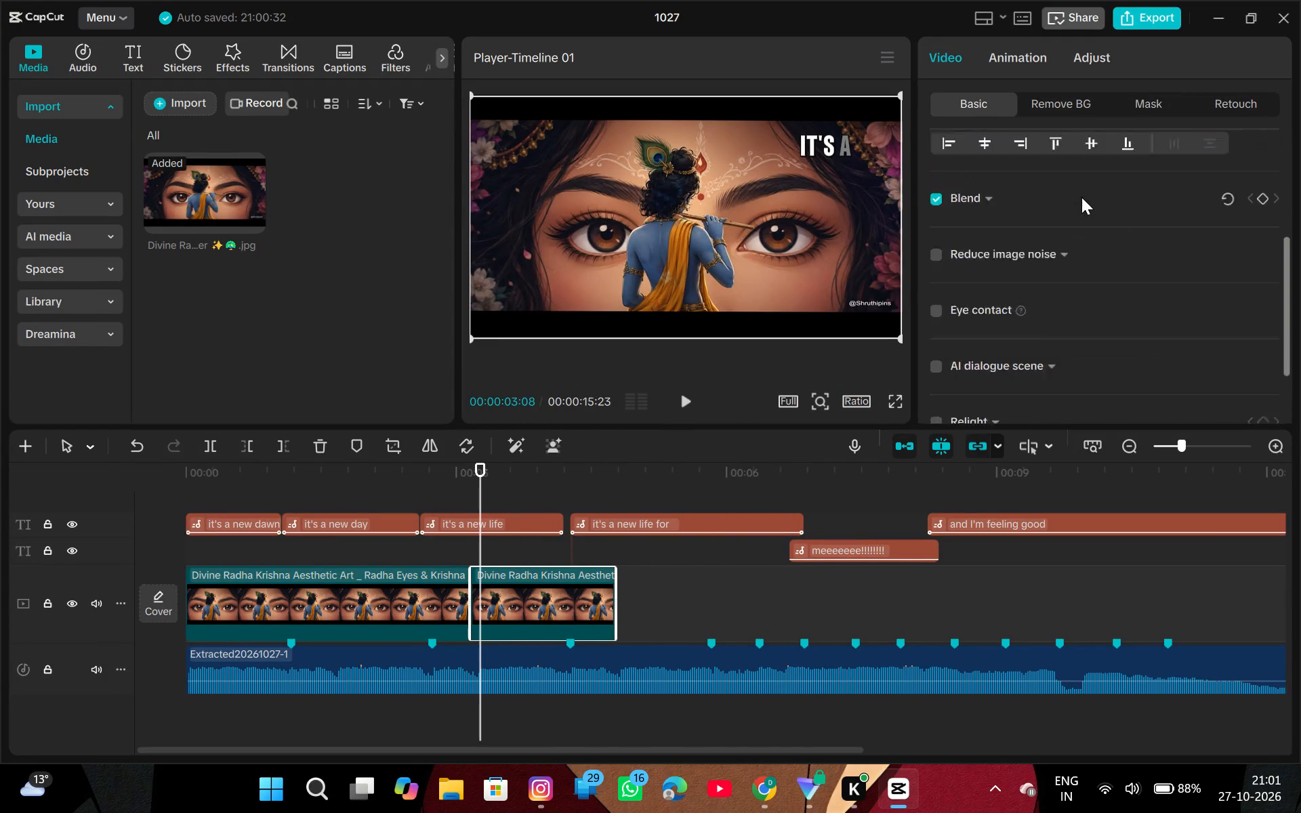
{"action": "scroll", "coordinate": [1081, 197], "scroll_direction": "down", "scroll_amount": 1}
{"action": "scroll", "coordinate": [1081, 197], "scroll_direction": "up", "scroll_amount": 2}
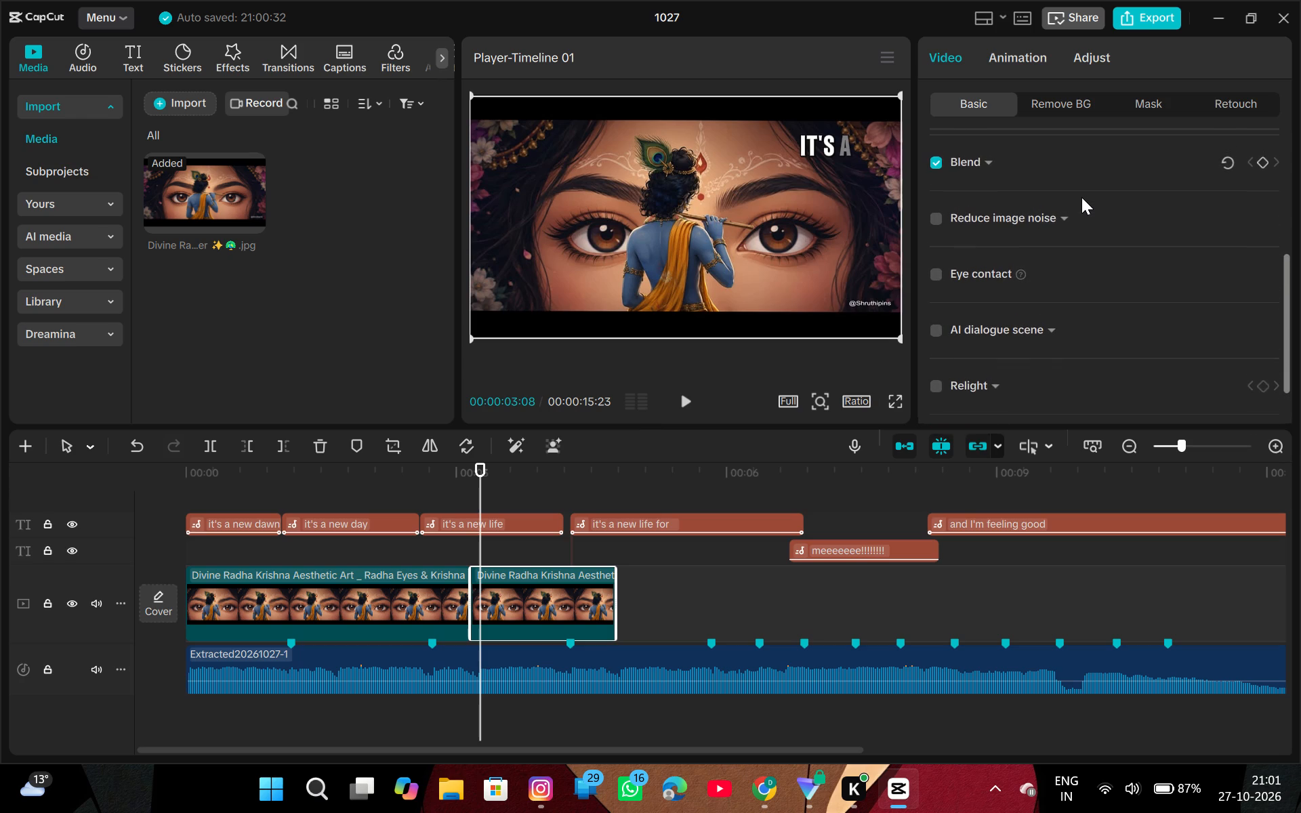
{"action": "scroll", "coordinate": [1162, 209], "scroll_direction": "up", "scroll_amount": 1}
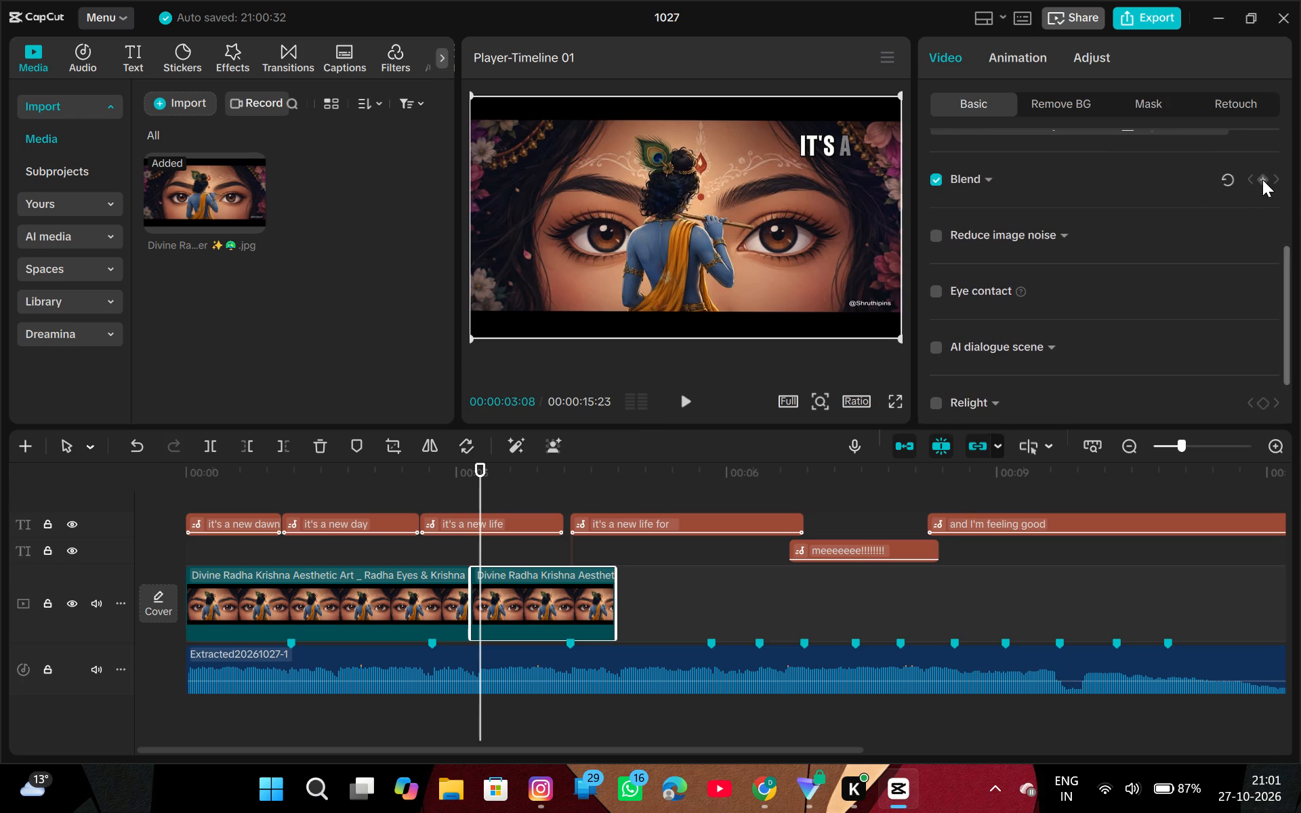
{"action": "scroll", "coordinate": [1262, 180], "scroll_direction": "up", "scroll_amount": 8}
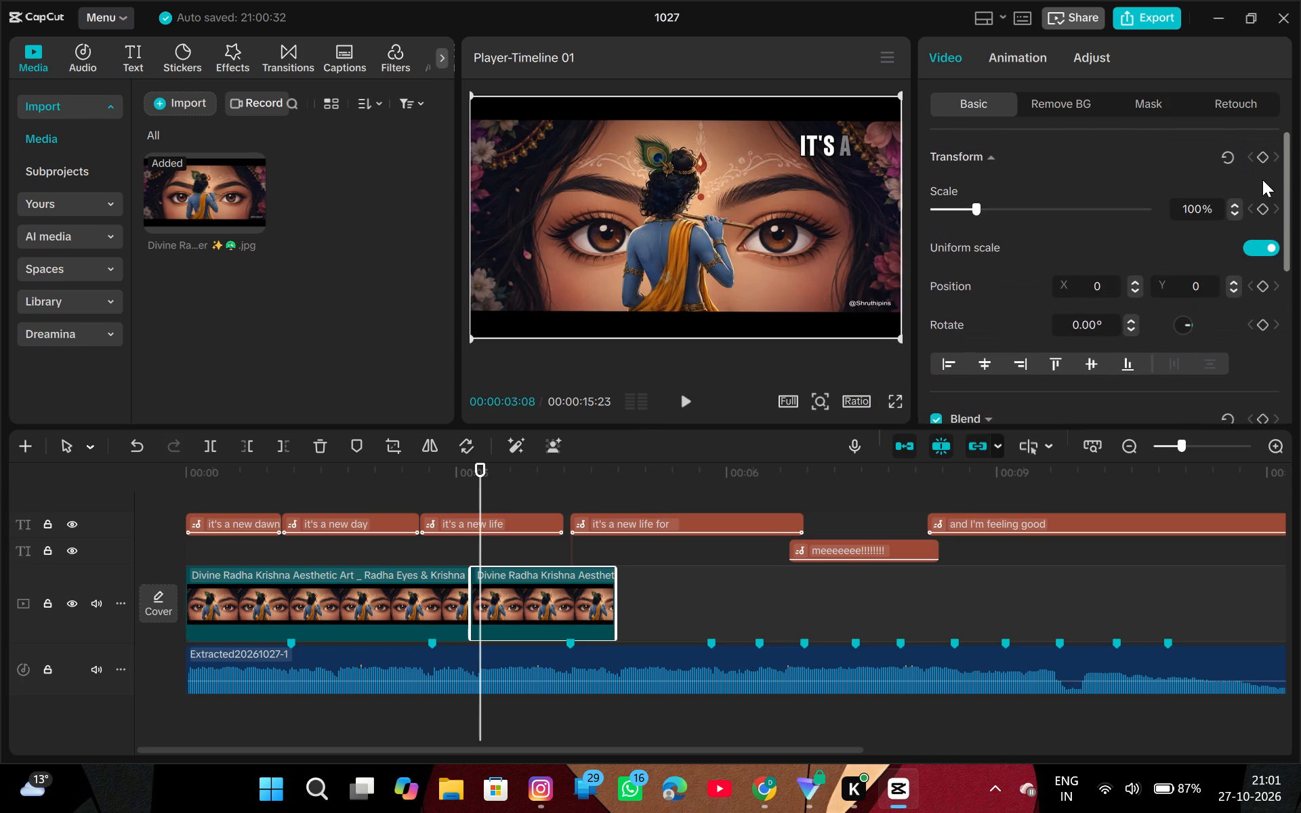
Add a text colour keyframe to the "meeeeeee!!!!!!!!" lyric clip at its start, 00:00:06:21.
{"action": "left_click", "coordinate": [636, 515]}
{"action": "left_click", "coordinate": [858, 551]}
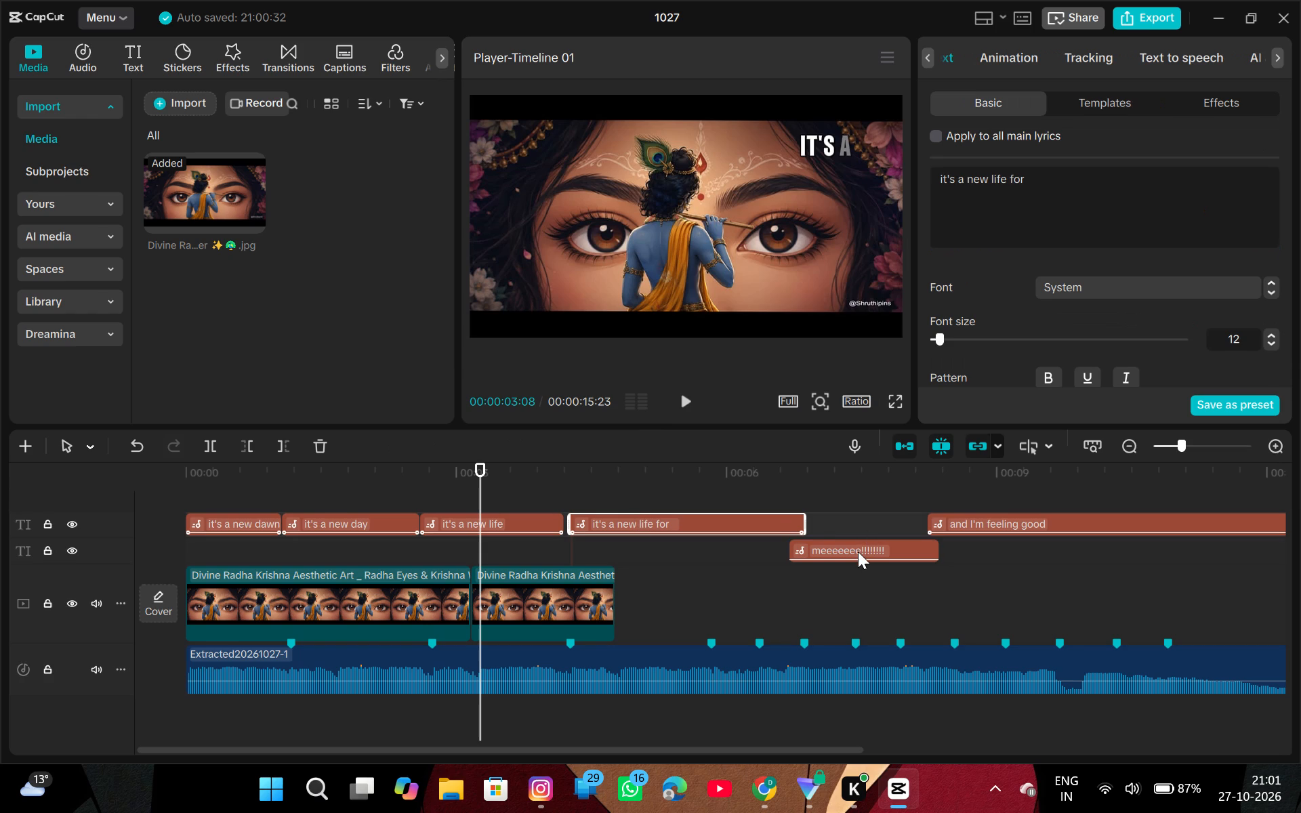
{"action": "scroll", "coordinate": [1099, 258], "scroll_direction": "down", "scroll_amount": 1}
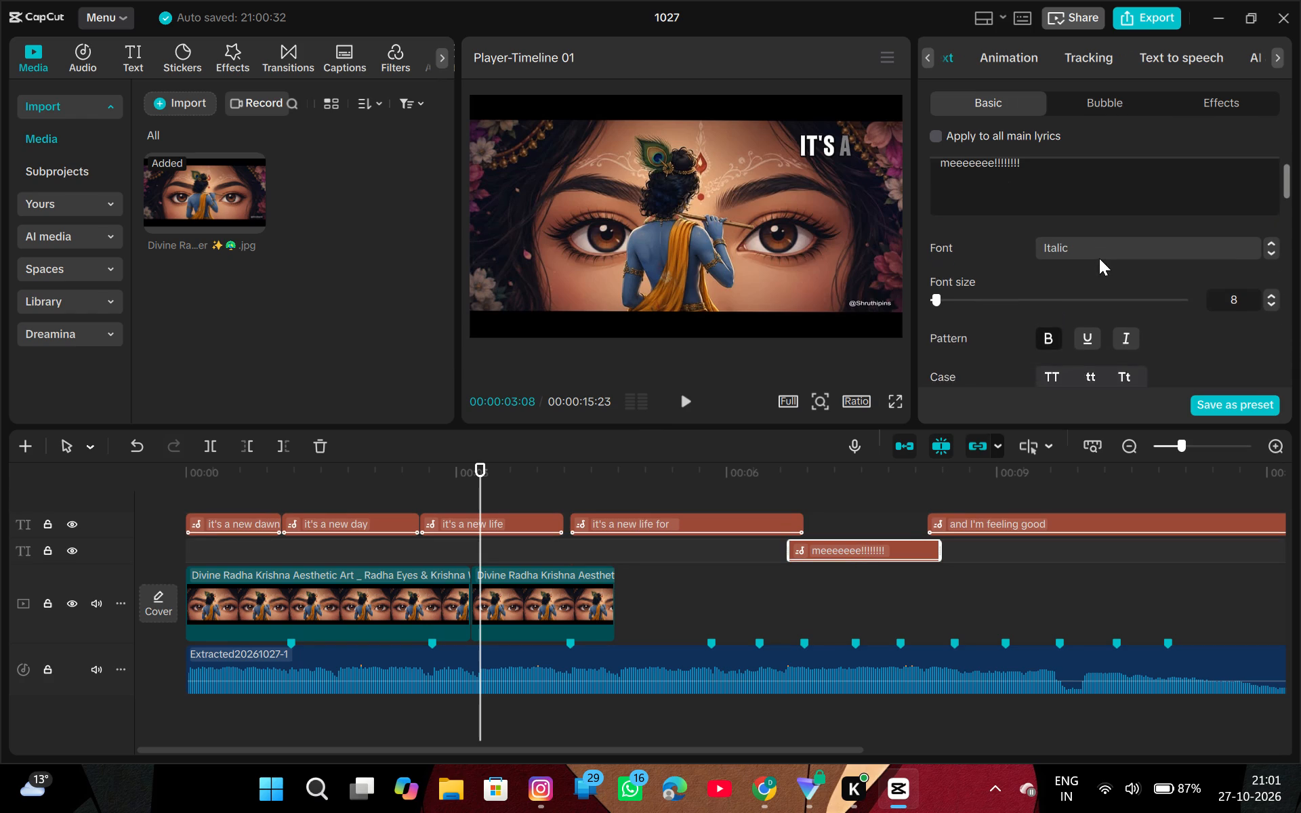
{"action": "scroll", "coordinate": [1099, 258], "scroll_direction": "down", "scroll_amount": 2}
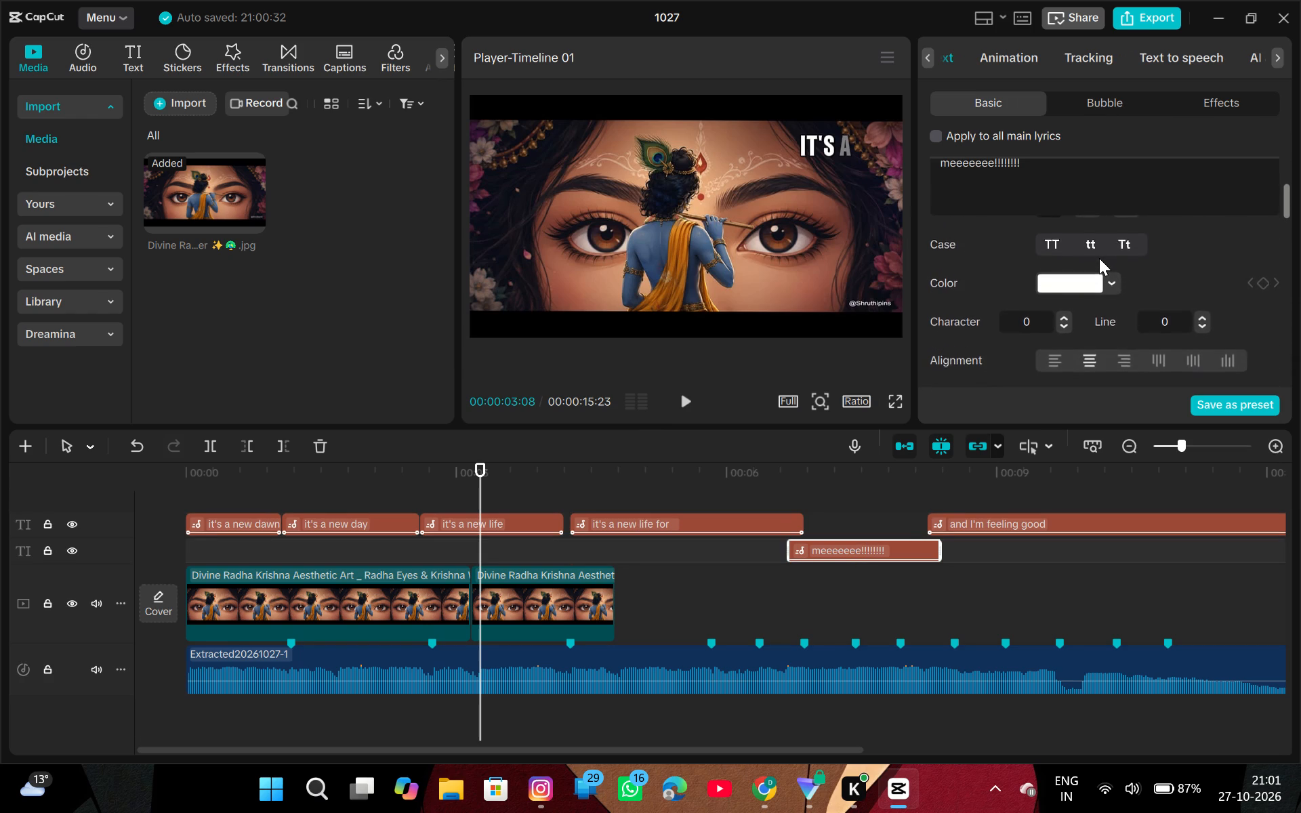
{"action": "left_click", "coordinate": [1082, 276]}
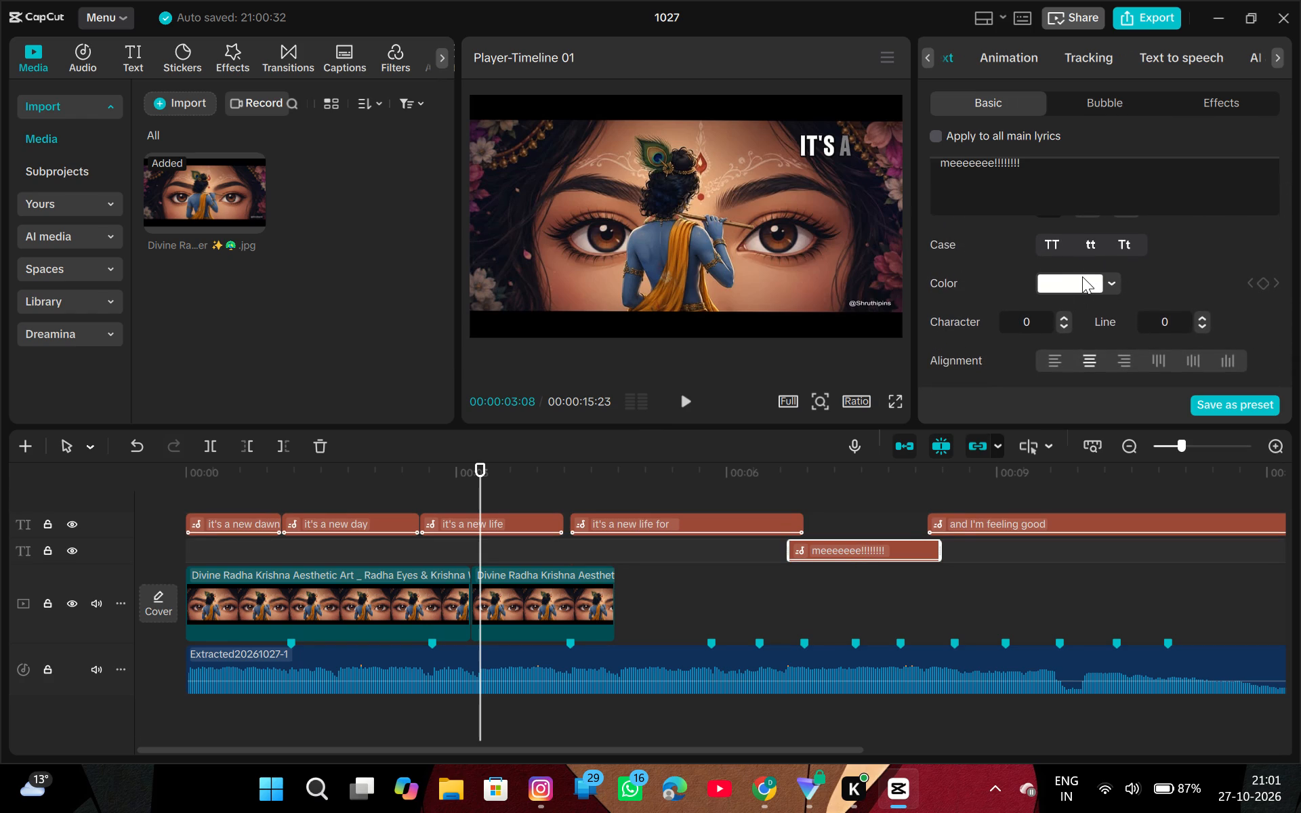
{"action": "left_click", "coordinate": [1115, 279]}
{"action": "left_click", "coordinate": [1262, 283]}
{"action": "left_click_drag", "start_coordinate": [481, 547], "coordinate": [788, 604]}
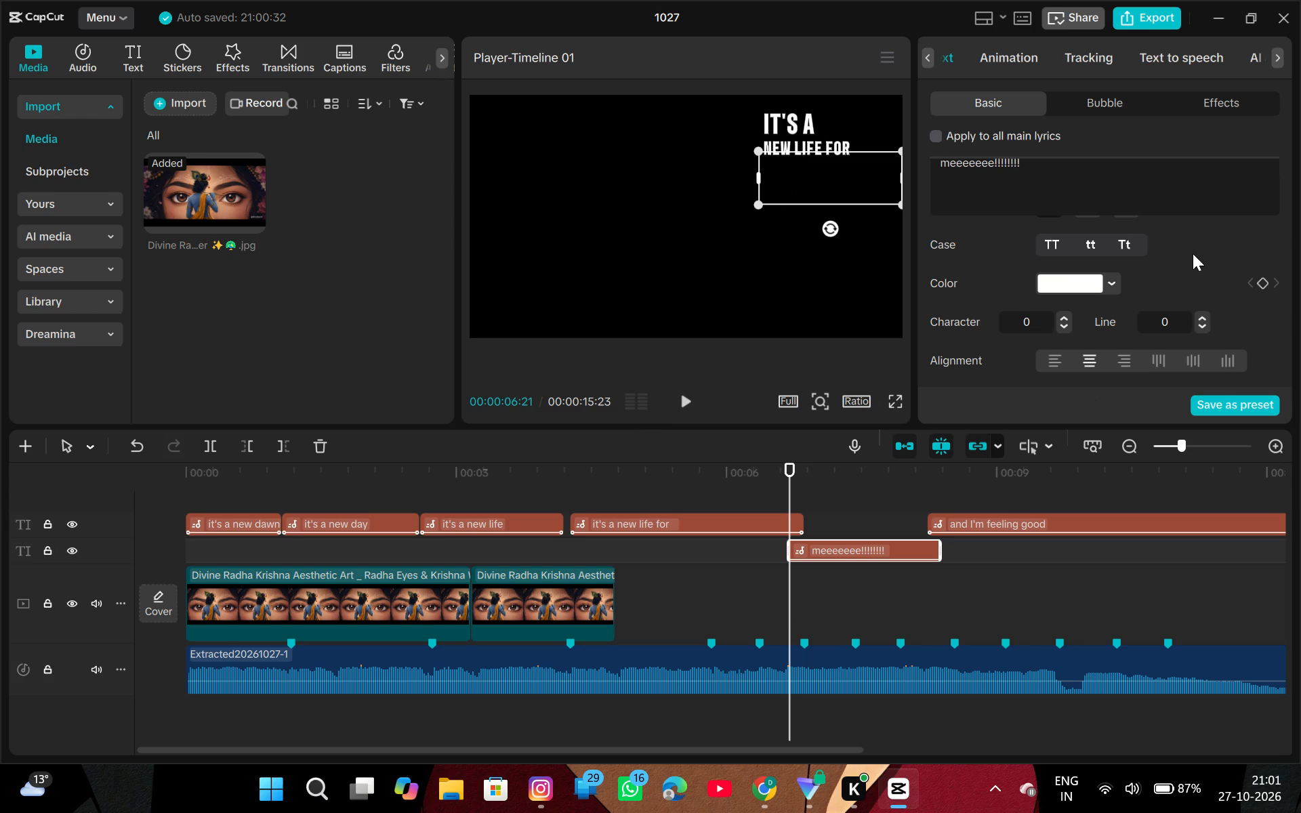
{"action": "scroll", "coordinate": [1199, 249], "scroll_direction": "down", "scroll_amount": 2}
{"action": "scroll", "coordinate": [1199, 249], "scroll_direction": "up", "scroll_amount": 1}
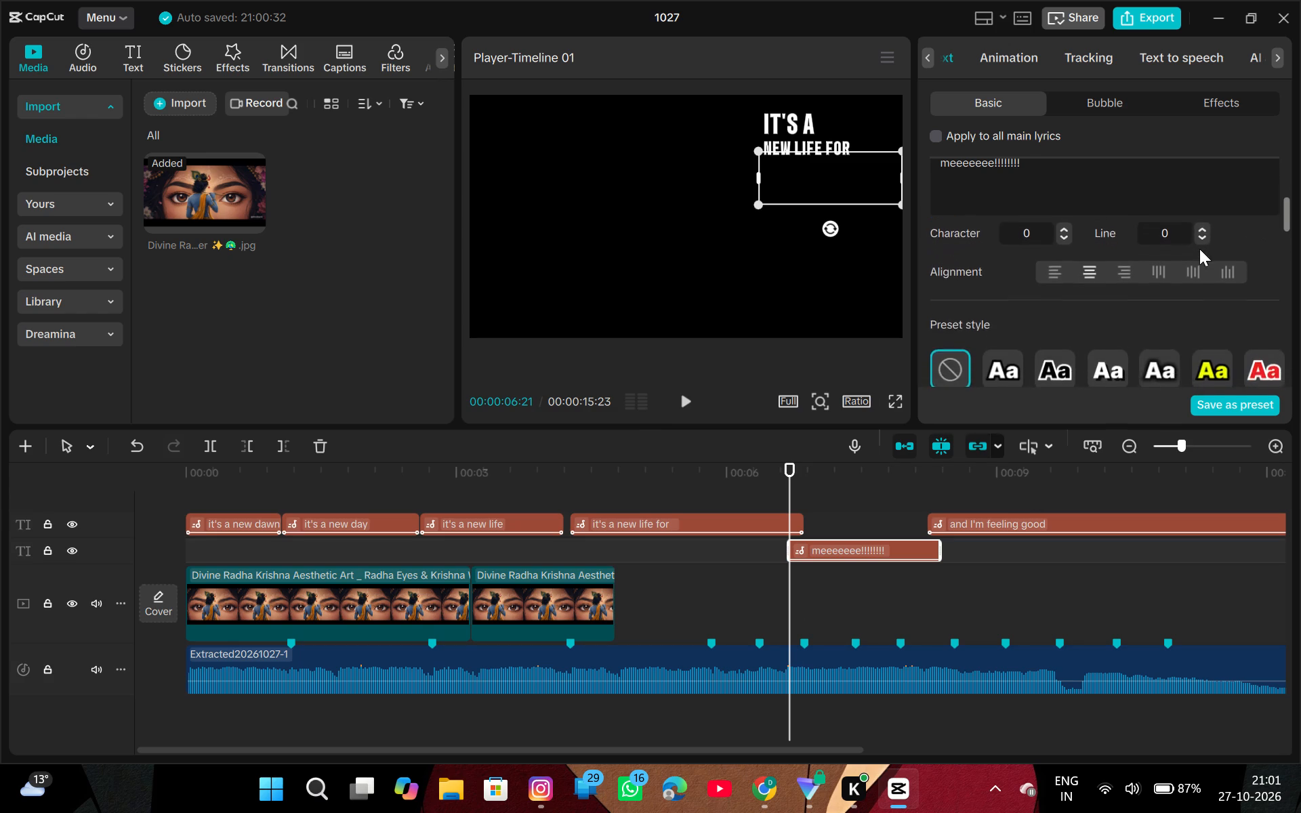
{"action": "scroll", "coordinate": [1199, 249], "scroll_direction": "up", "scroll_amount": 1}
{"action": "left_click", "coordinate": [1262, 258]}
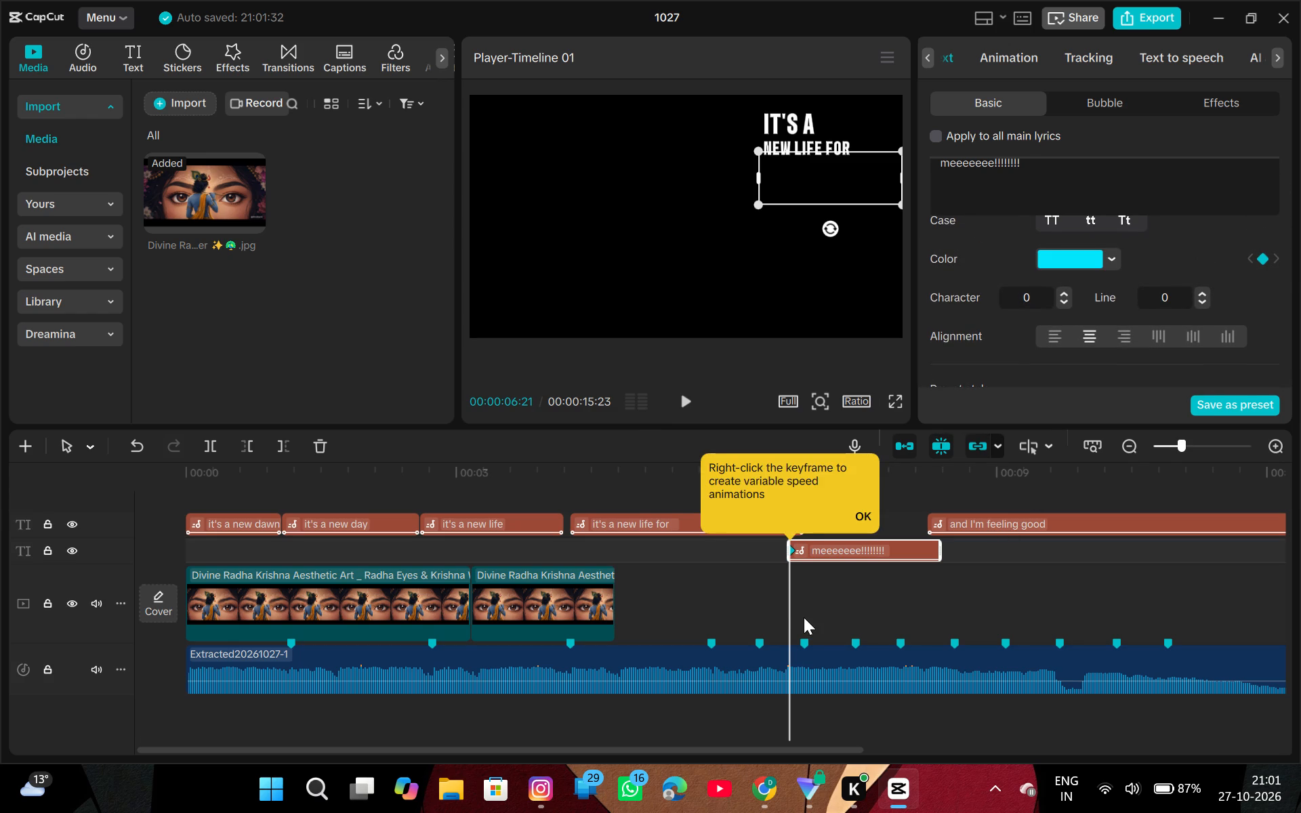
Scrub through the "meeeeeee!!!!!!!!" lyric clip to examine its text from start to end, and play the video on from 00:00:08:11.
{"action": "left_click_drag", "start_coordinate": [789, 602], "coordinate": [867, 610]}
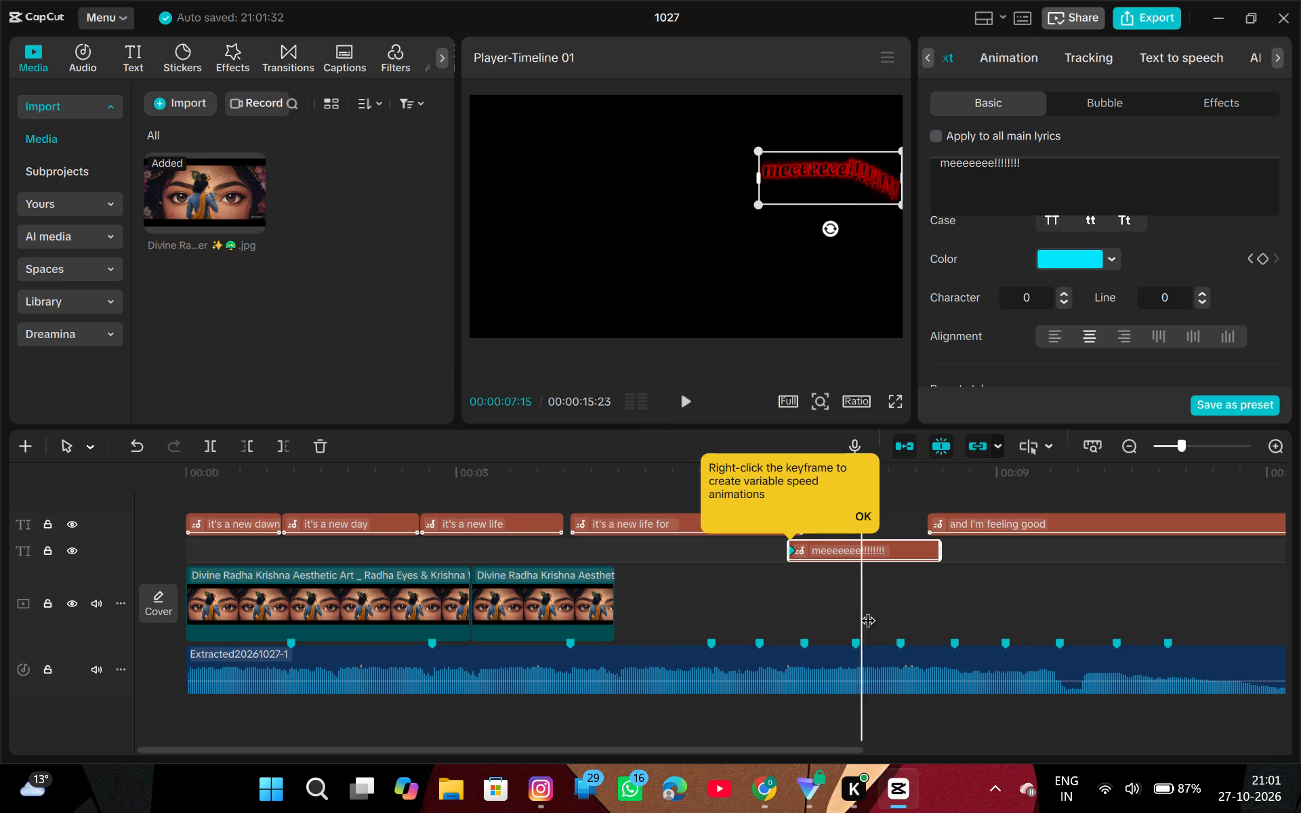
{"action": "left_click_drag", "start_coordinate": [867, 610], "coordinate": [865, 626]}
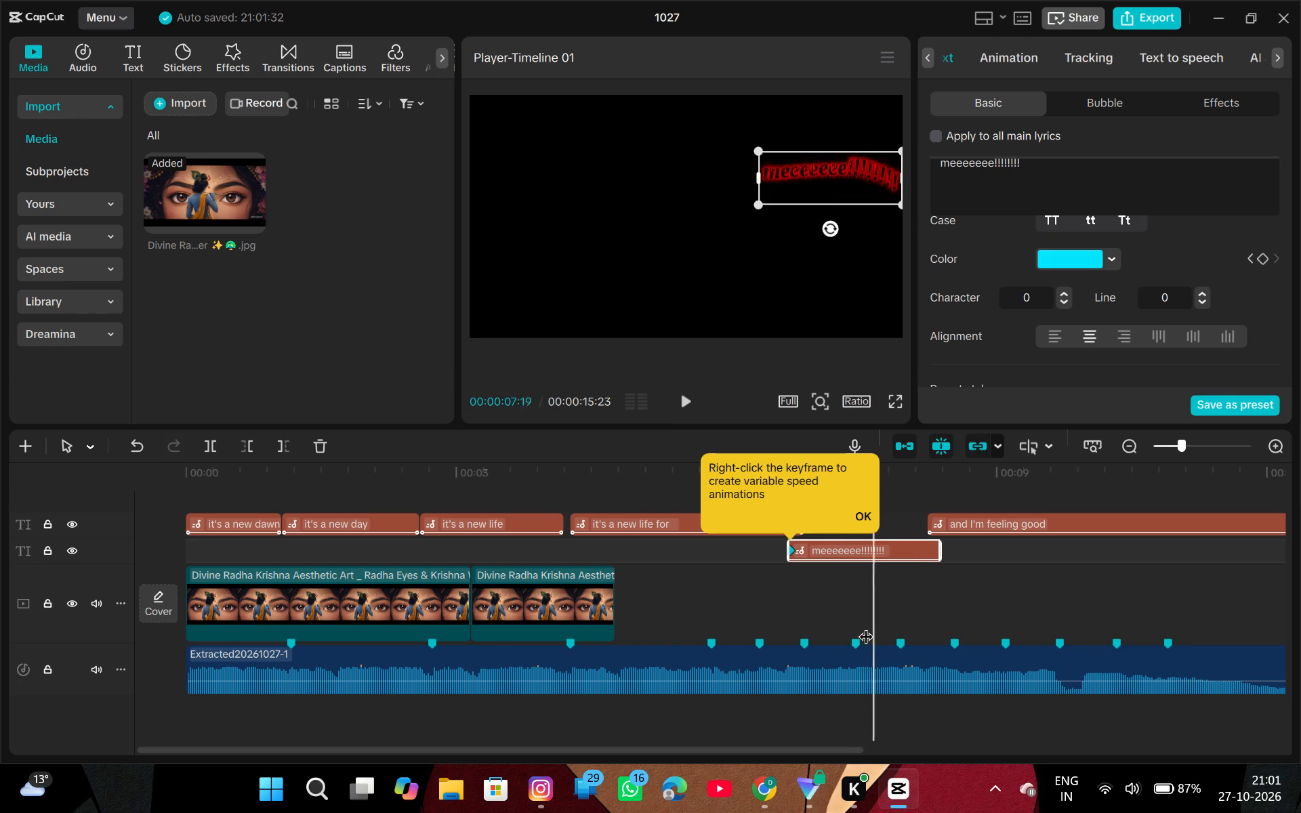
{"action": "left_click_drag", "start_coordinate": [865, 626], "coordinate": [795, 630]}
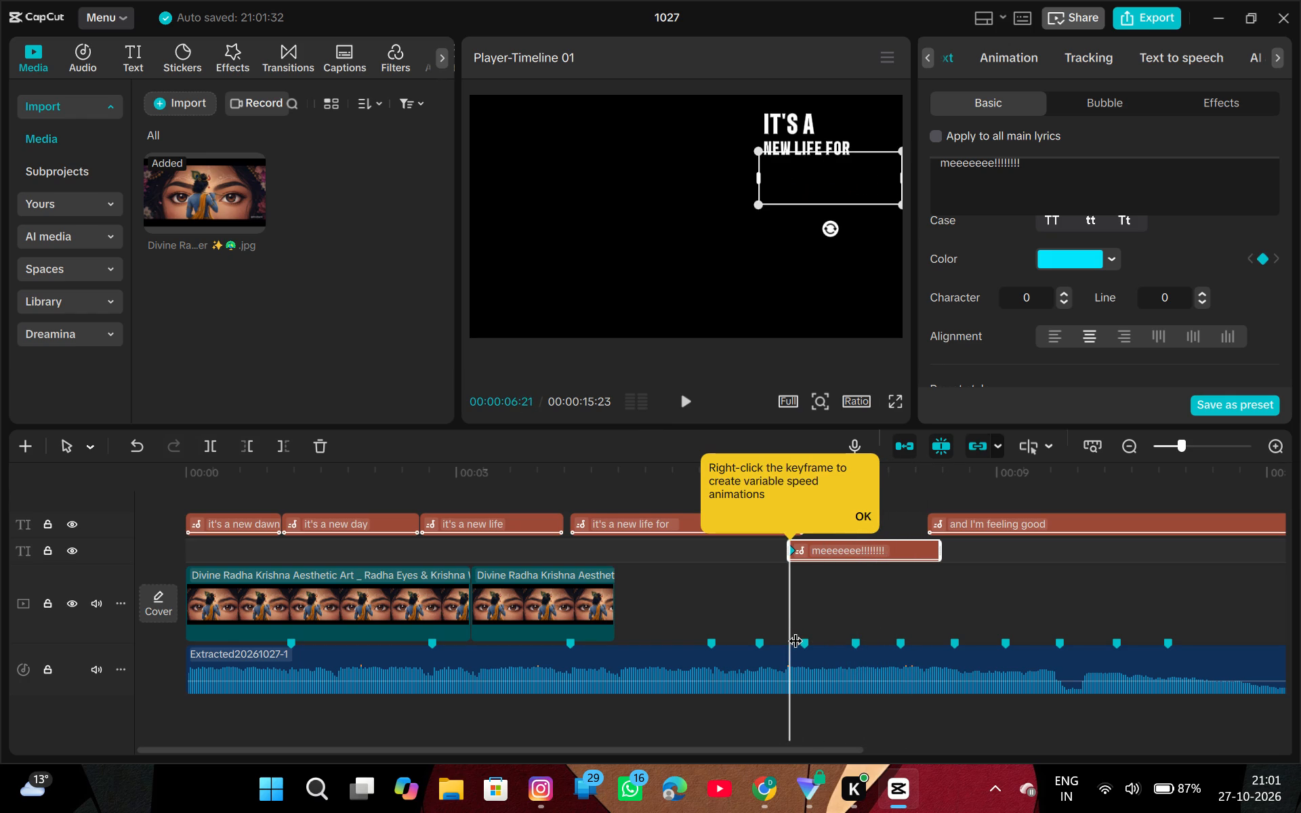
{"action": "left_click_drag", "start_coordinate": [795, 630], "coordinate": [820, 636]}
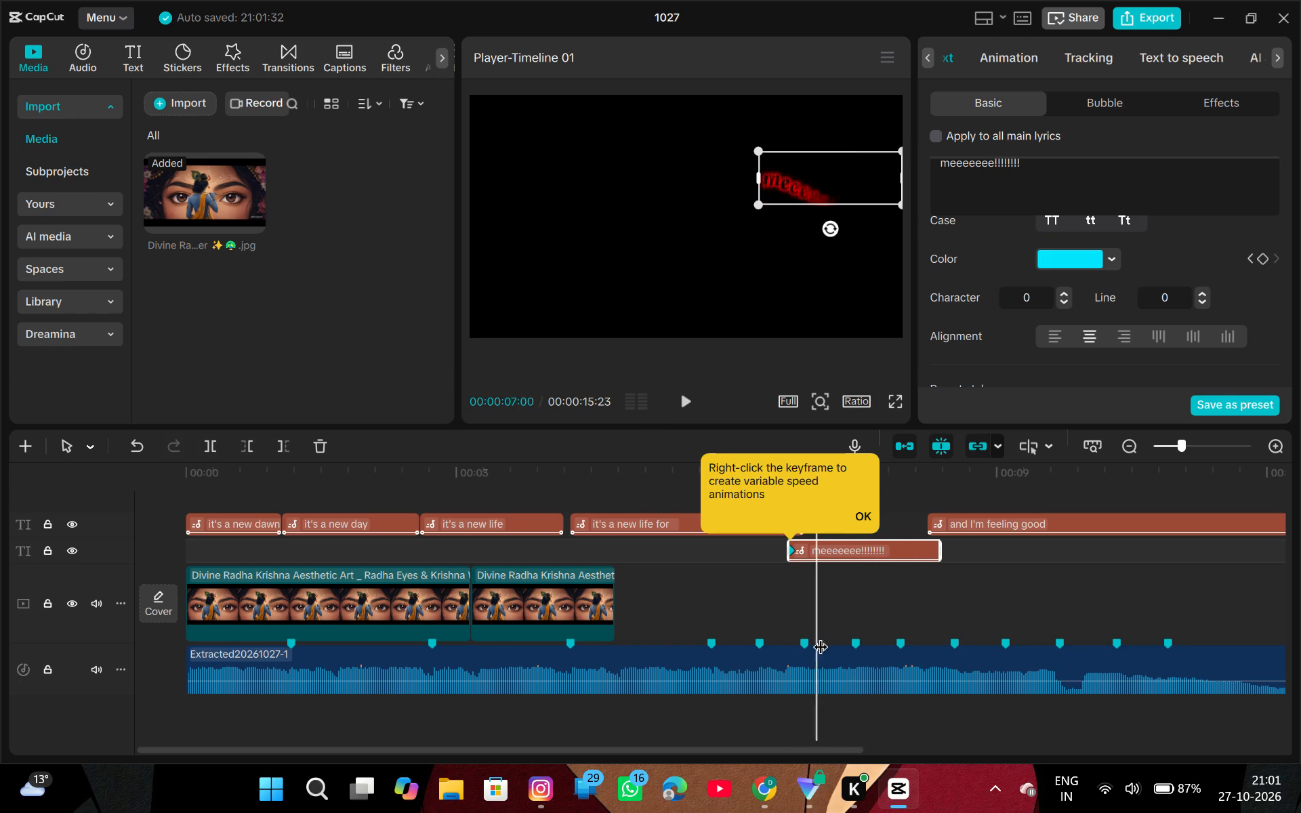
{"action": "left_click_drag", "start_coordinate": [820, 636], "coordinate": [941, 646]}
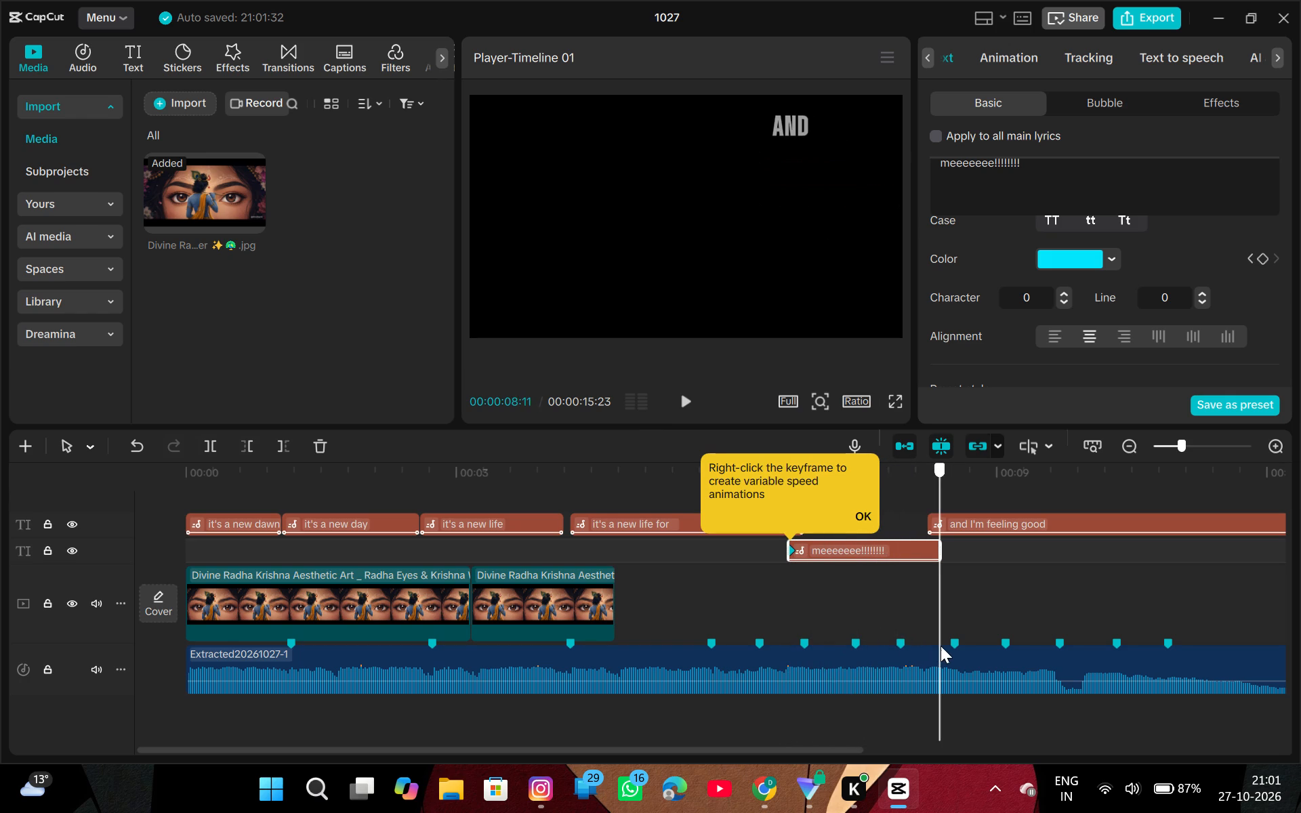
{"action": "left_click_drag", "start_coordinate": [941, 646], "coordinate": [936, 632]}
{"action": "left_click_drag", "start_coordinate": [936, 632], "coordinate": [901, 627]}
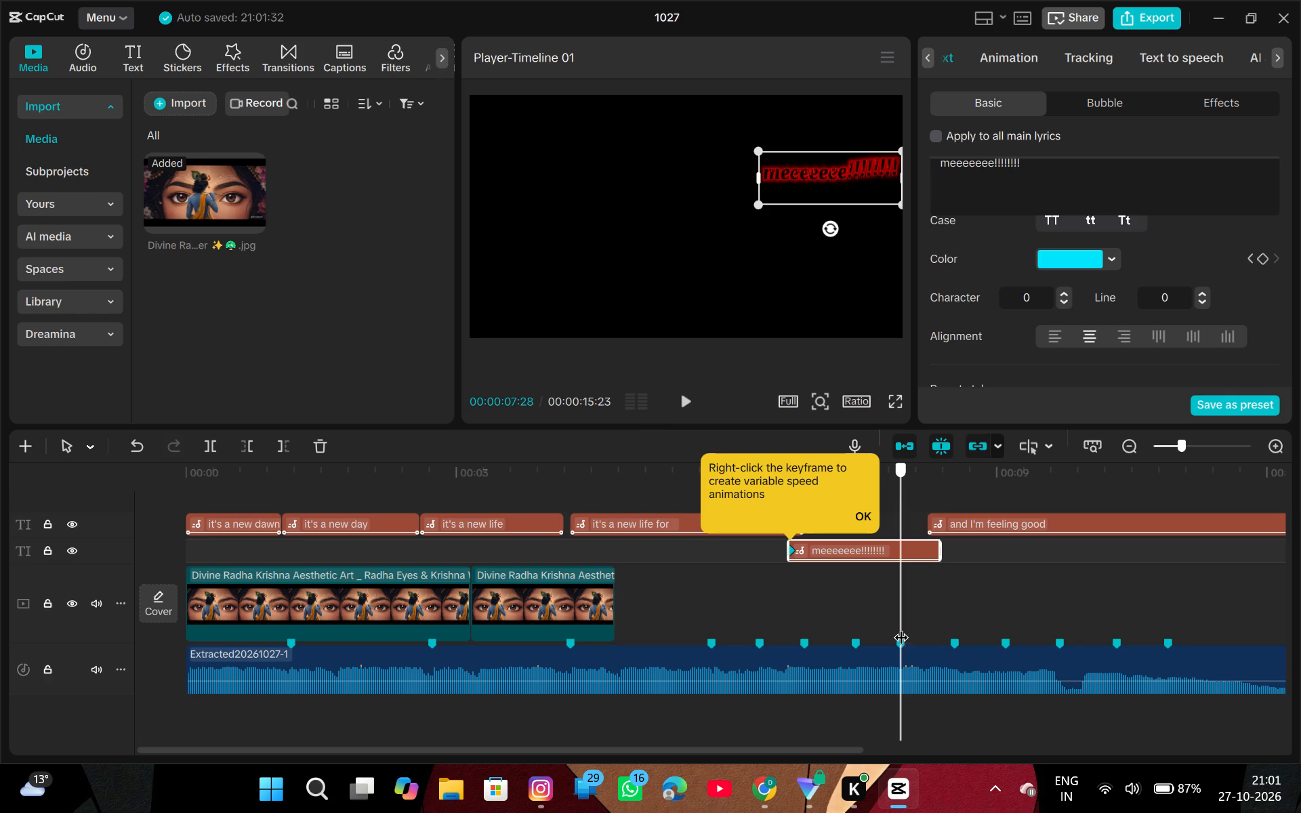
{"action": "left_click_drag", "start_coordinate": [901, 627], "coordinate": [941, 633]}
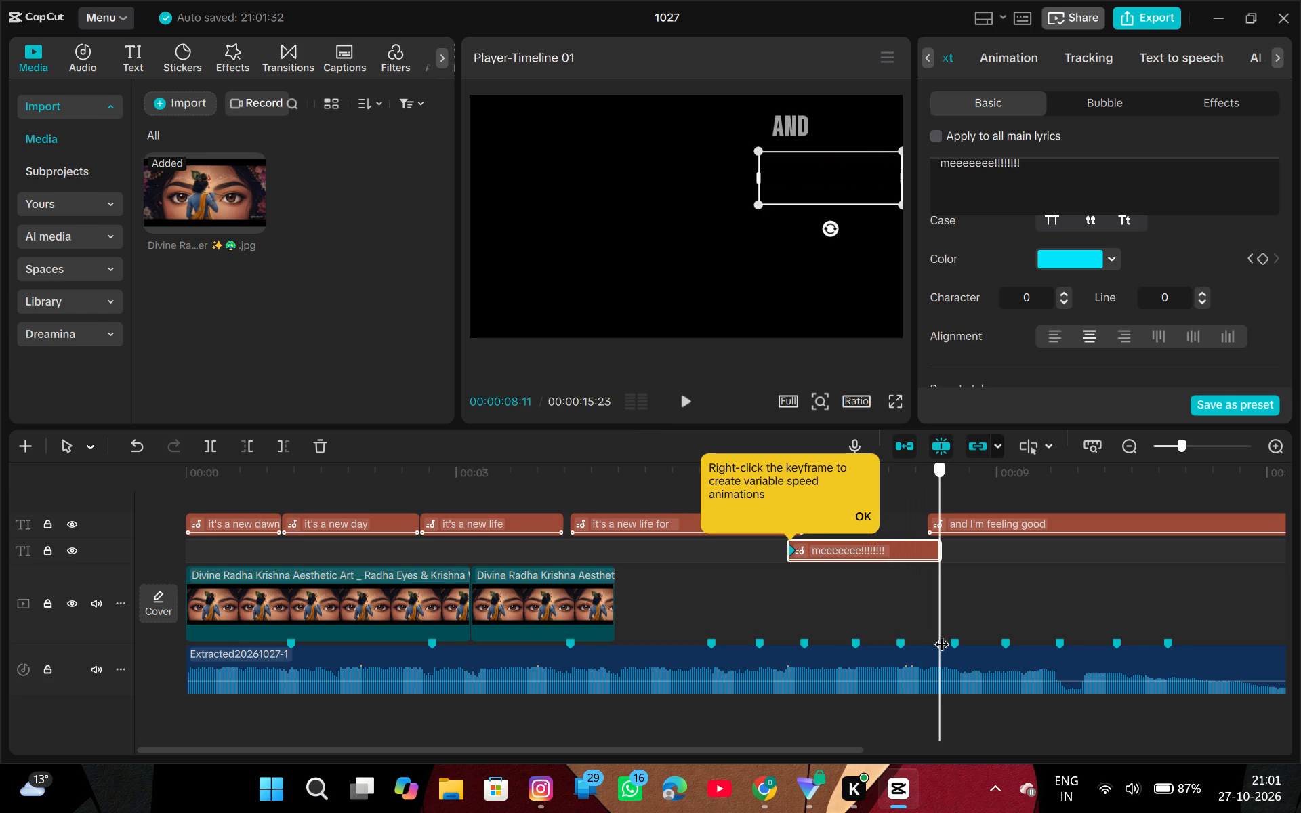
{"action": "left_click_drag", "start_coordinate": [941, 633], "coordinate": [942, 633]}
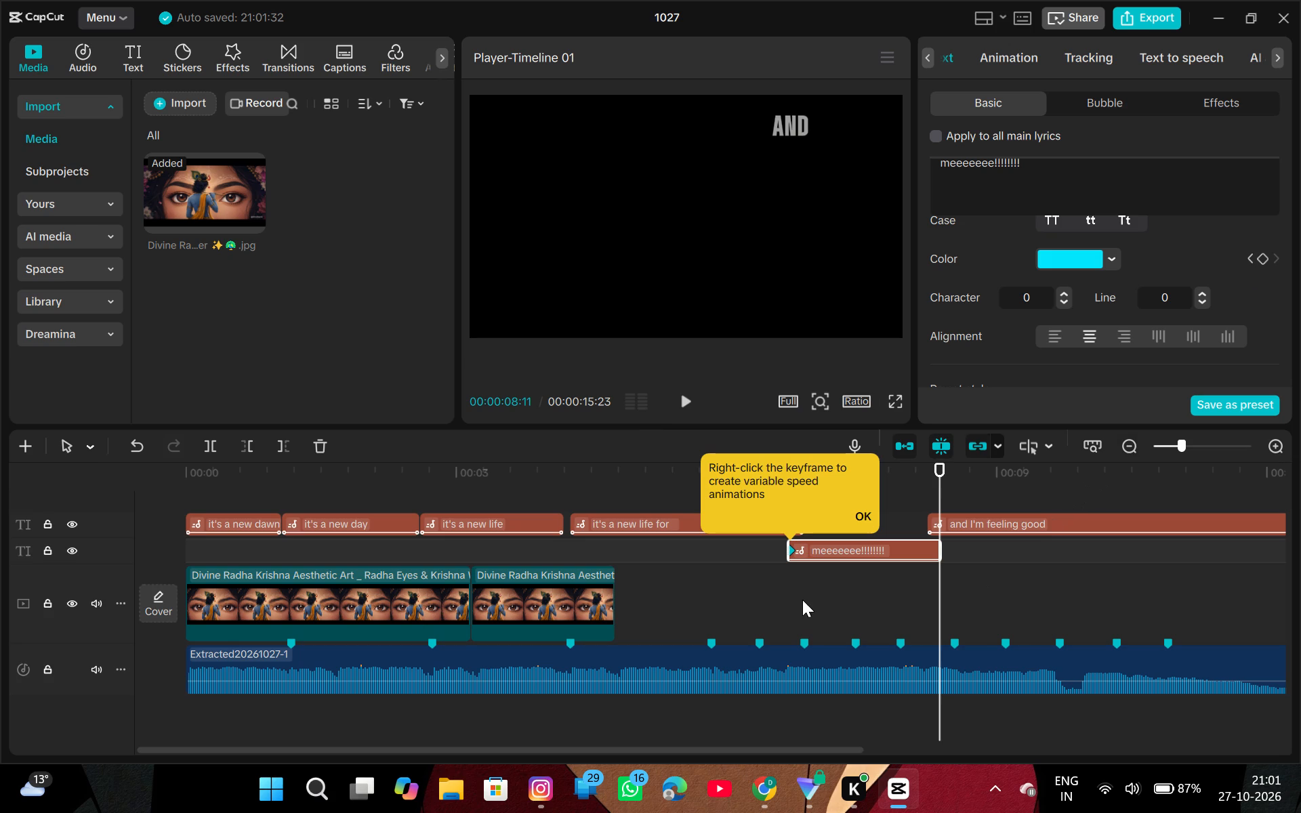
{"action": "left_click", "coordinate": [668, 461]}
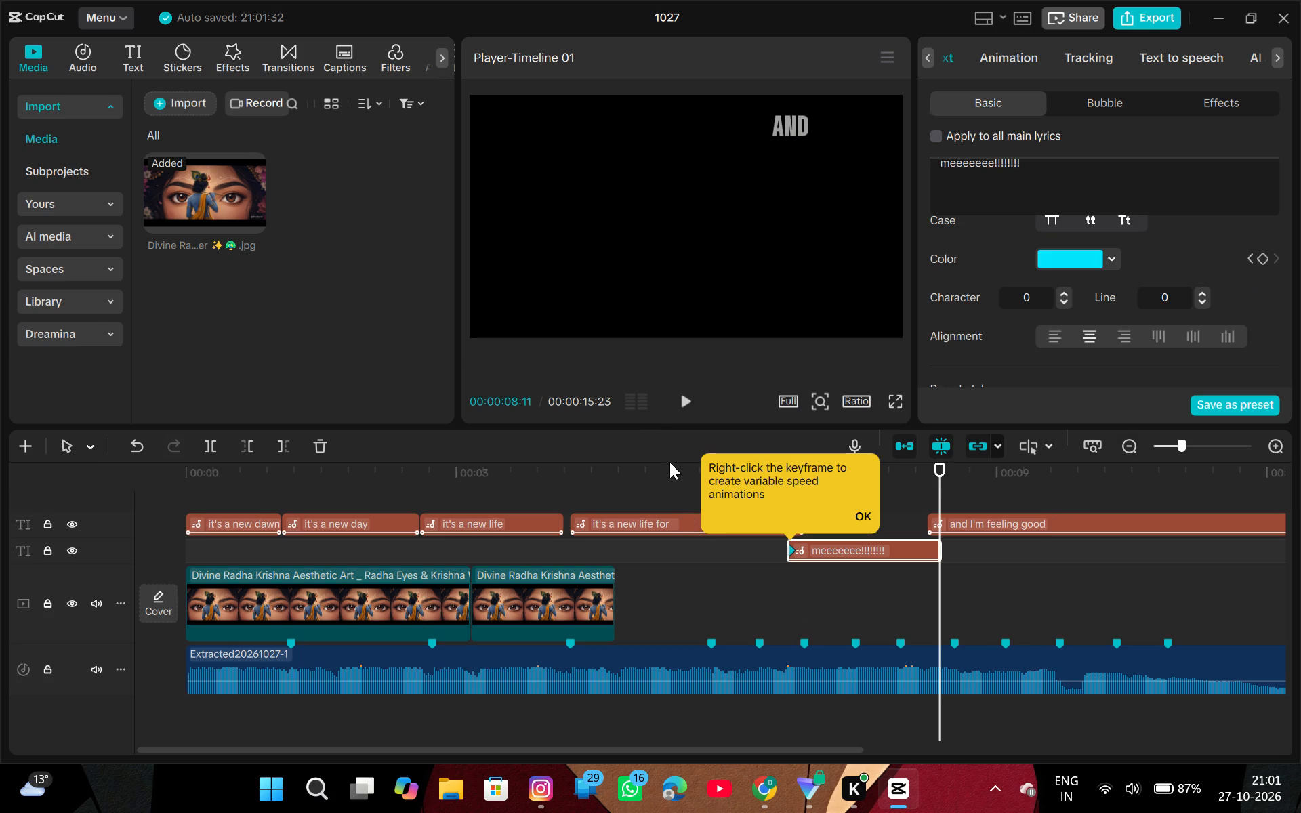
{"action": "left_click", "coordinate": [673, 465]}
{"action": "key", "text": "space"}
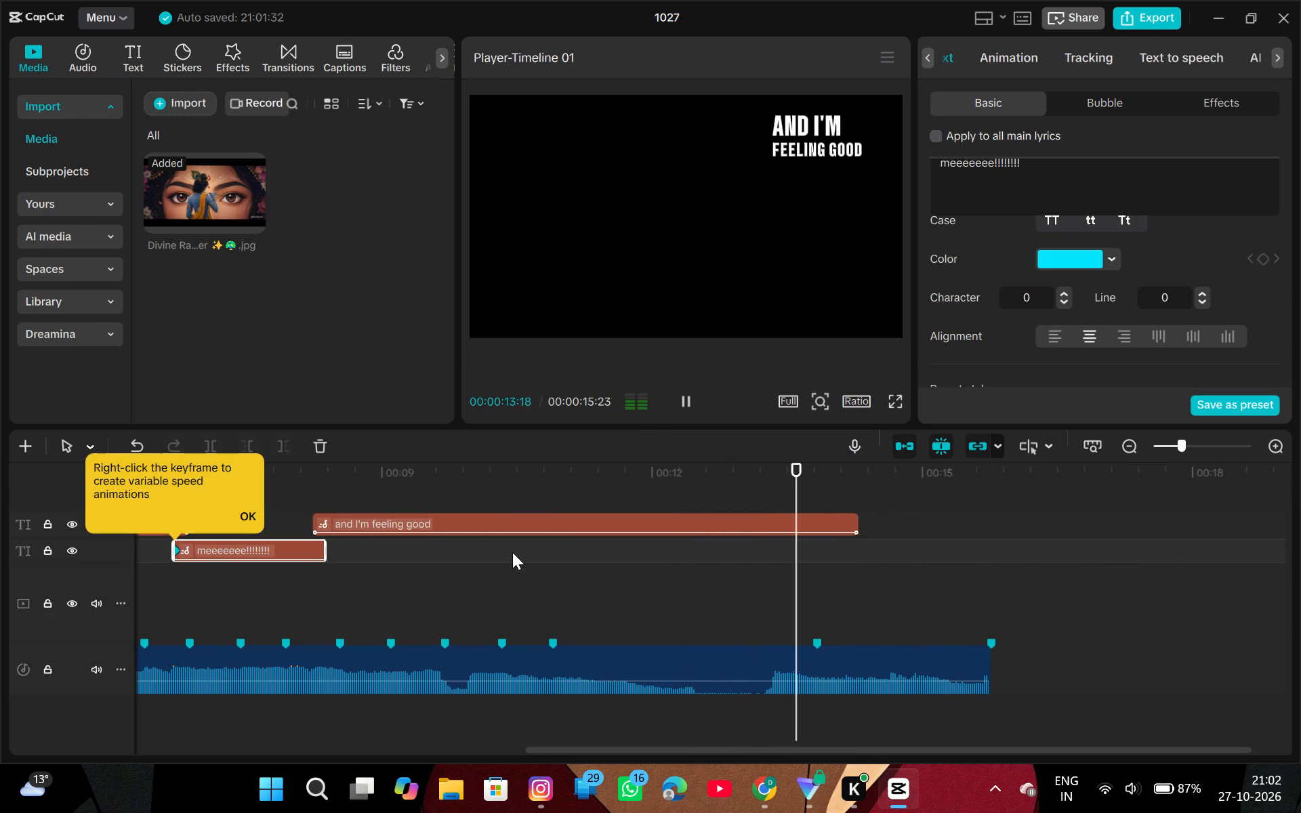
Add a second text colour keyframe to the "meeeeeee!!!!!!!!" lyric clip at its end, 00:00:08:11.
{"action": "scroll", "coordinate": [381, 573], "scroll_direction": "right", "scroll_amount": 1}
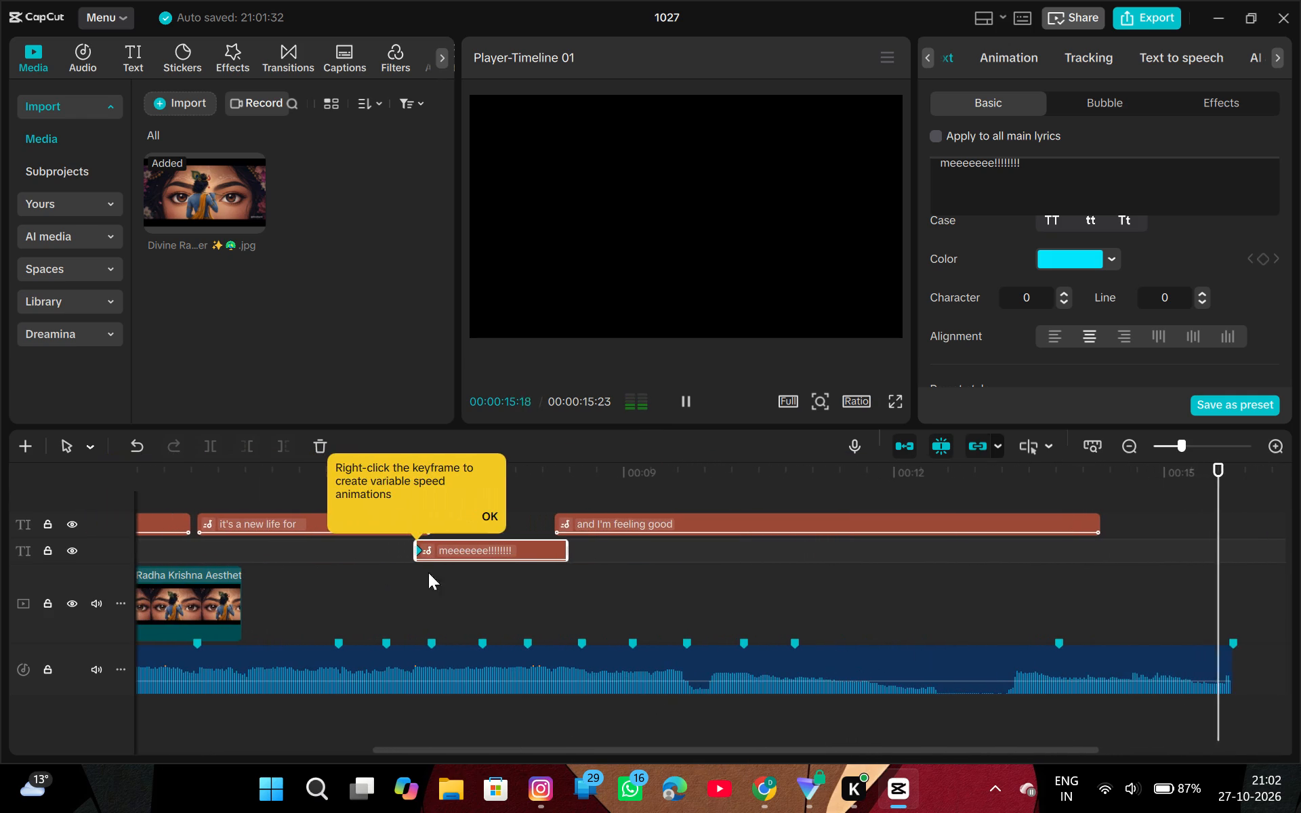
{"action": "left_click", "coordinate": [567, 470]}
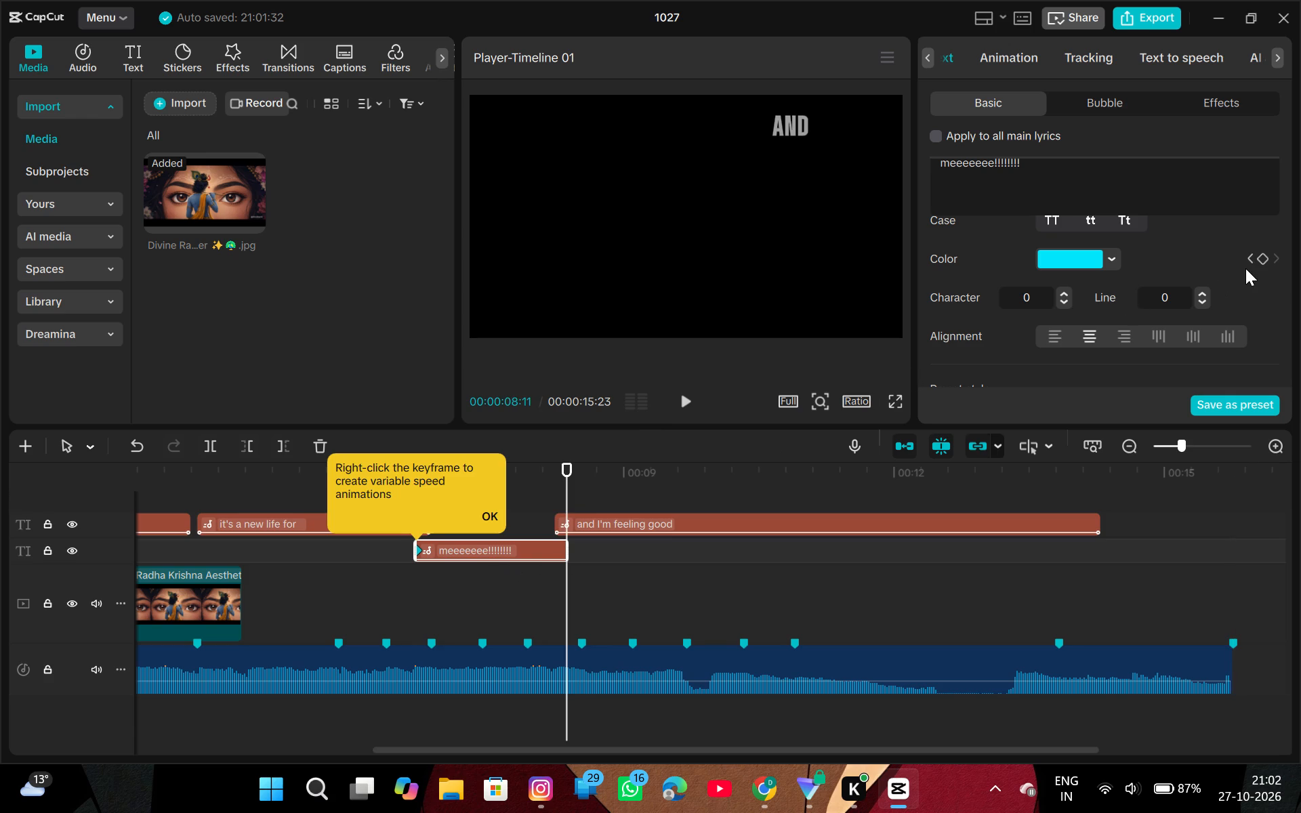
{"action": "left_click", "coordinate": [1266, 257]}
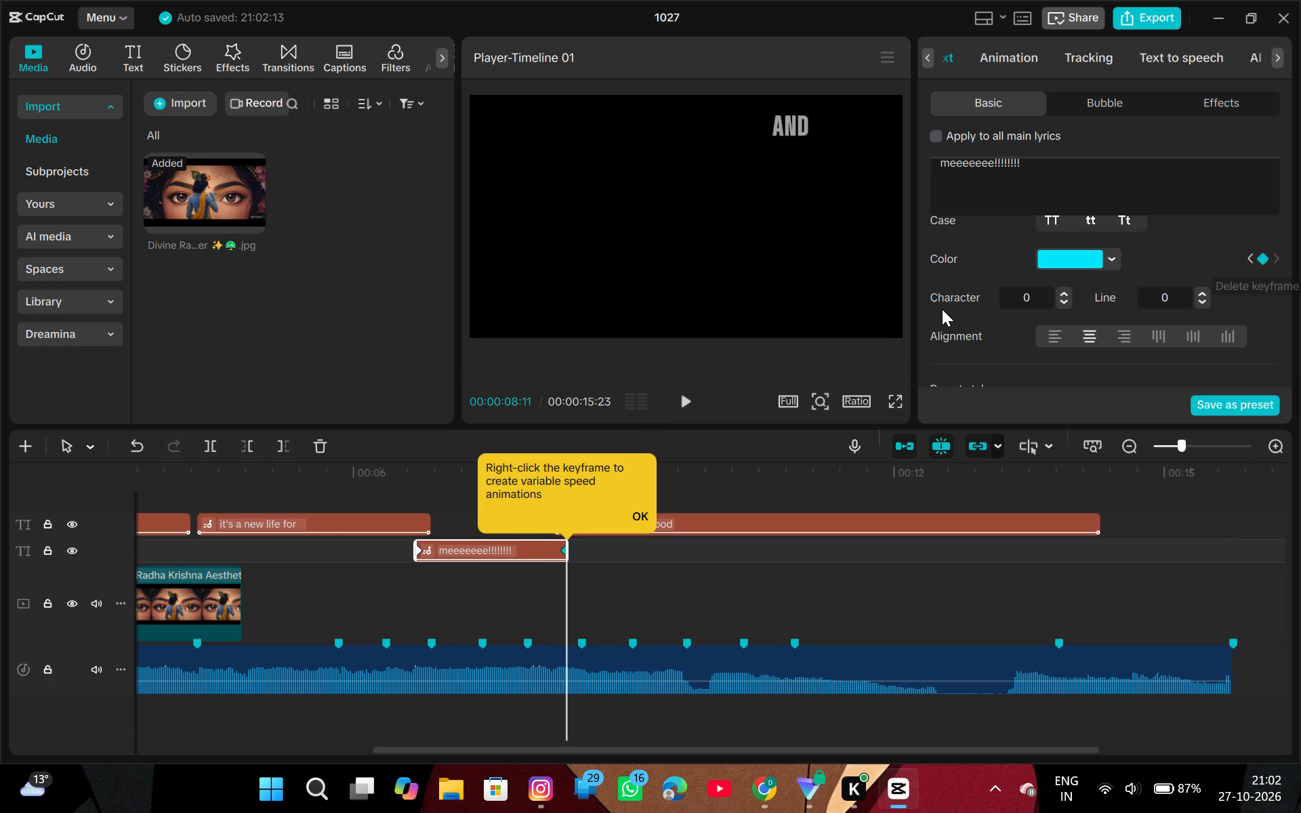
{"action": "left_click", "coordinate": [527, 548]}
Play the video from 00:00:05:18 to about 00:00:07:05 to check how the "meeeeeee!!!!!!!!" lyric appears.
{"action": "scroll", "coordinate": [514, 563], "scroll_direction": "right", "scroll_amount": 1}
{"action": "left_click", "coordinate": [646, 474]}
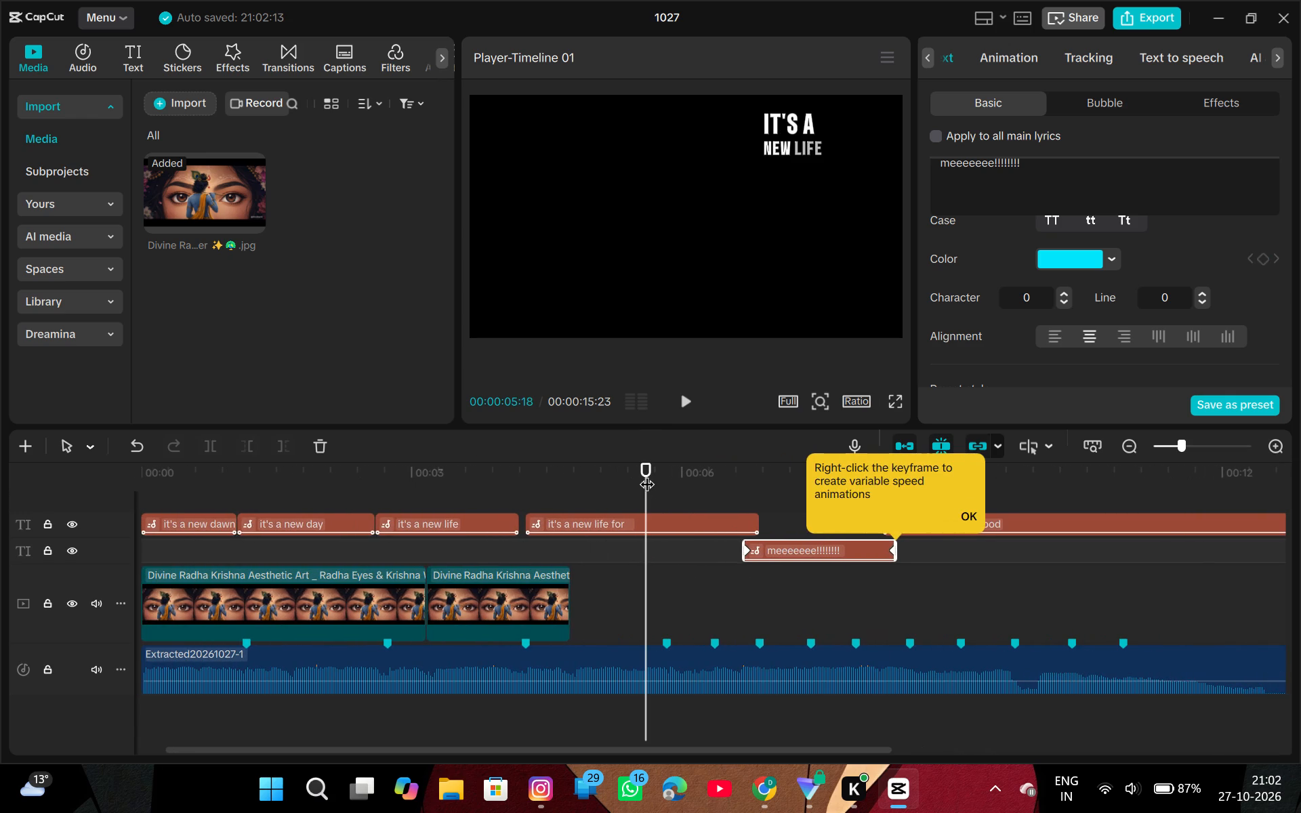
{"action": "left_click", "coordinate": [643, 460]}
{"action": "key", "text": "space"}
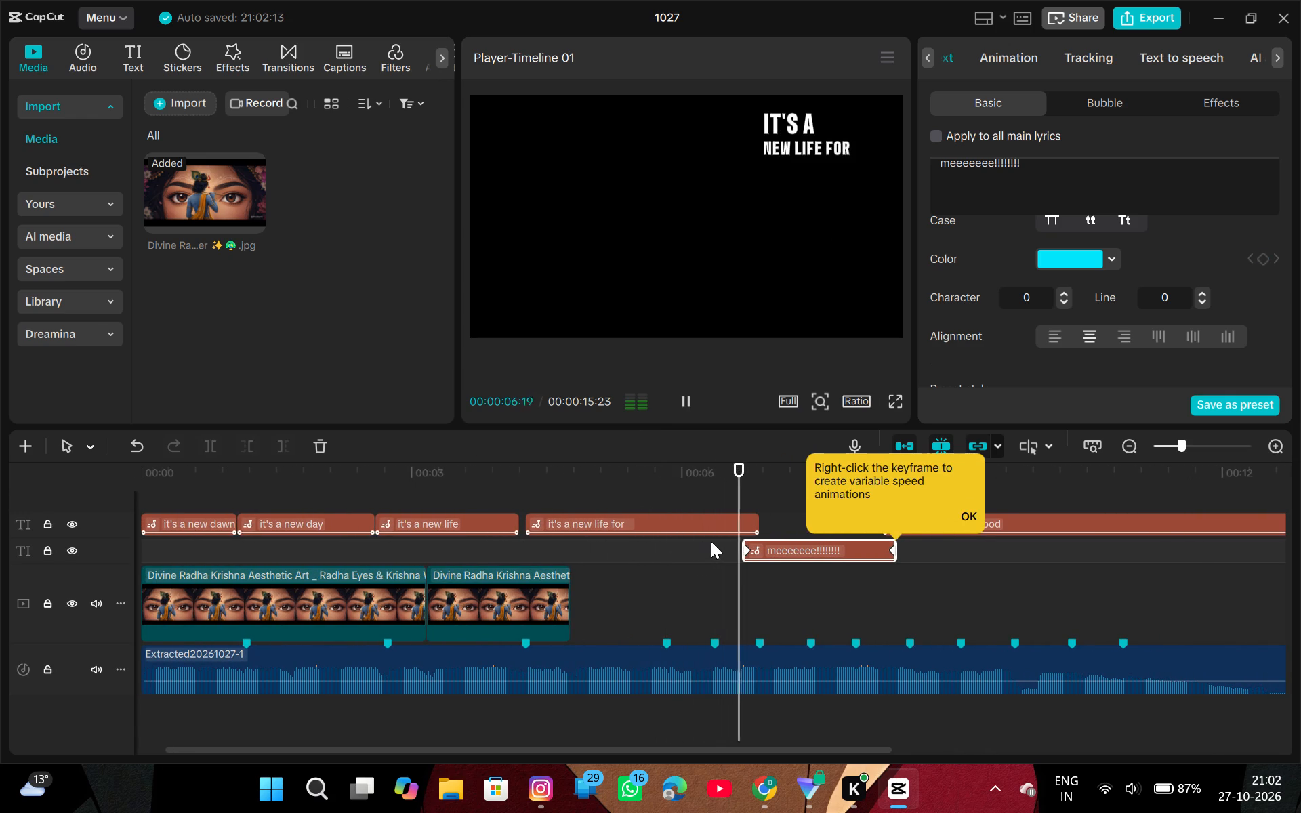
{"action": "key", "text": "space"}
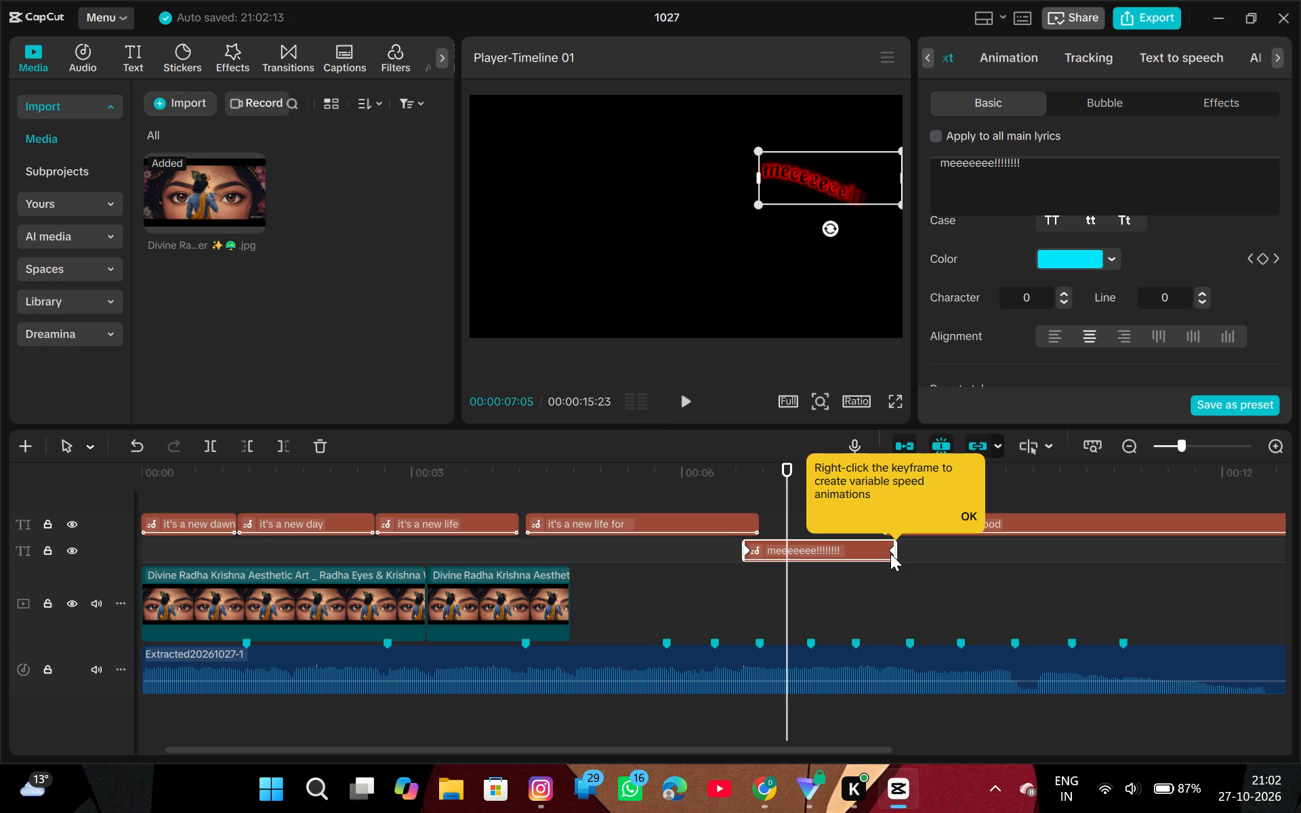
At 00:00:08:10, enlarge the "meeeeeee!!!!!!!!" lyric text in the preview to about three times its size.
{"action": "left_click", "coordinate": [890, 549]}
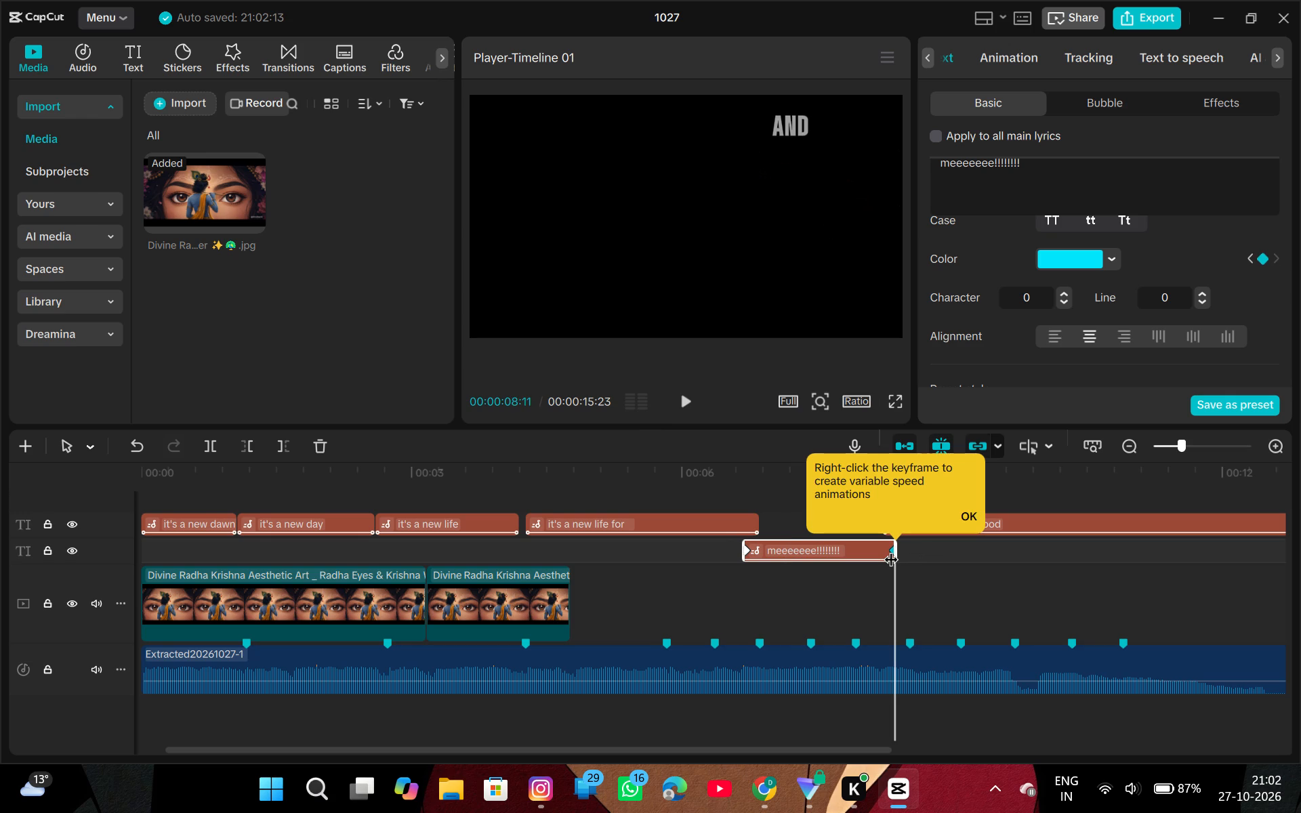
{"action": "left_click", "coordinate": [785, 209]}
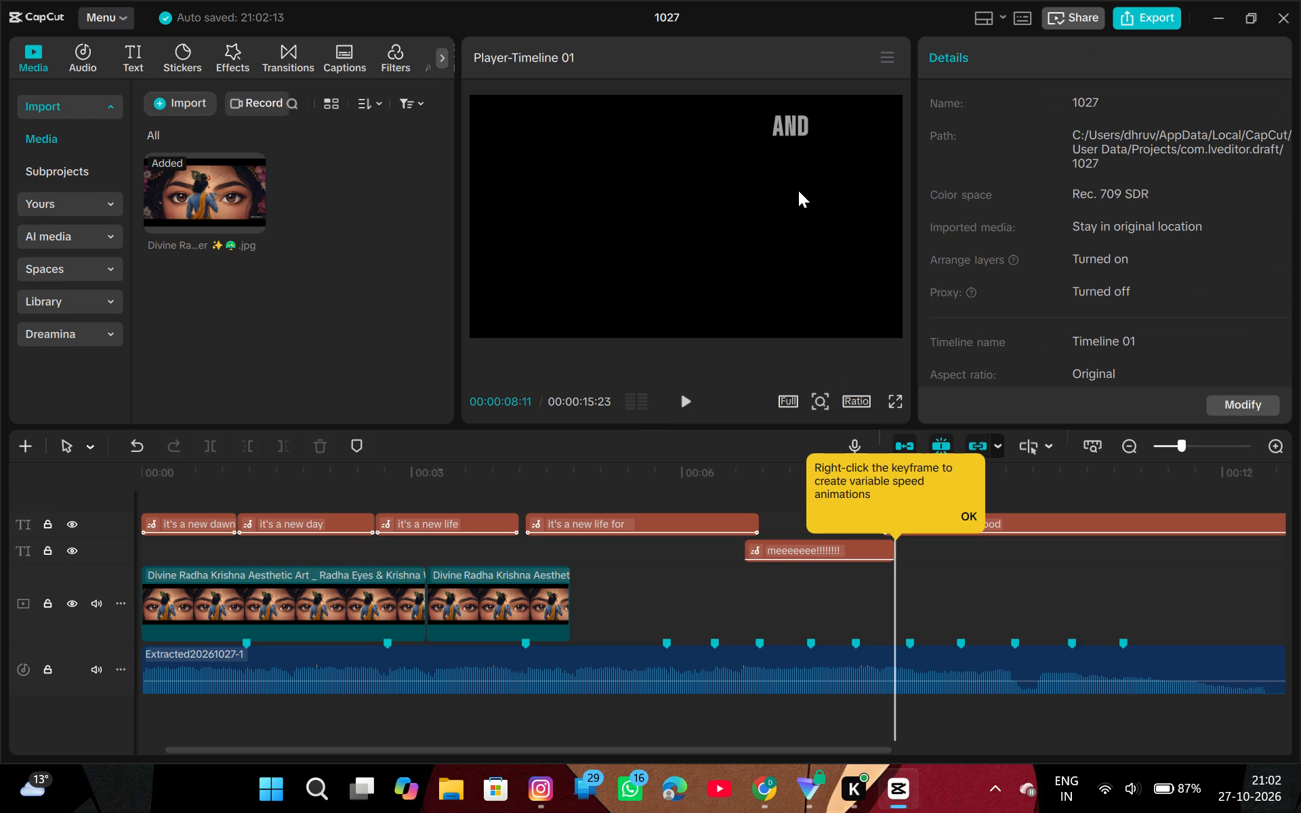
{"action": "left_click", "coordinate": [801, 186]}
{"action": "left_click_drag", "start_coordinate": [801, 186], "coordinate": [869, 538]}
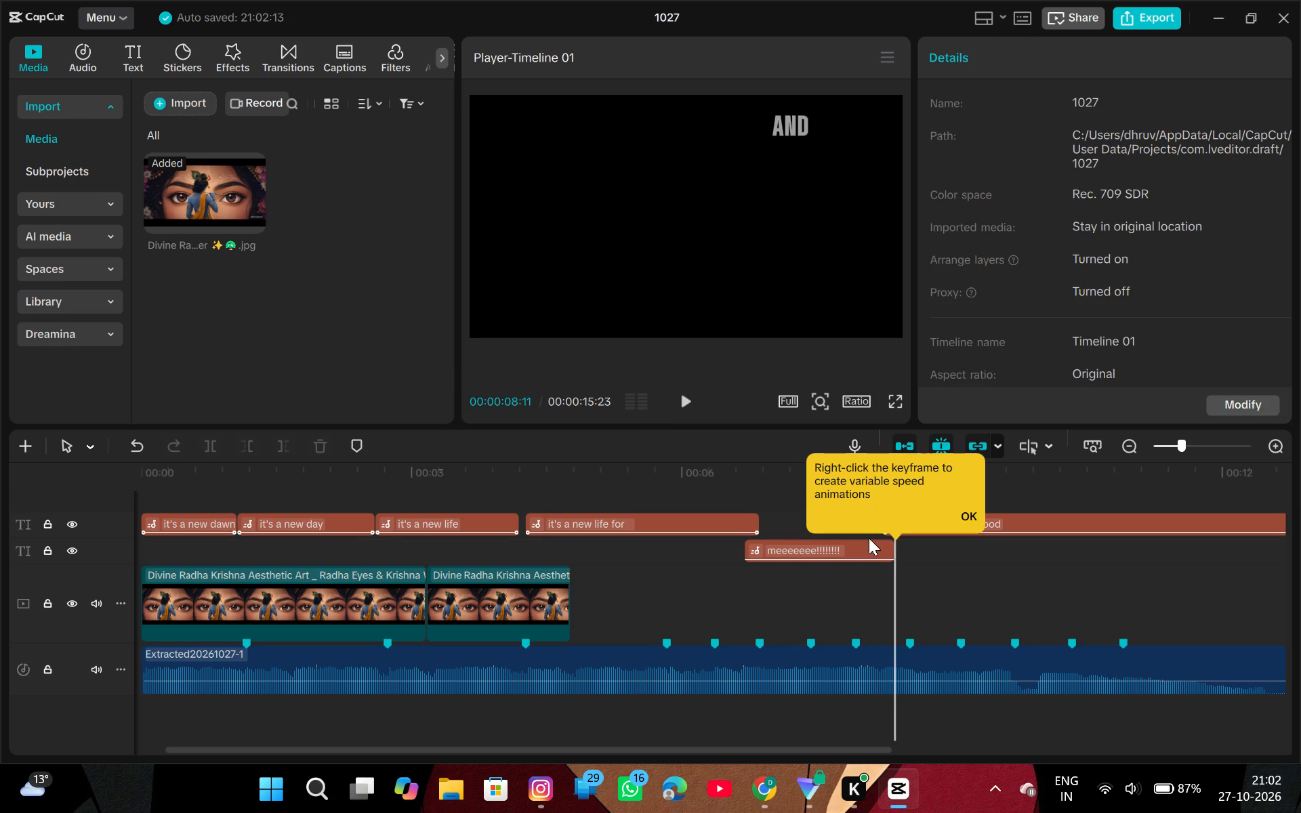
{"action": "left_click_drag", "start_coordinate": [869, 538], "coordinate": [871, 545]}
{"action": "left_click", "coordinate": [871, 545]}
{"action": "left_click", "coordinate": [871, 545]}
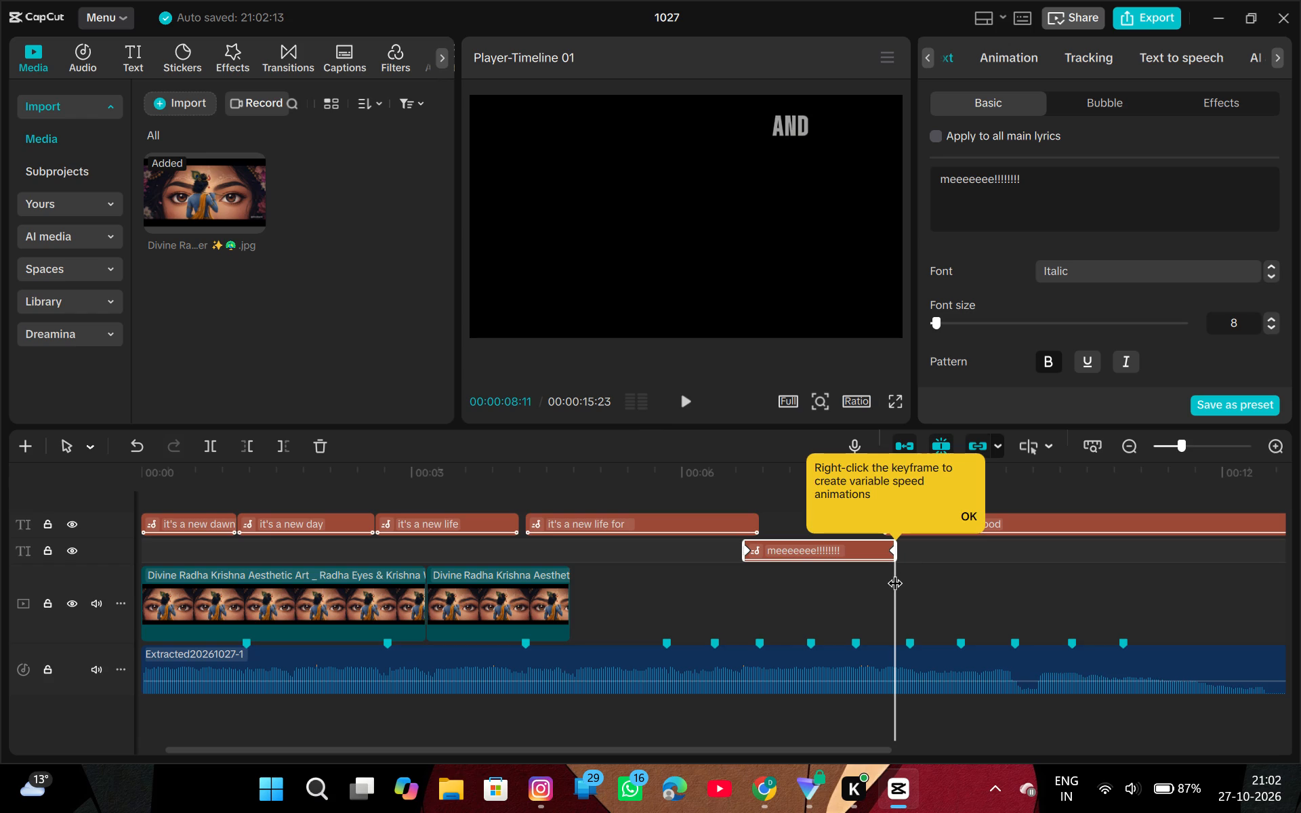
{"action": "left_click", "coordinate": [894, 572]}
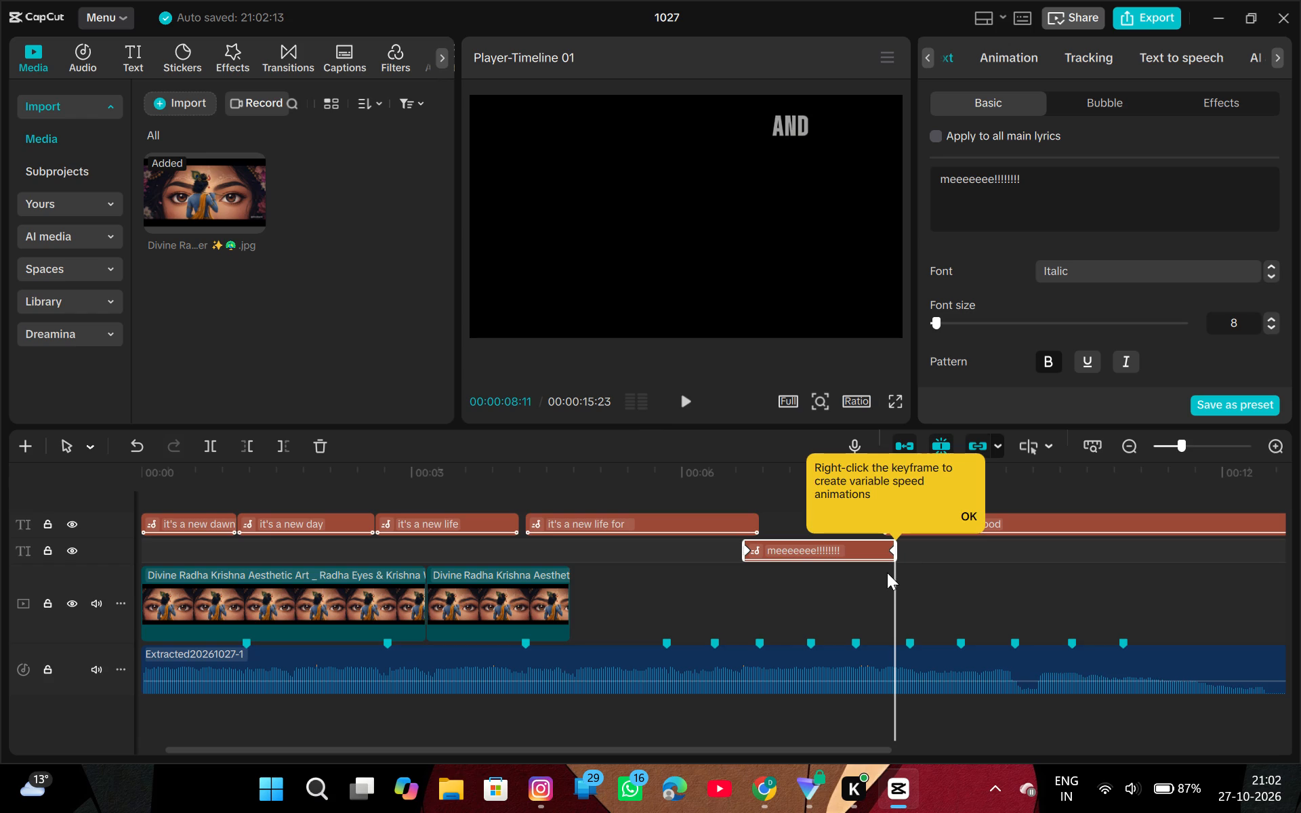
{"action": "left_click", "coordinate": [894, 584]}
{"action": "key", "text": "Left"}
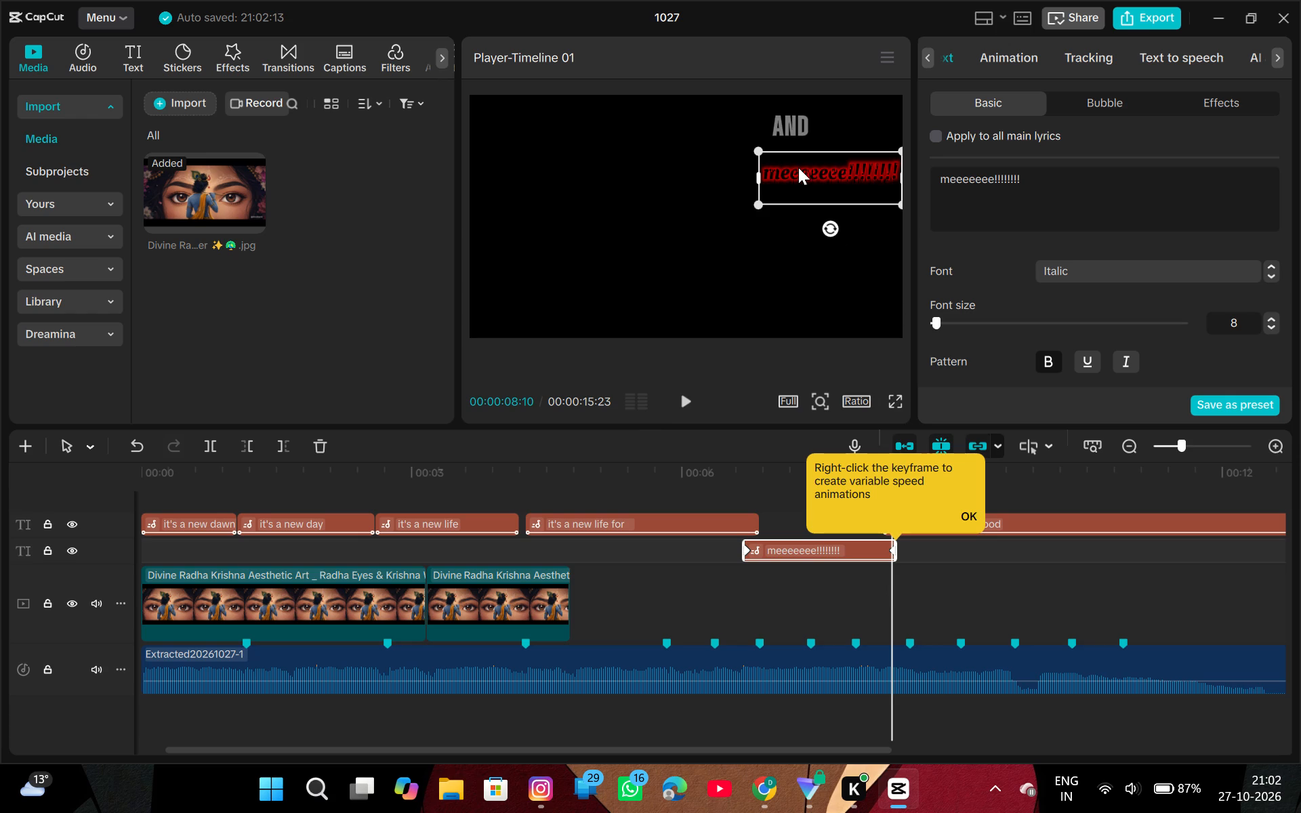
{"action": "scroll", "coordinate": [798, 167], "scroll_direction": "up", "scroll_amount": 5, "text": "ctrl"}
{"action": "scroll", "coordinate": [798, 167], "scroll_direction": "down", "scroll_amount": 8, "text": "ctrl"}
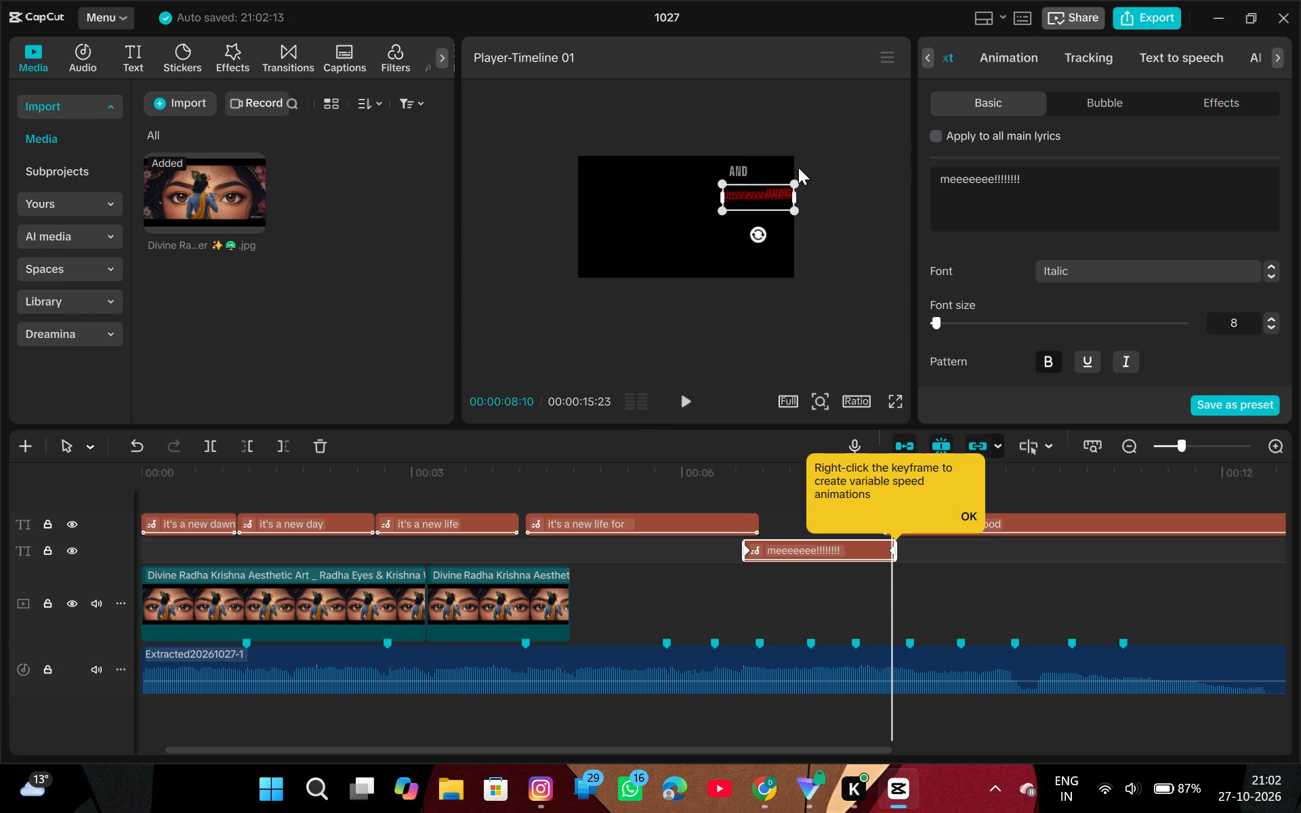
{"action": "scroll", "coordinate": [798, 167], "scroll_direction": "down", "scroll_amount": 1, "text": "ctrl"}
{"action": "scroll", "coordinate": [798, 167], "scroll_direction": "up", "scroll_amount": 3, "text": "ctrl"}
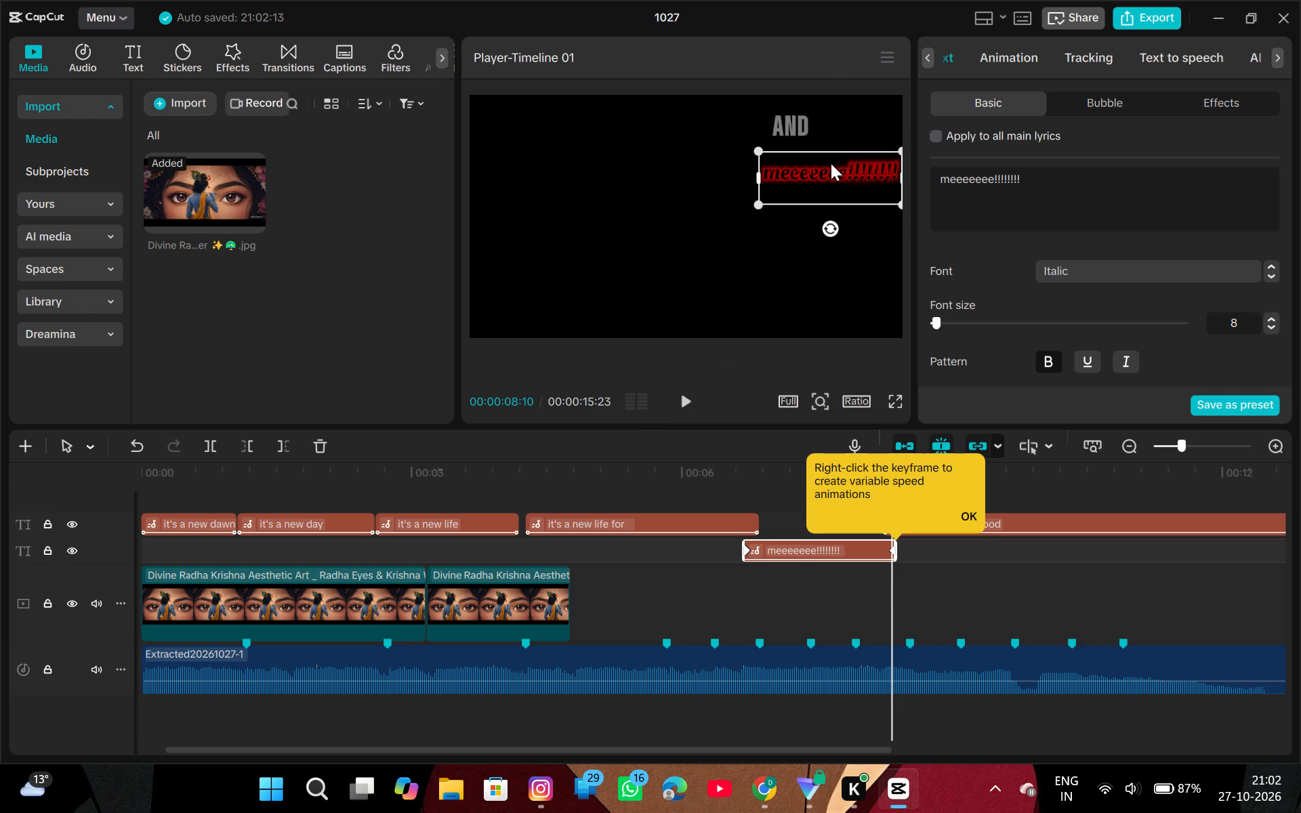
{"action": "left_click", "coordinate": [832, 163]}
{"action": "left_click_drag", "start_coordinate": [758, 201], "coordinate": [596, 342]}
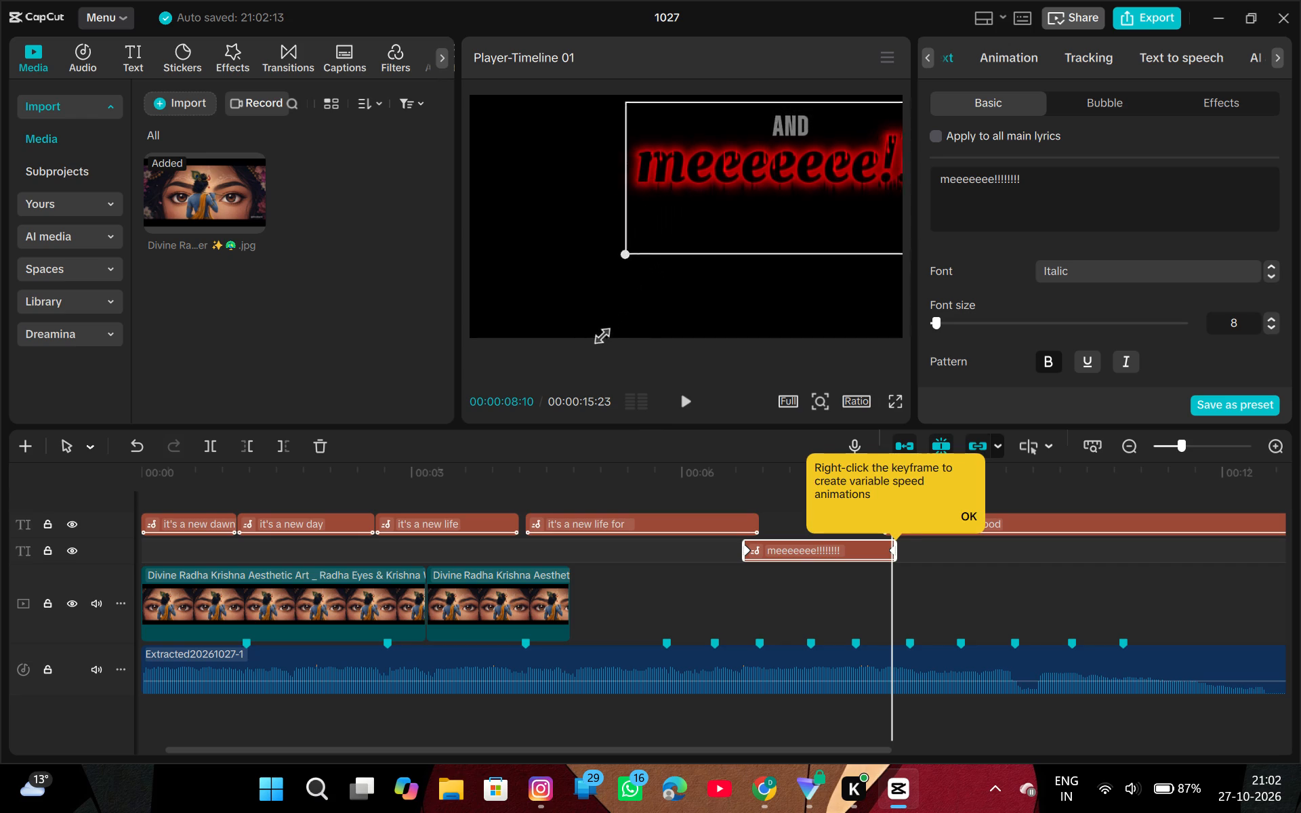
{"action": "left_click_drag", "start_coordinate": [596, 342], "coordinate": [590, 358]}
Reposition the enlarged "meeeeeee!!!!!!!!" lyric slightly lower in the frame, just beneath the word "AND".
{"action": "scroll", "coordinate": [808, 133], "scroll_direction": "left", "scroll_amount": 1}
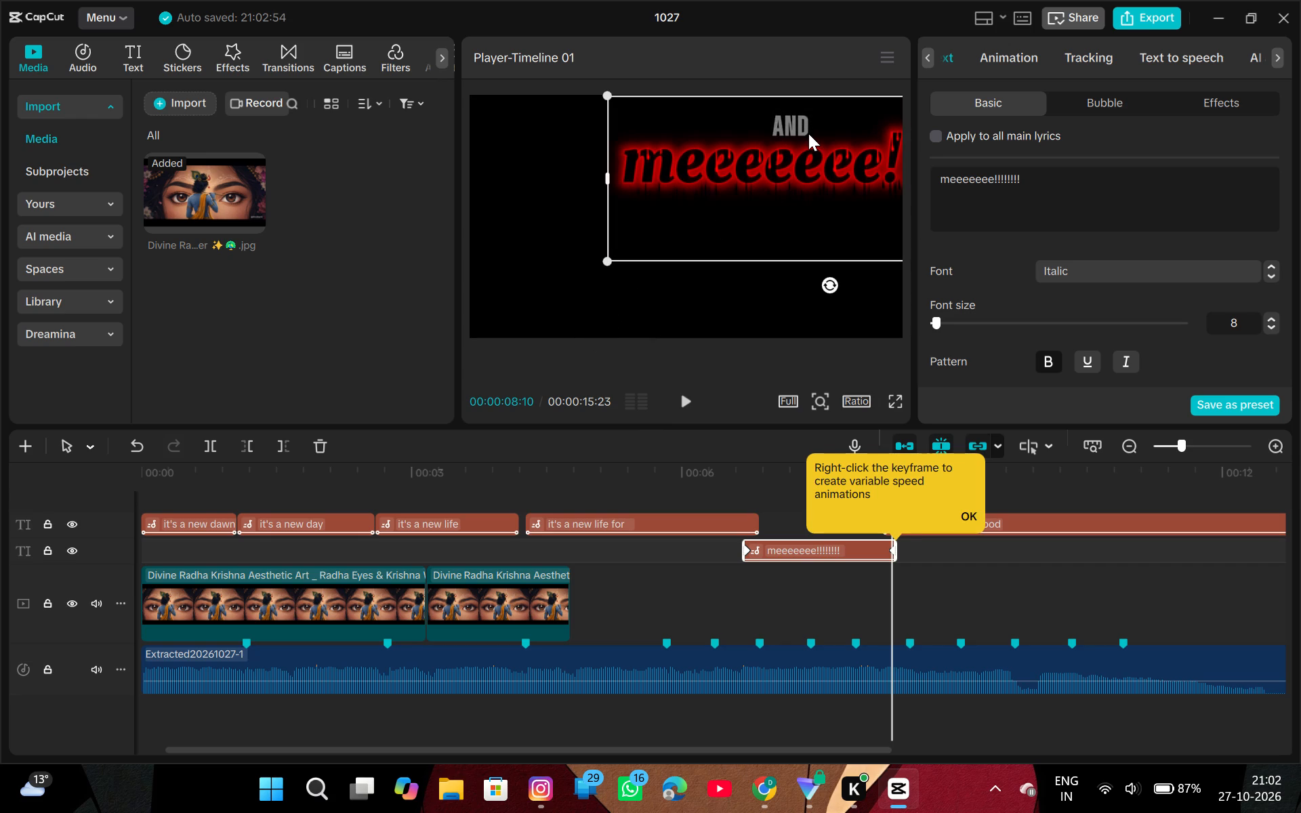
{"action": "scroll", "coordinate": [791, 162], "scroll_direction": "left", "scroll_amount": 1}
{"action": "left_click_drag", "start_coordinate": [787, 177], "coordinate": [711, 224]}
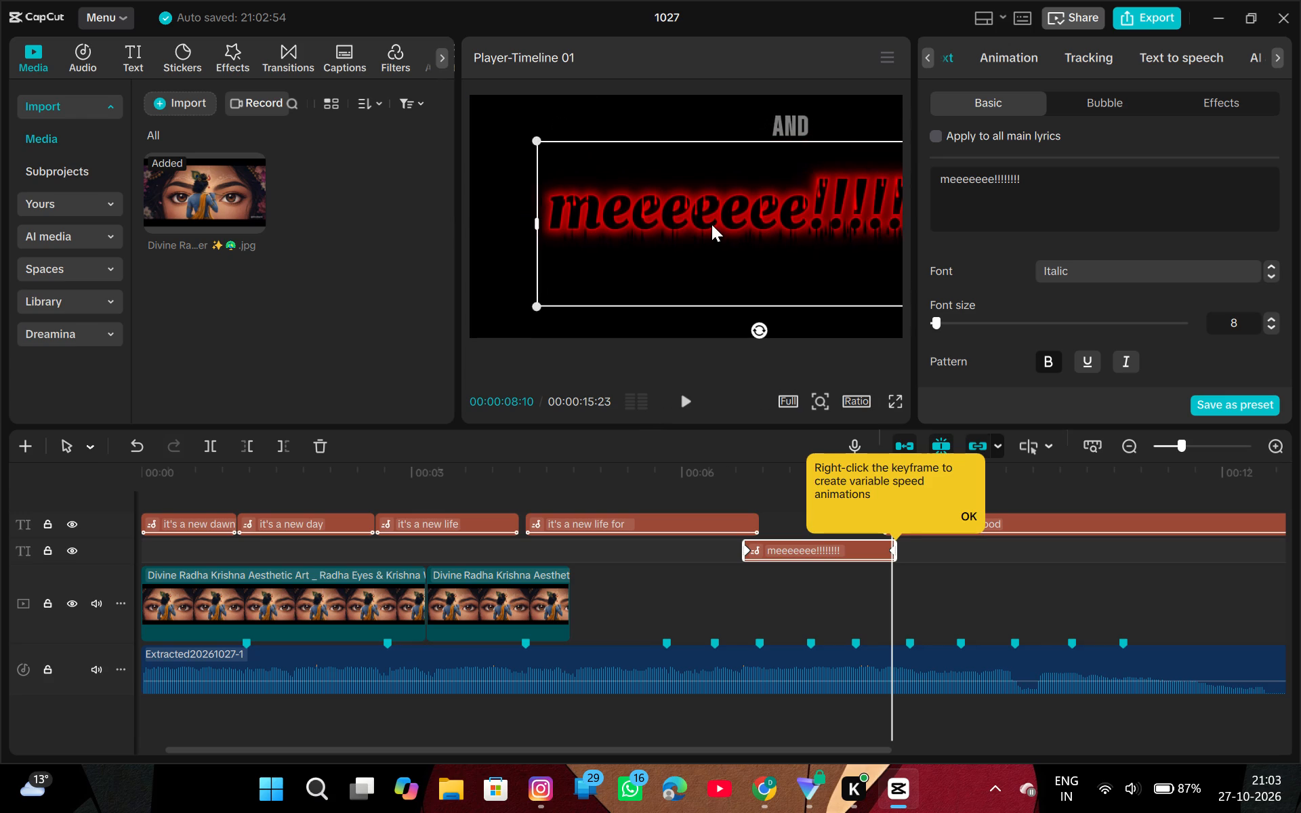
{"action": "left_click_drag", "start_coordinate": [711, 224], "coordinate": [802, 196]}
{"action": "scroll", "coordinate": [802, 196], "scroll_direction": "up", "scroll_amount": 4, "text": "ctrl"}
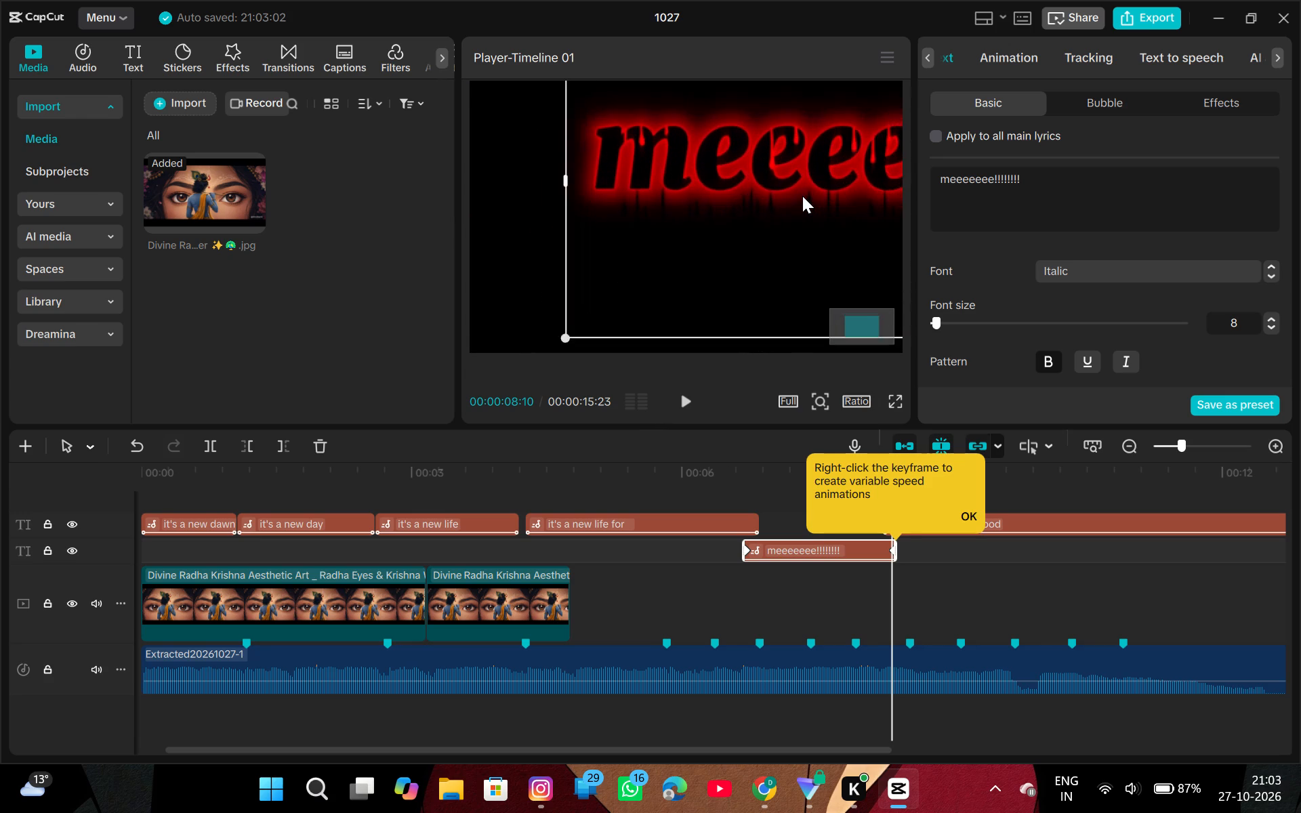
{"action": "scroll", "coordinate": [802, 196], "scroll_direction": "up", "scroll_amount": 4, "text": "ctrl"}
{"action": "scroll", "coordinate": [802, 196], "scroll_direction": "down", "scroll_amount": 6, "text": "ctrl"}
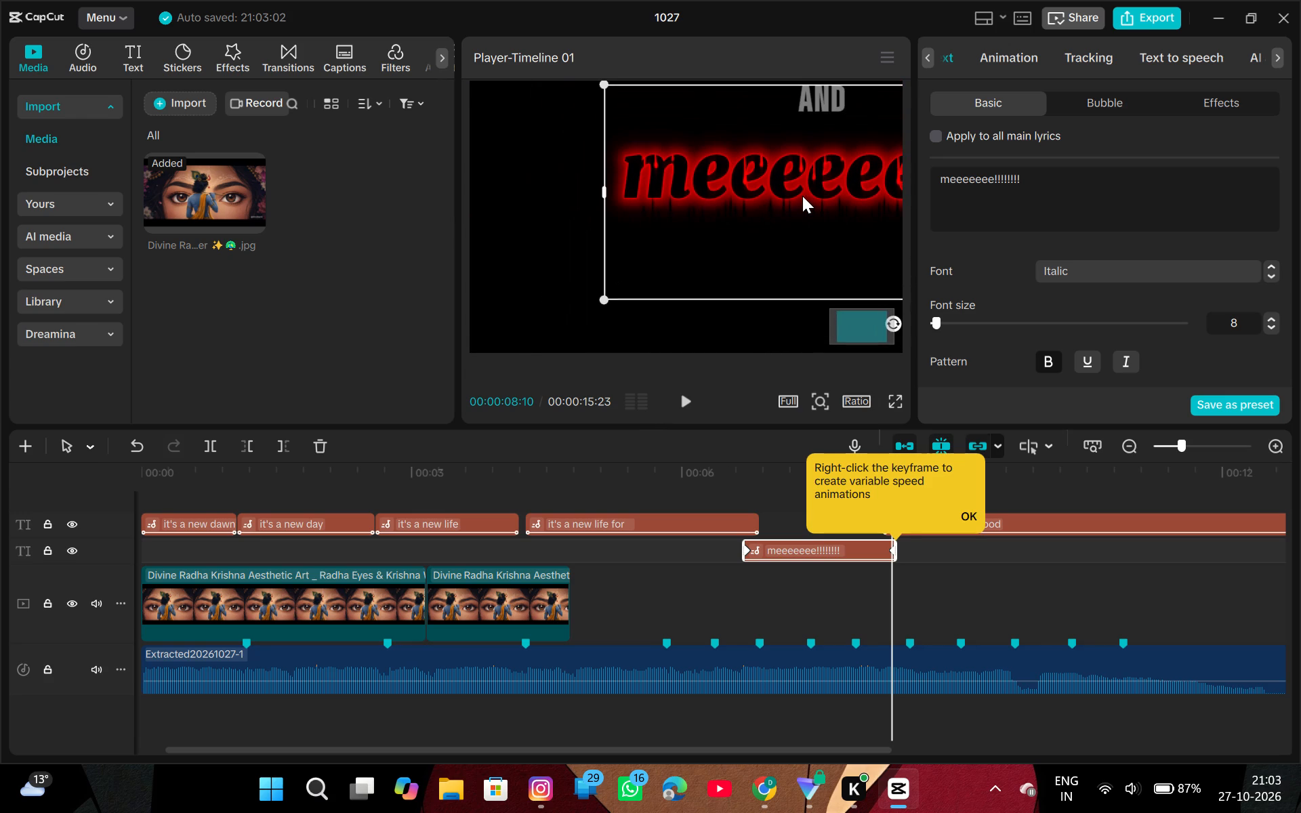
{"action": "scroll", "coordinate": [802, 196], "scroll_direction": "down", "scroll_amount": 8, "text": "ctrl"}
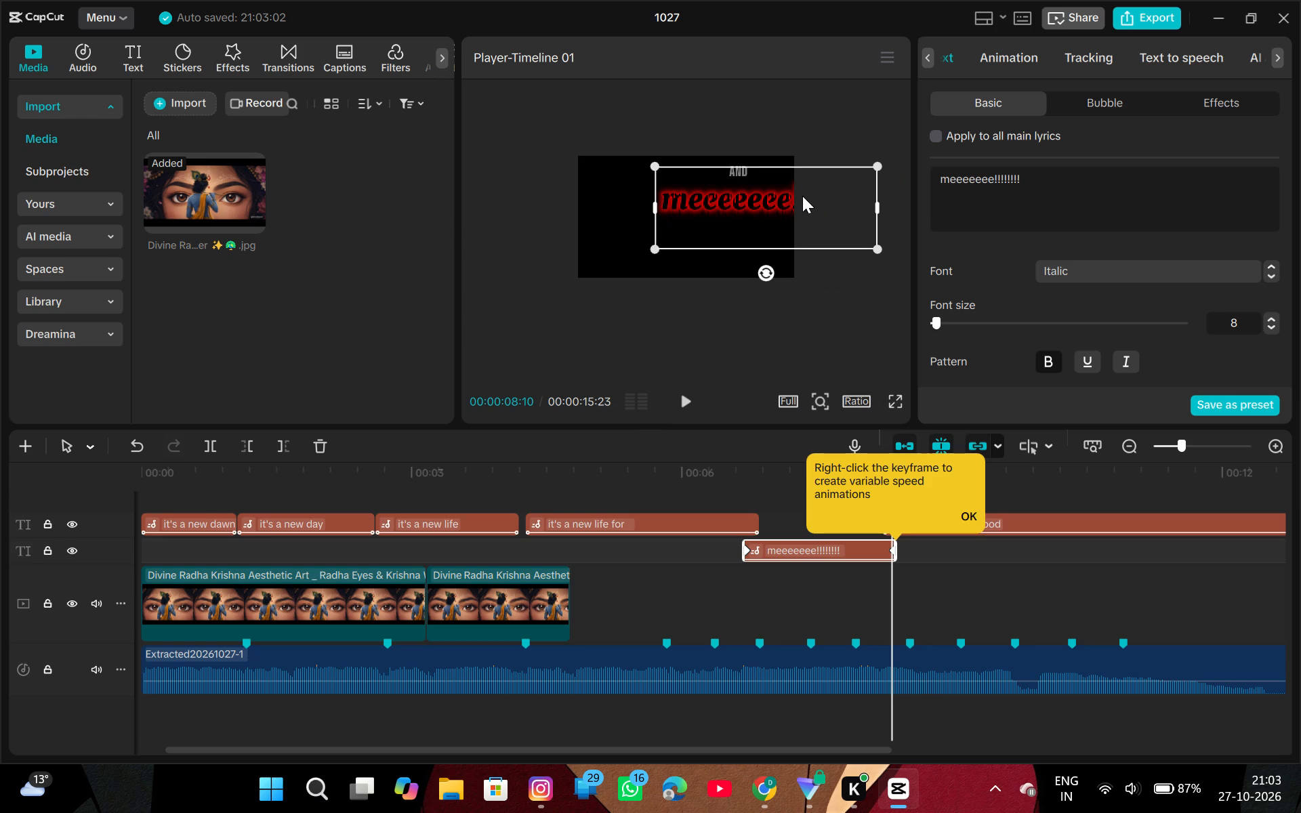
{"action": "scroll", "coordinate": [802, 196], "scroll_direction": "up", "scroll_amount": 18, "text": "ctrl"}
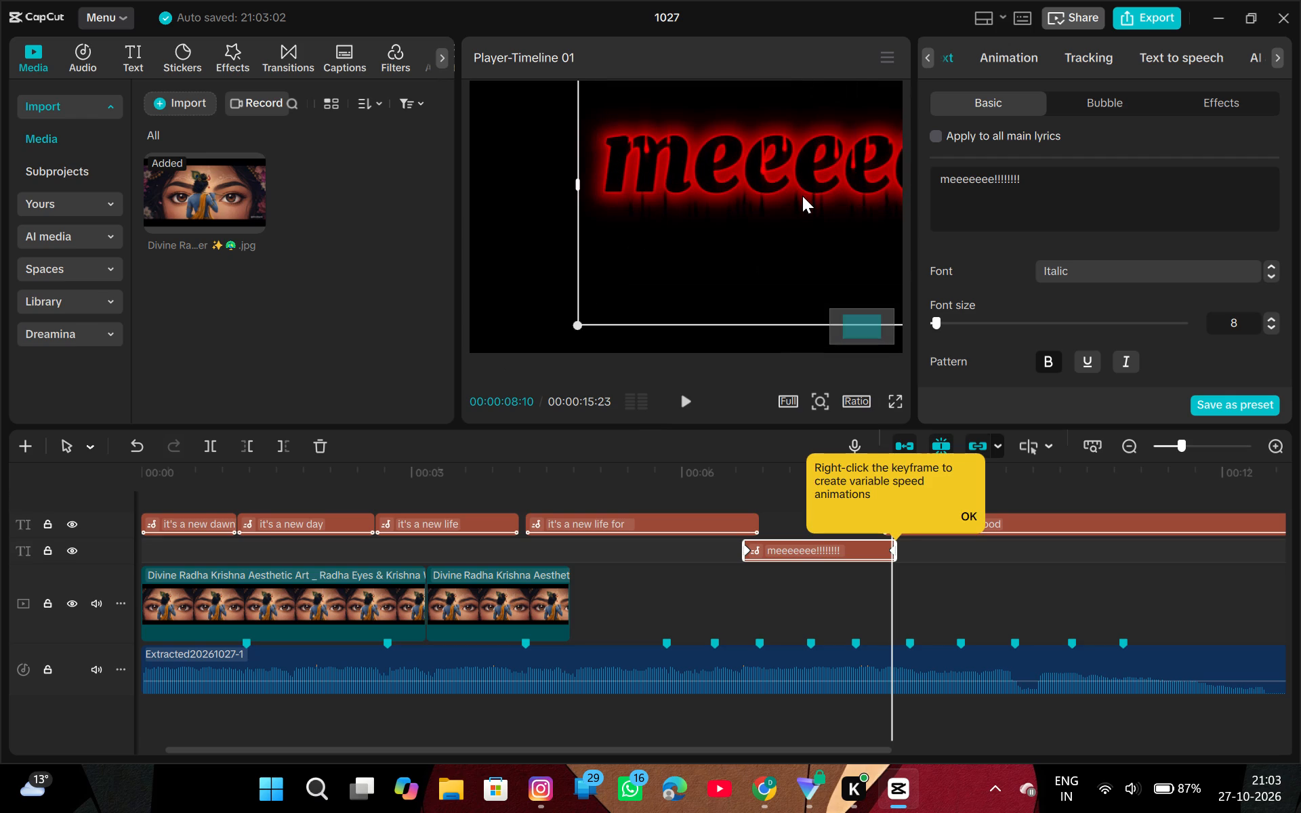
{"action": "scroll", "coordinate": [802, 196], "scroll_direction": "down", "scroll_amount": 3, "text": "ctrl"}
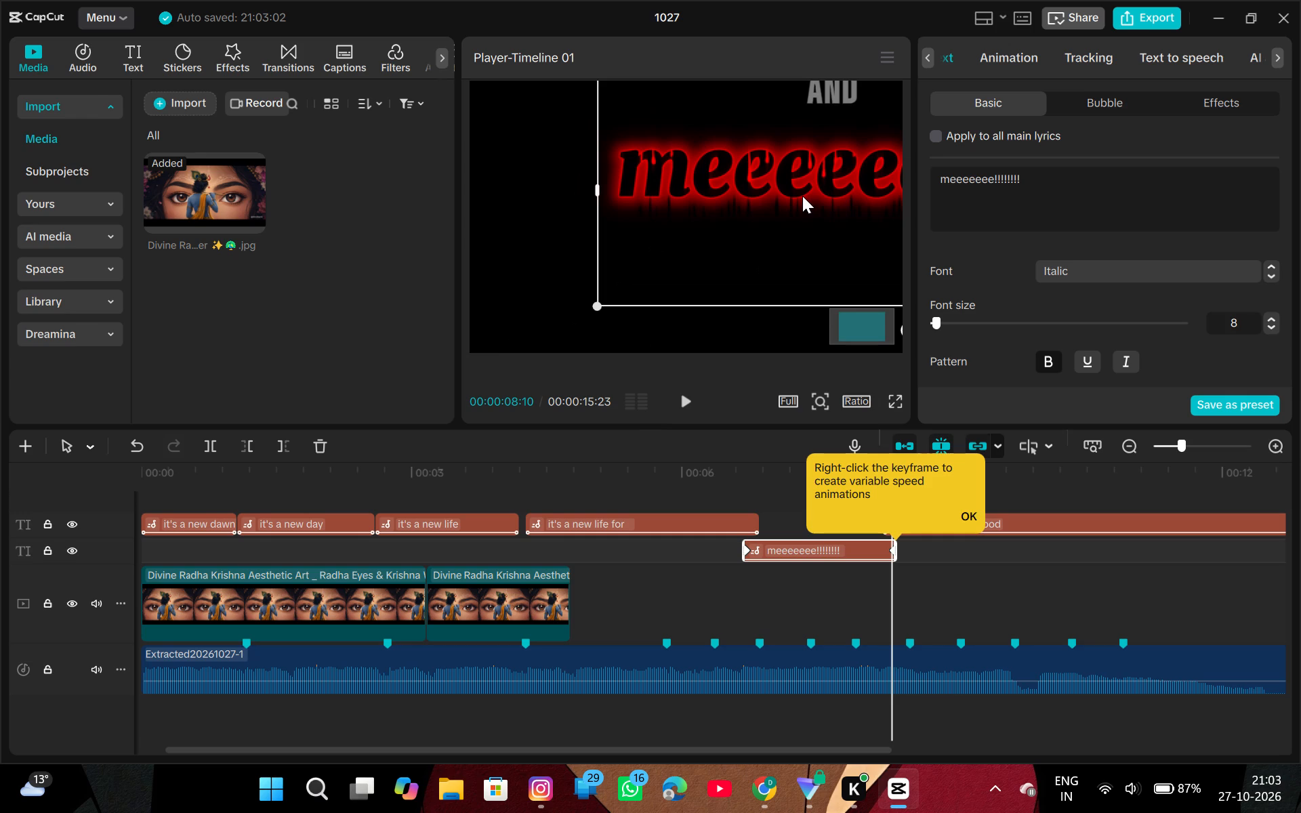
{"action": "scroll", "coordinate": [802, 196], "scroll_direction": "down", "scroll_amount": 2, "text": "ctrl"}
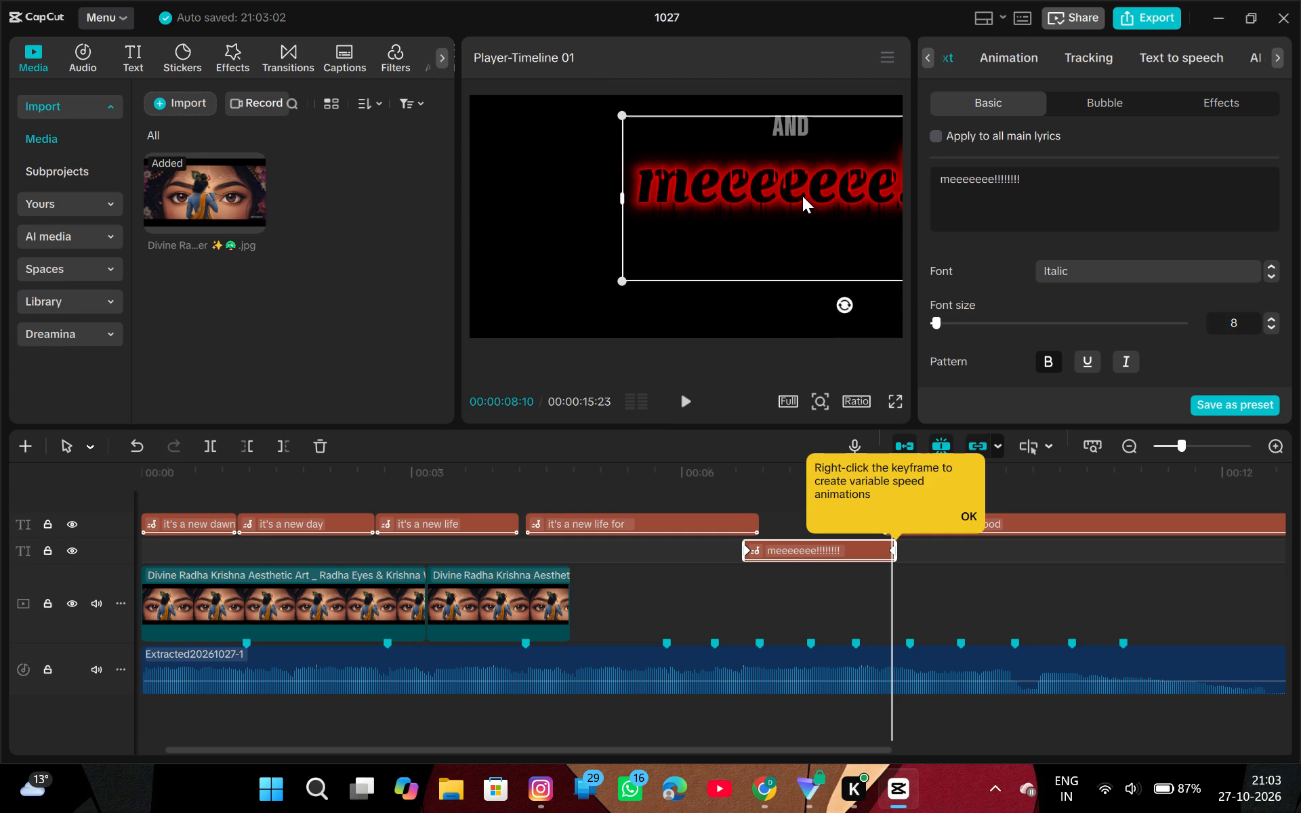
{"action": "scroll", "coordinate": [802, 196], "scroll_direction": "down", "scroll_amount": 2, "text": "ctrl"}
Play the video from 00:00:06:08 to 00:00:09:05 and scrub back through the "meeeeeee!!!!!!!!" clip to check the enlarged lyric's animation.
{"action": "left_click", "coordinate": [705, 472]}
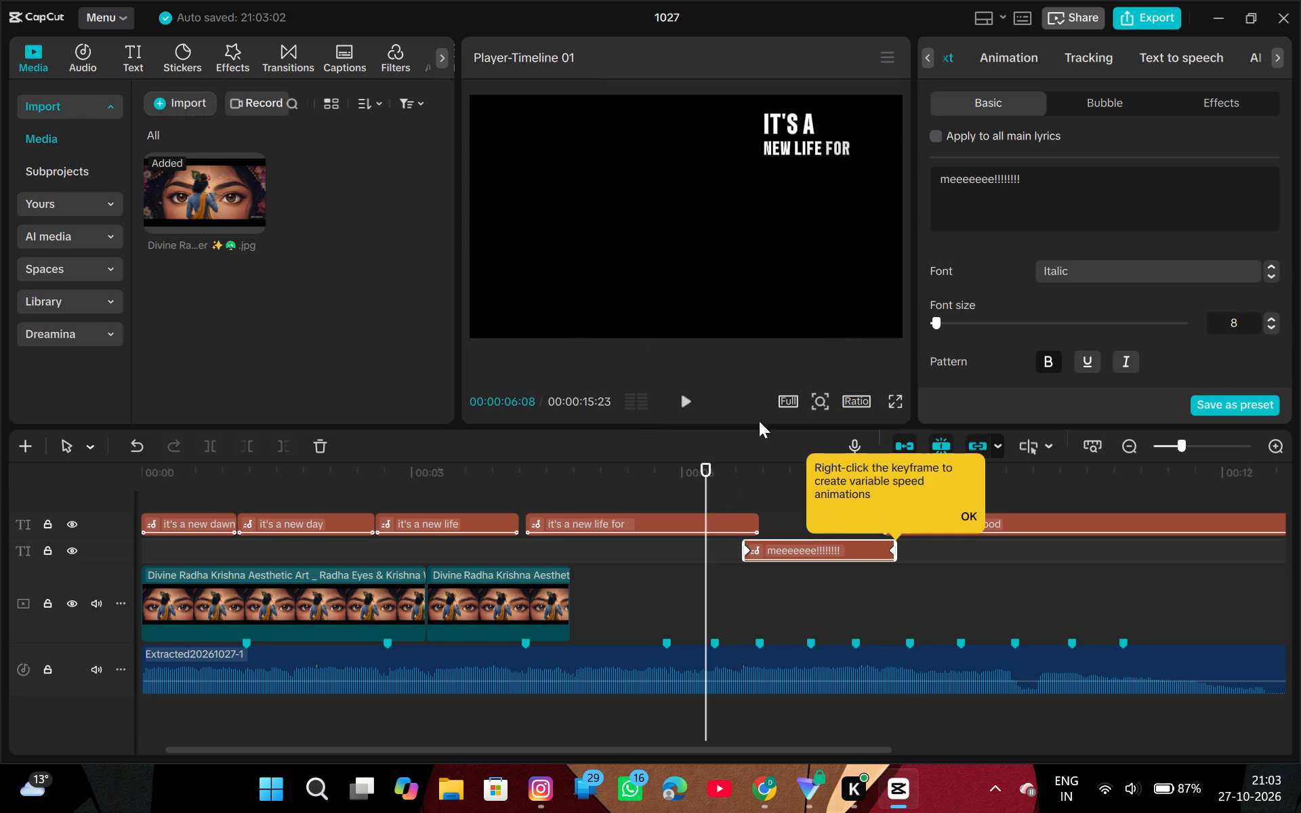
{"action": "left_click", "coordinate": [686, 403]}
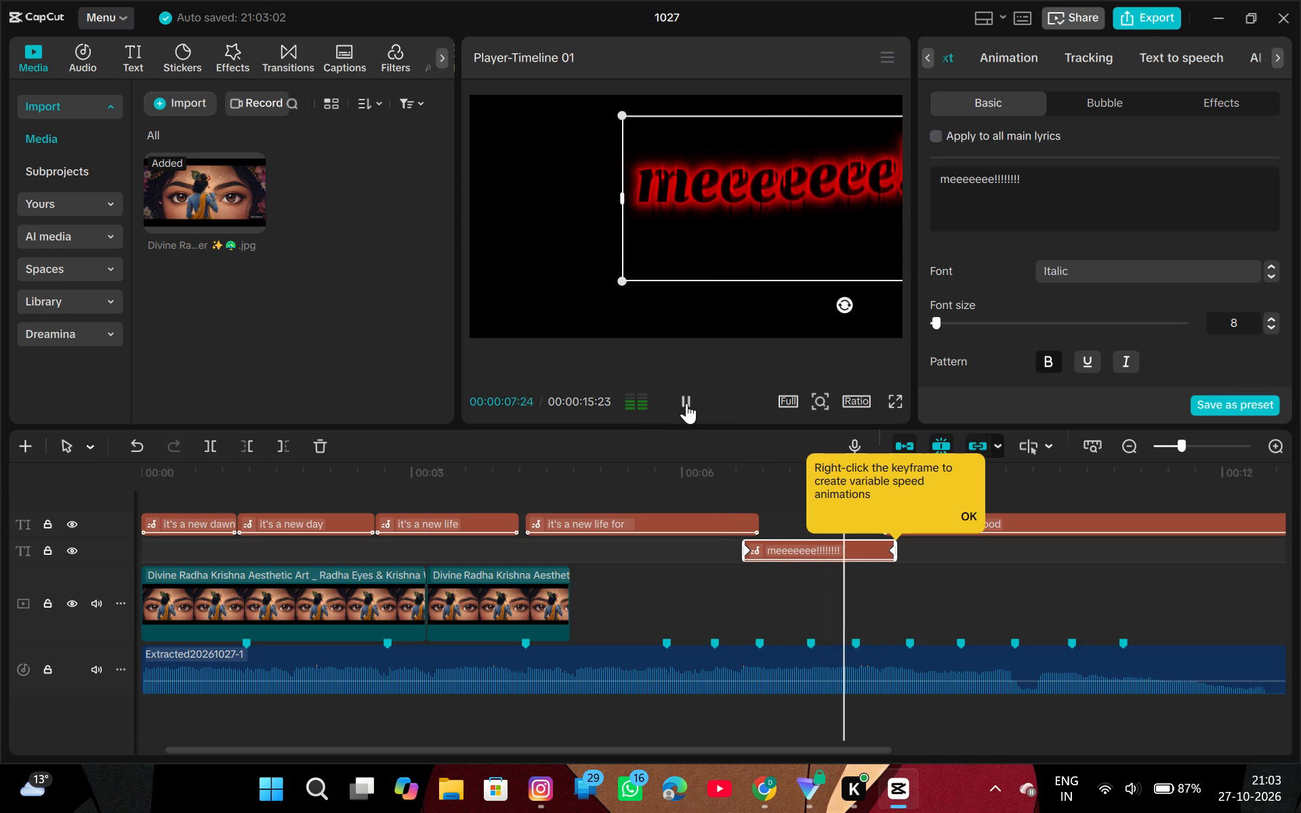
{"action": "left_click", "coordinate": [686, 402]}
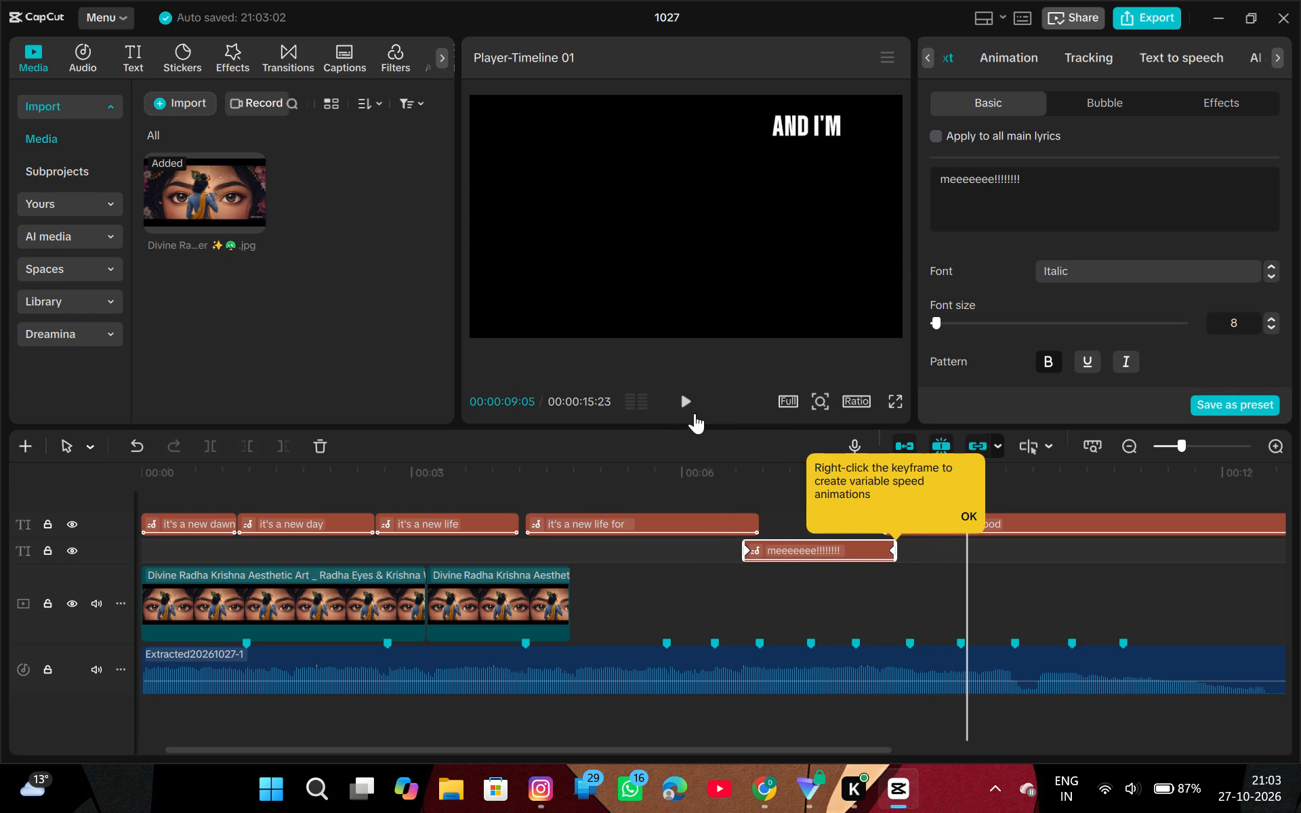
{"action": "left_click_drag", "start_coordinate": [964, 566], "coordinate": [883, 573]}
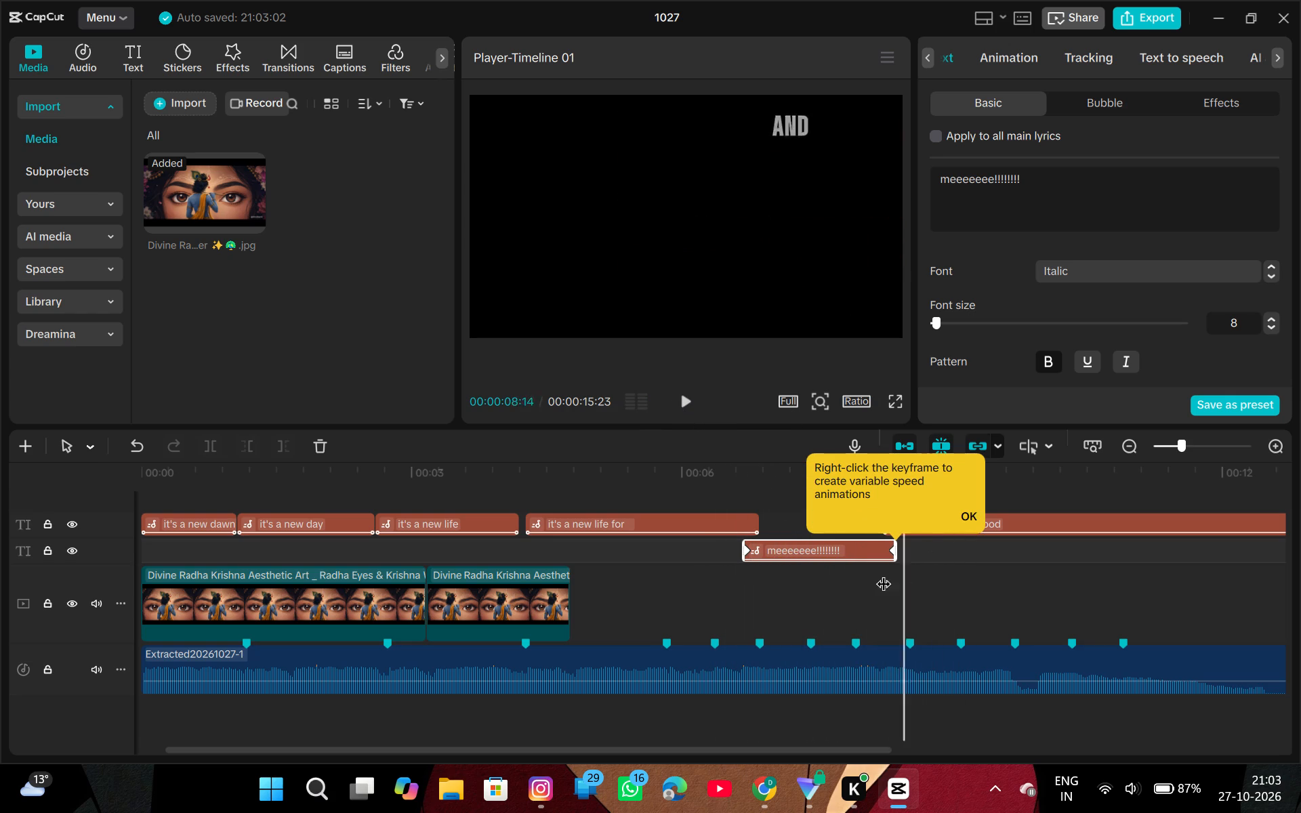
{"action": "left_click_drag", "start_coordinate": [883, 573], "coordinate": [751, 575]}
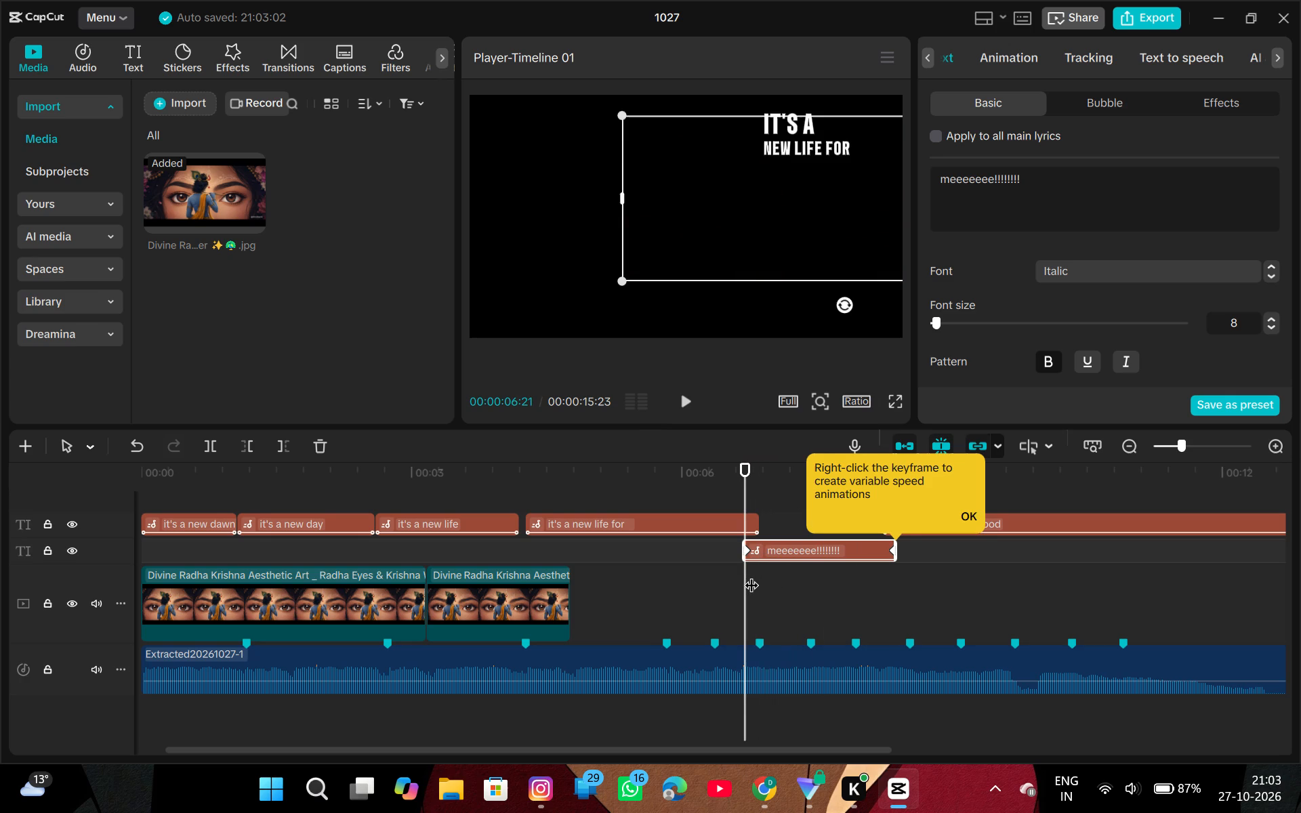
{"action": "left_click_drag", "start_coordinate": [747, 581], "coordinate": [779, 606]}
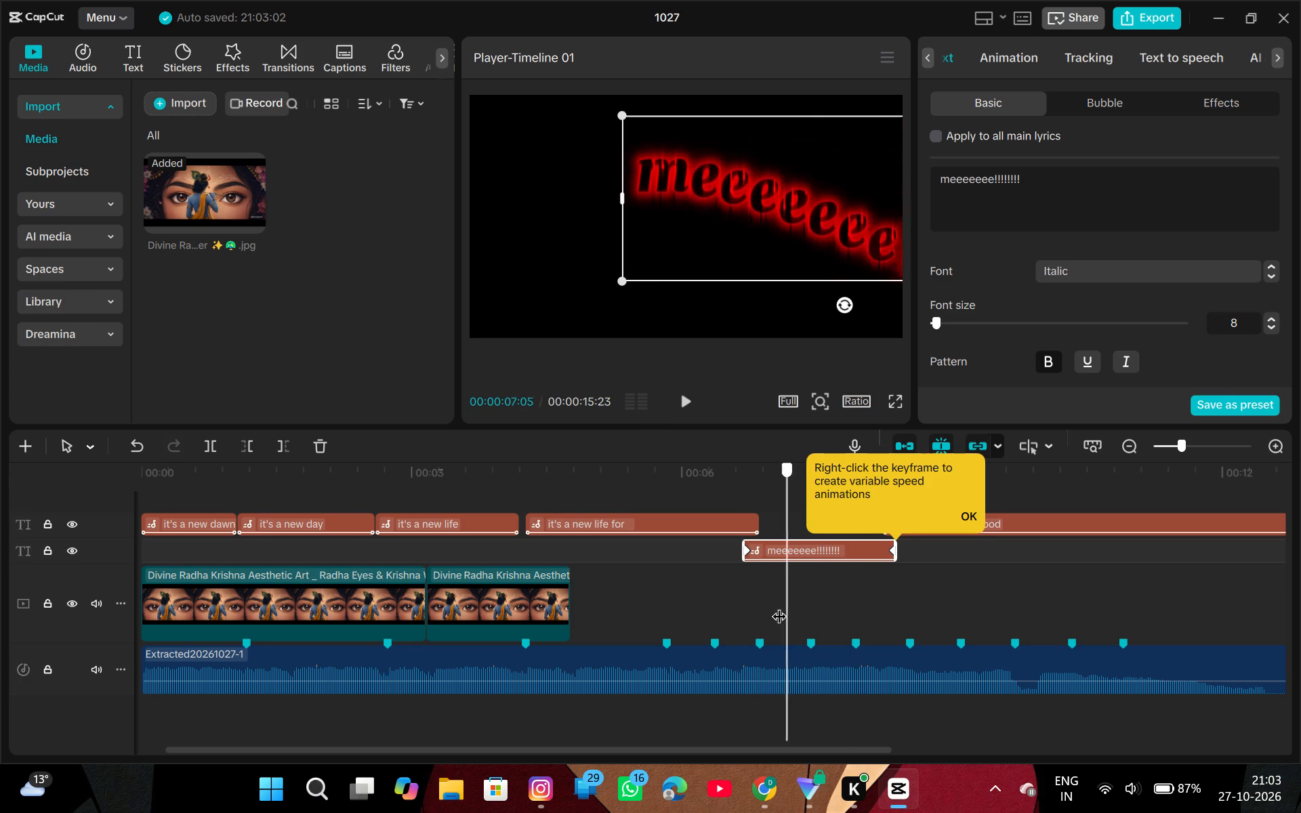
{"action": "left_click_drag", "start_coordinate": [779, 606], "coordinate": [750, 587]}
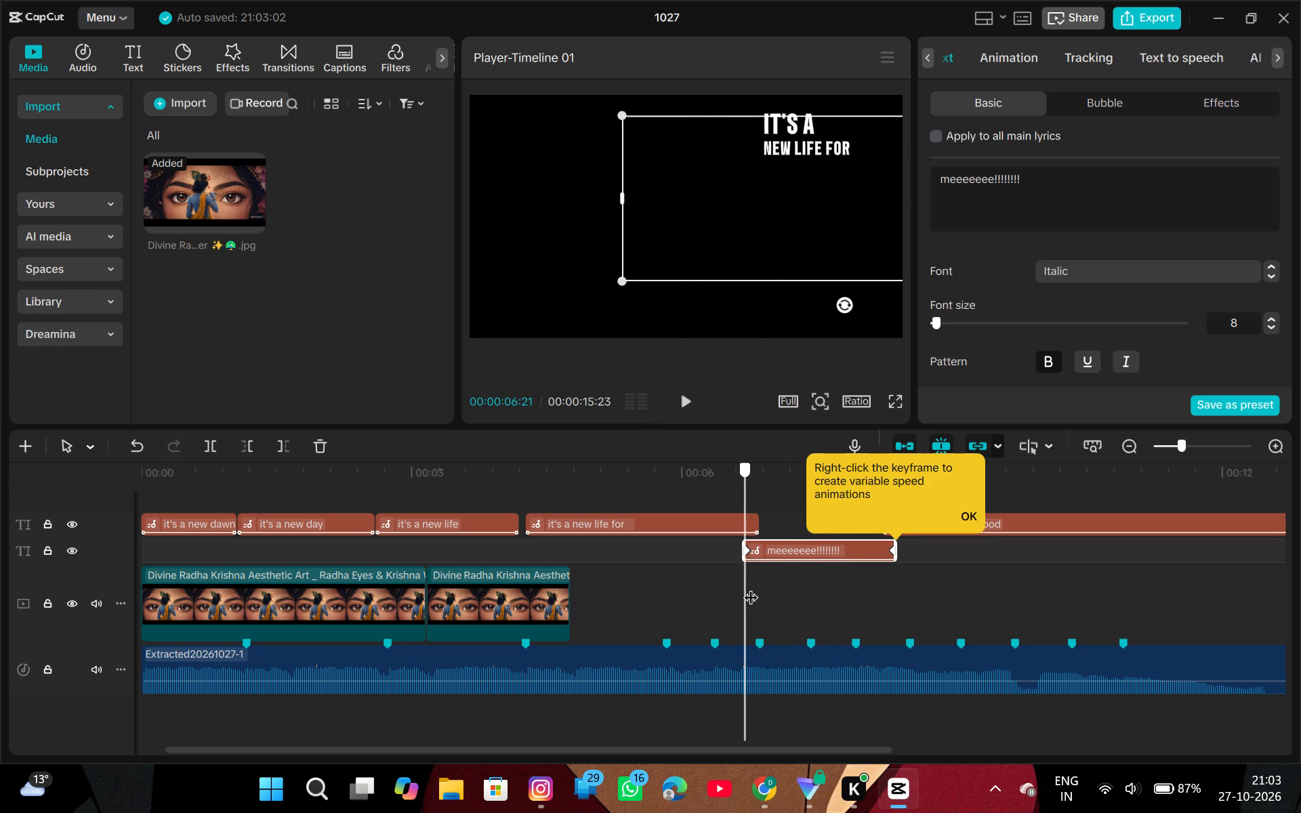
{"action": "left_click_drag", "start_coordinate": [750, 587], "coordinate": [806, 562]}
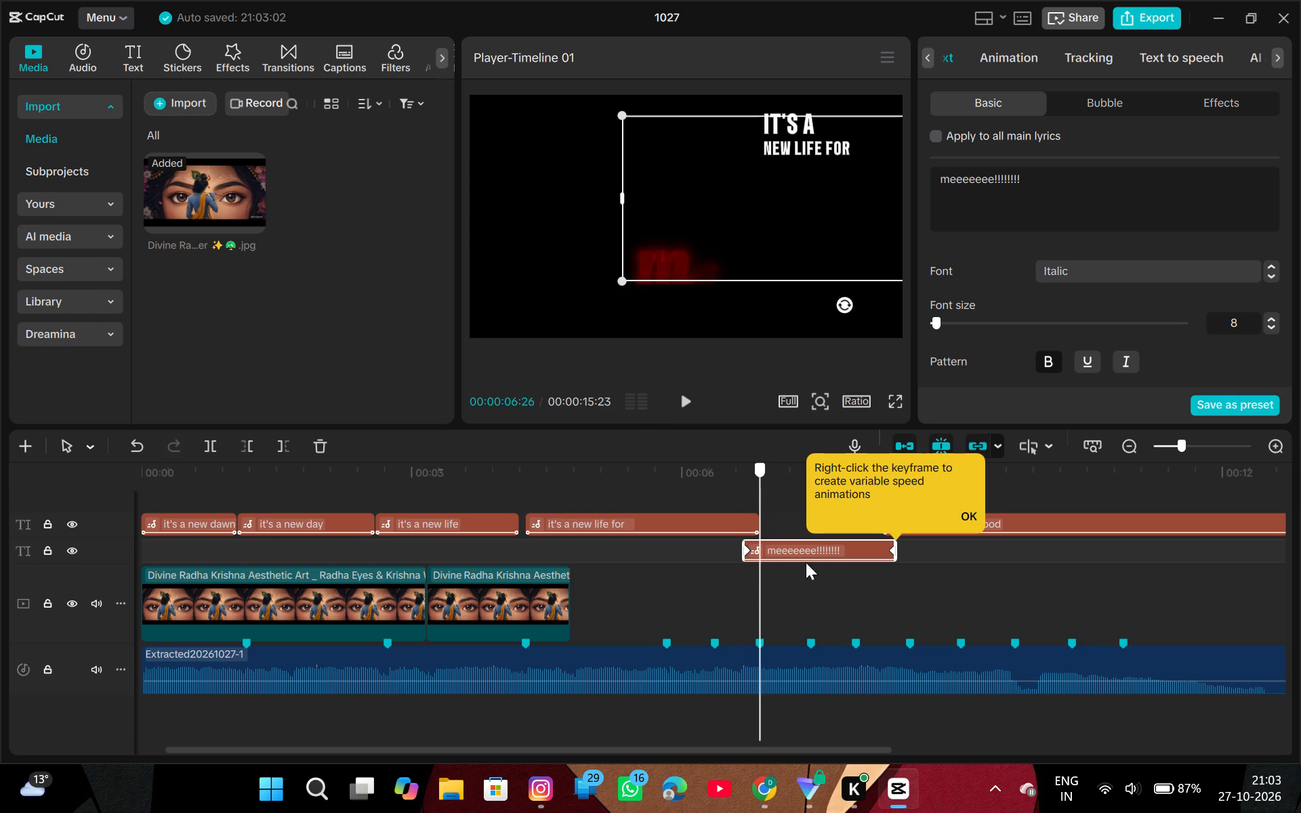
{"action": "left_click_drag", "start_coordinate": [806, 562], "coordinate": [840, 443]}
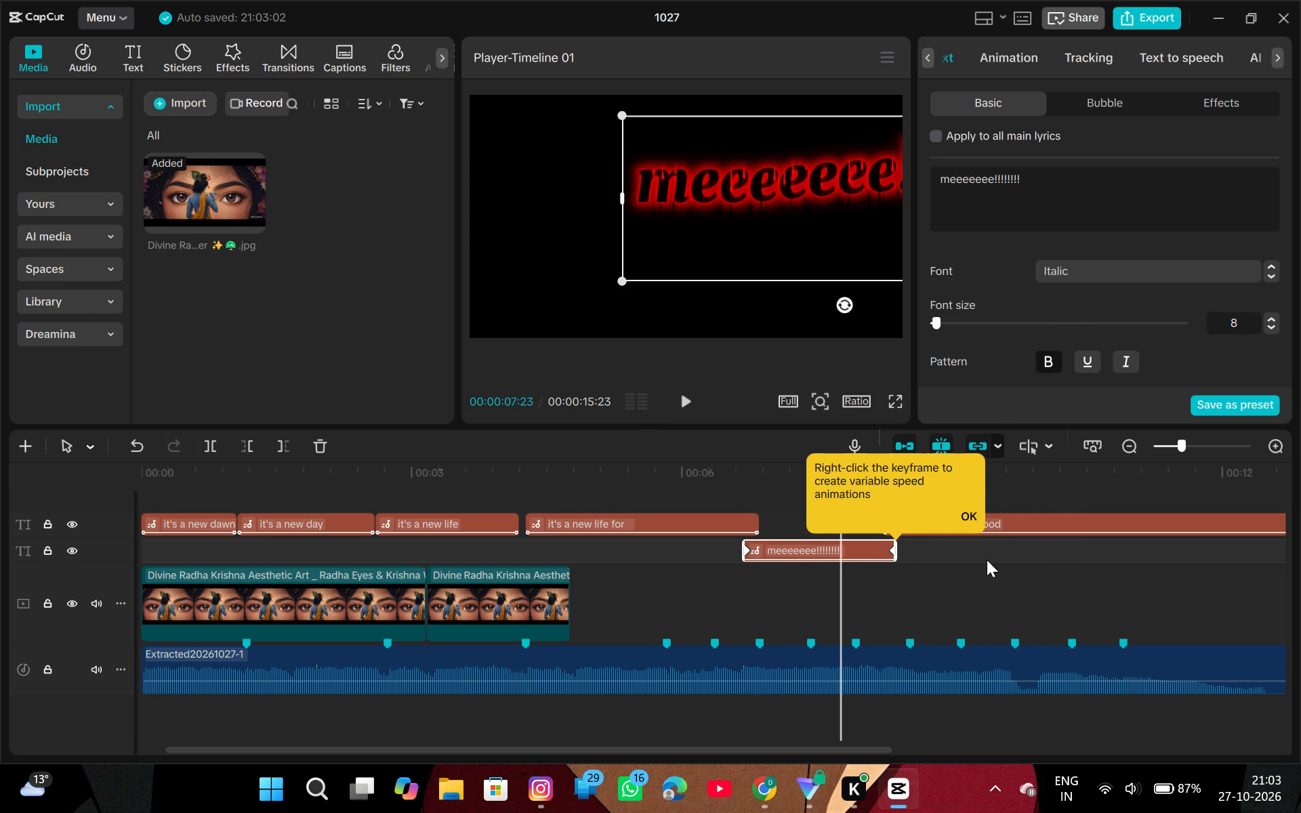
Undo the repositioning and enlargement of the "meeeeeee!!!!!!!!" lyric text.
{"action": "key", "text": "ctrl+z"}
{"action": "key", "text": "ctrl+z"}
Undo the text colour keyframes at the end and start of the "meeeeeee!!!!!!!!" lyric clip.
{"action": "key", "text": "ctrl+z"}
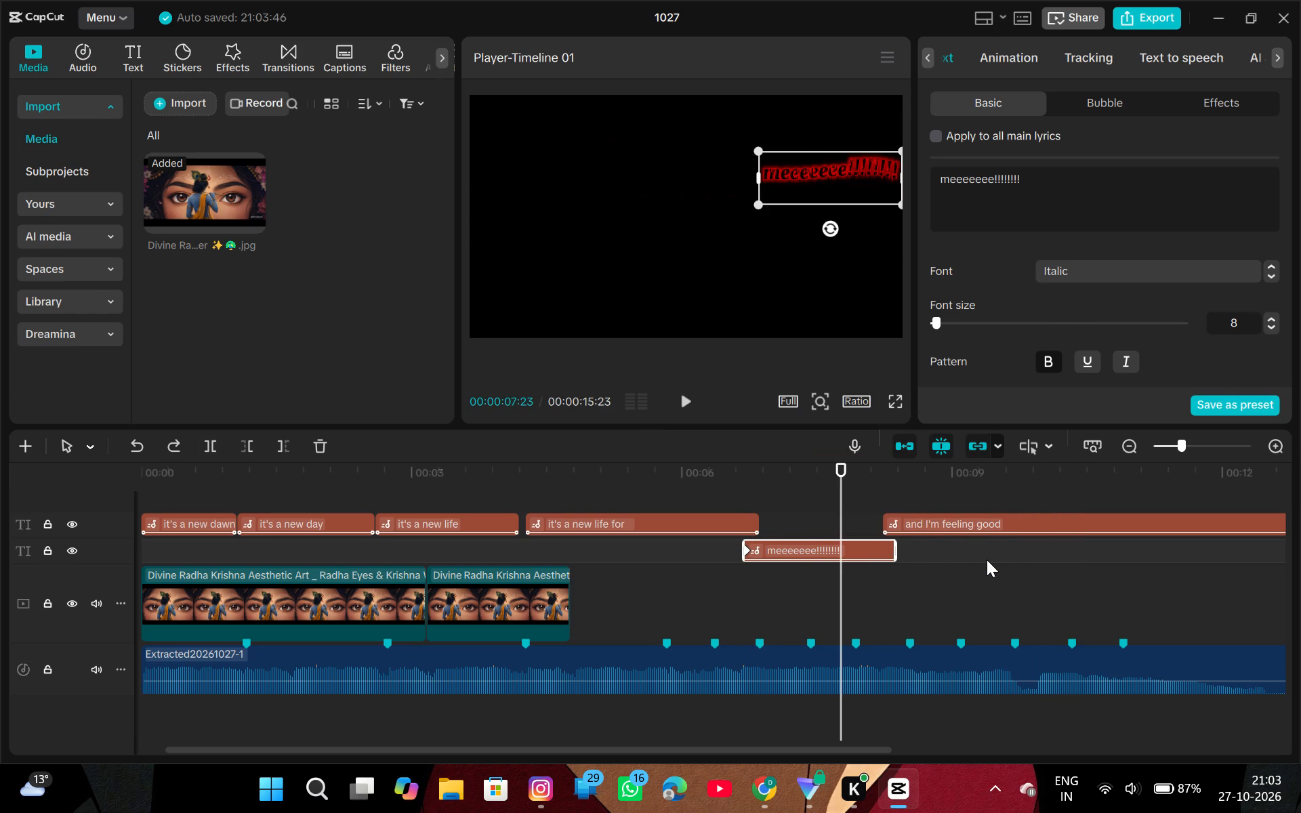
{"action": "key", "text": "ctrl+z"}
Look through the "meeeeeee!!!!!!!!" lyric's text, bubble and animation settings for its Transform scale control.
{"action": "scroll", "coordinate": [1121, 200], "scroll_direction": "down", "scroll_amount": 3}
{"action": "scroll", "coordinate": [1153, 145], "scroll_direction": "down", "scroll_amount": 1}
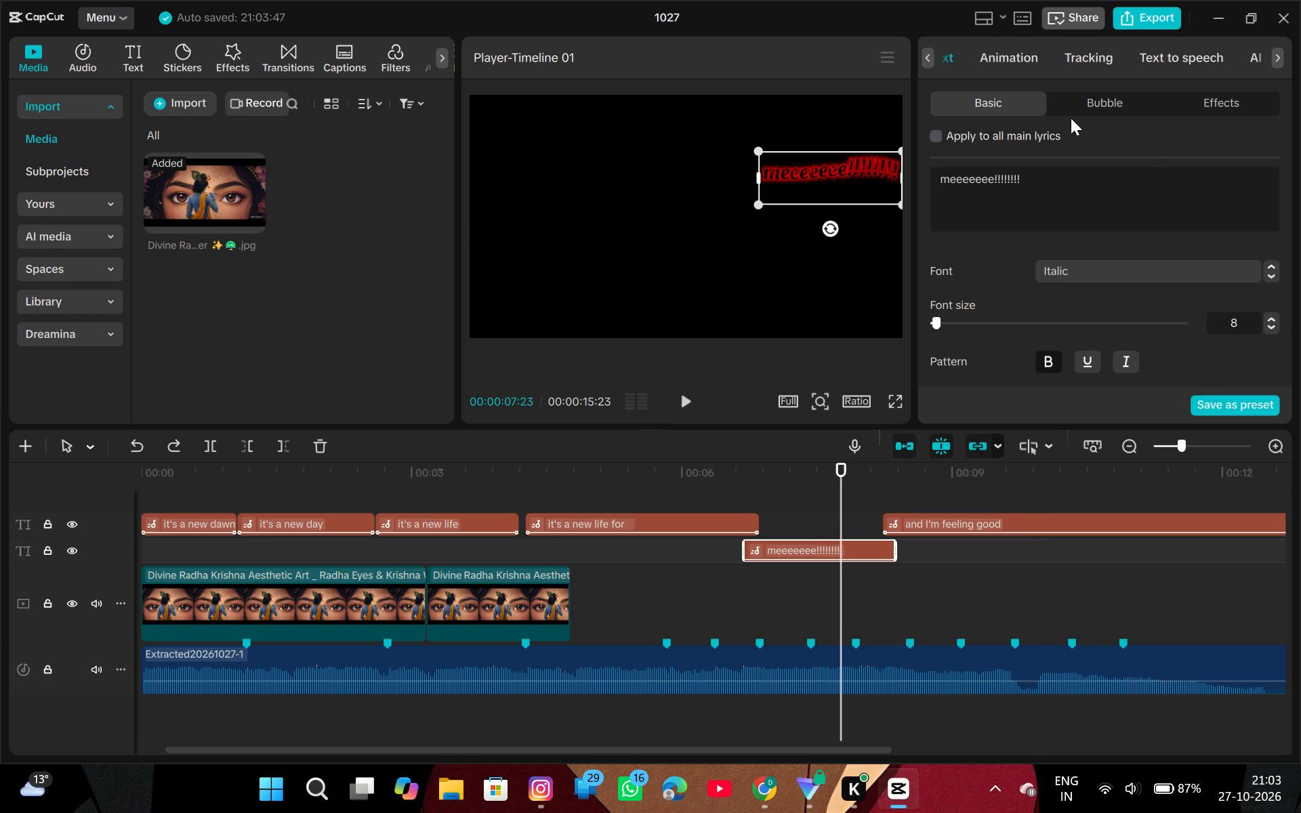
{"action": "left_click", "coordinate": [1079, 104]}
{"action": "left_click", "coordinate": [1026, 106]}
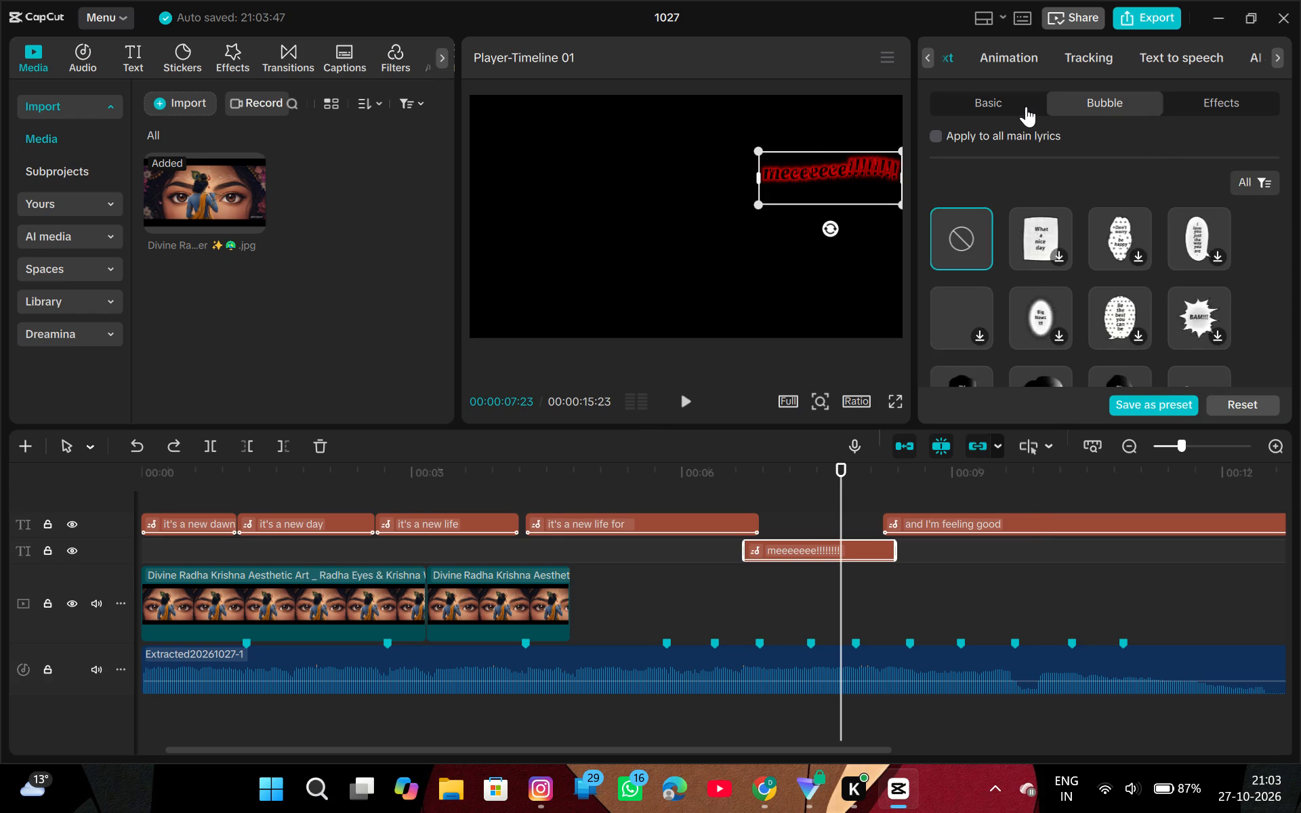
{"action": "left_click", "coordinate": [1006, 46]}
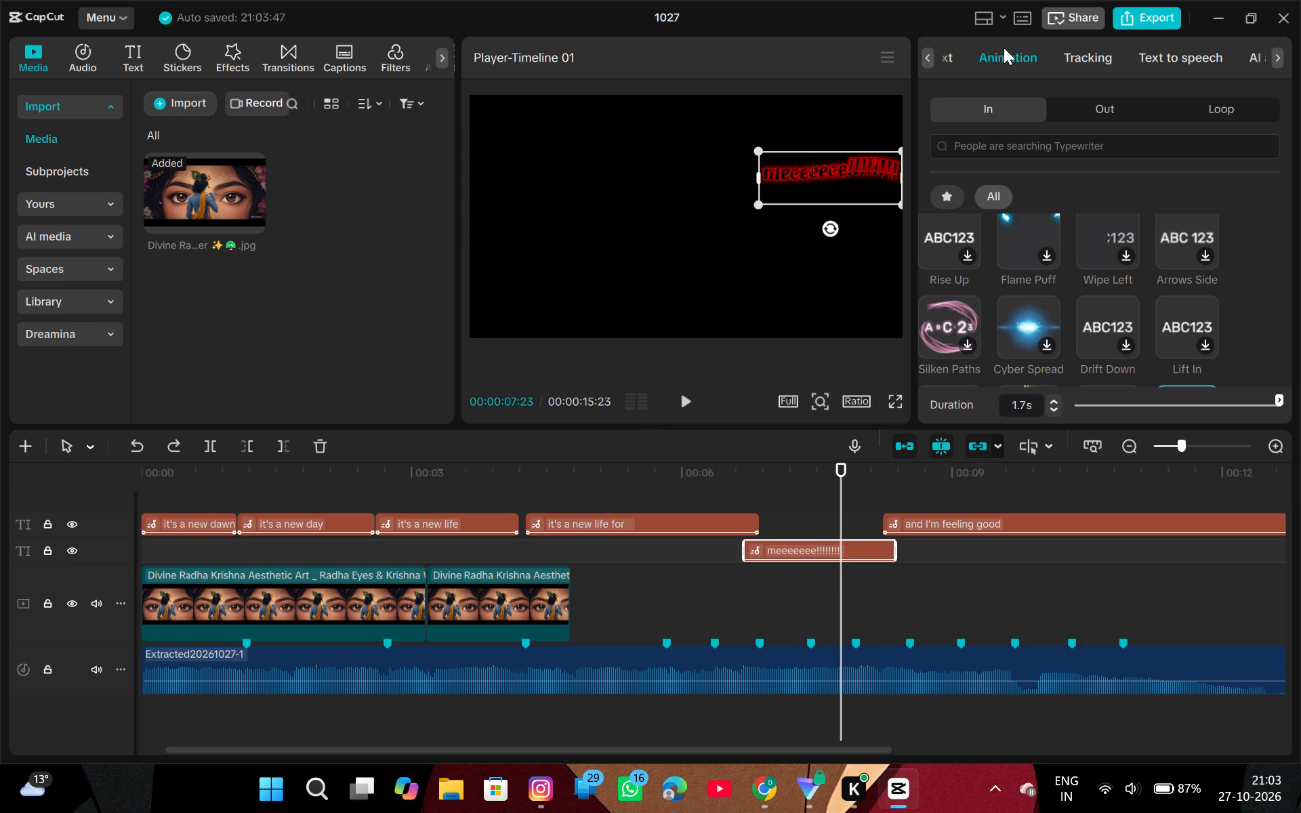
{"action": "scroll", "coordinate": [1004, 55], "scroll_direction": "right", "scroll_amount": 1}
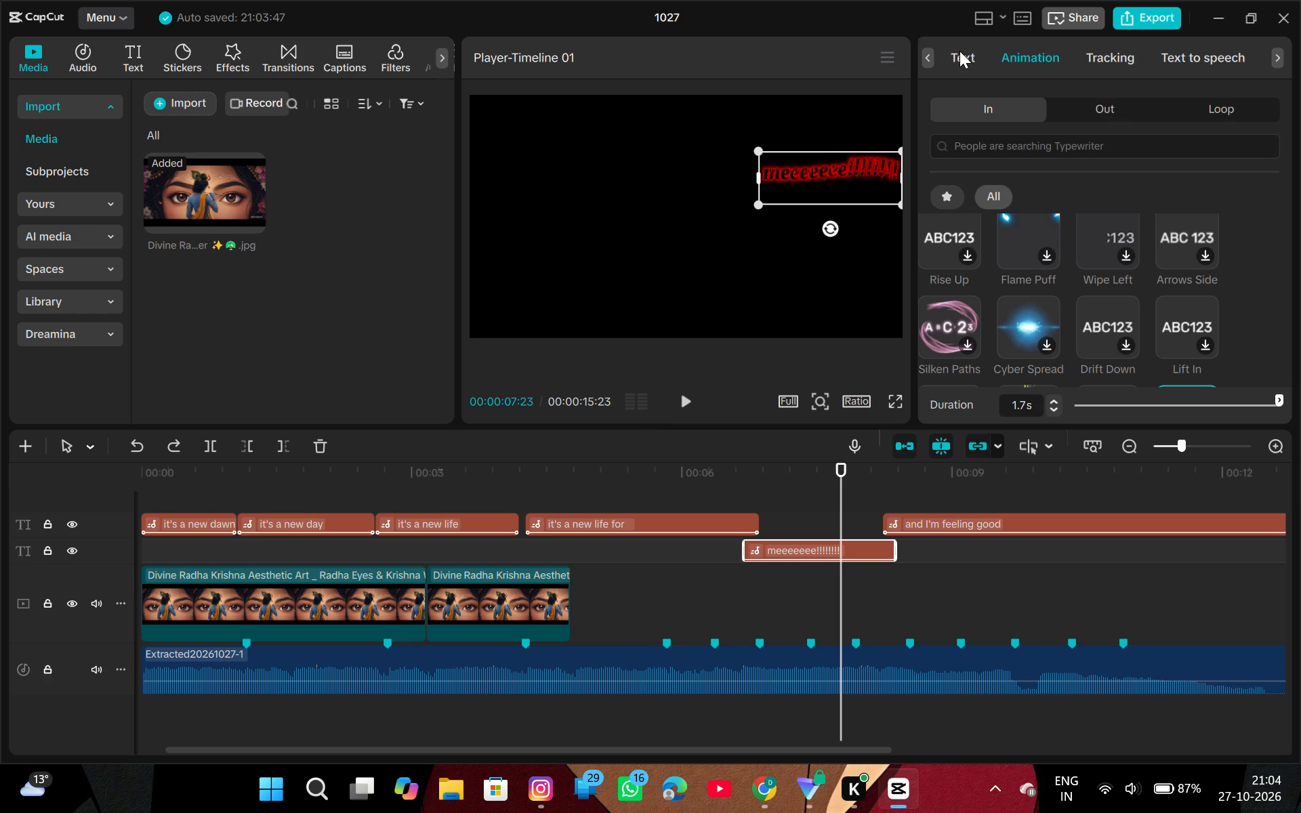
{"action": "left_click", "coordinate": [959, 51]}
{"action": "scroll", "coordinate": [1067, 184], "scroll_direction": "down", "scroll_amount": 1}
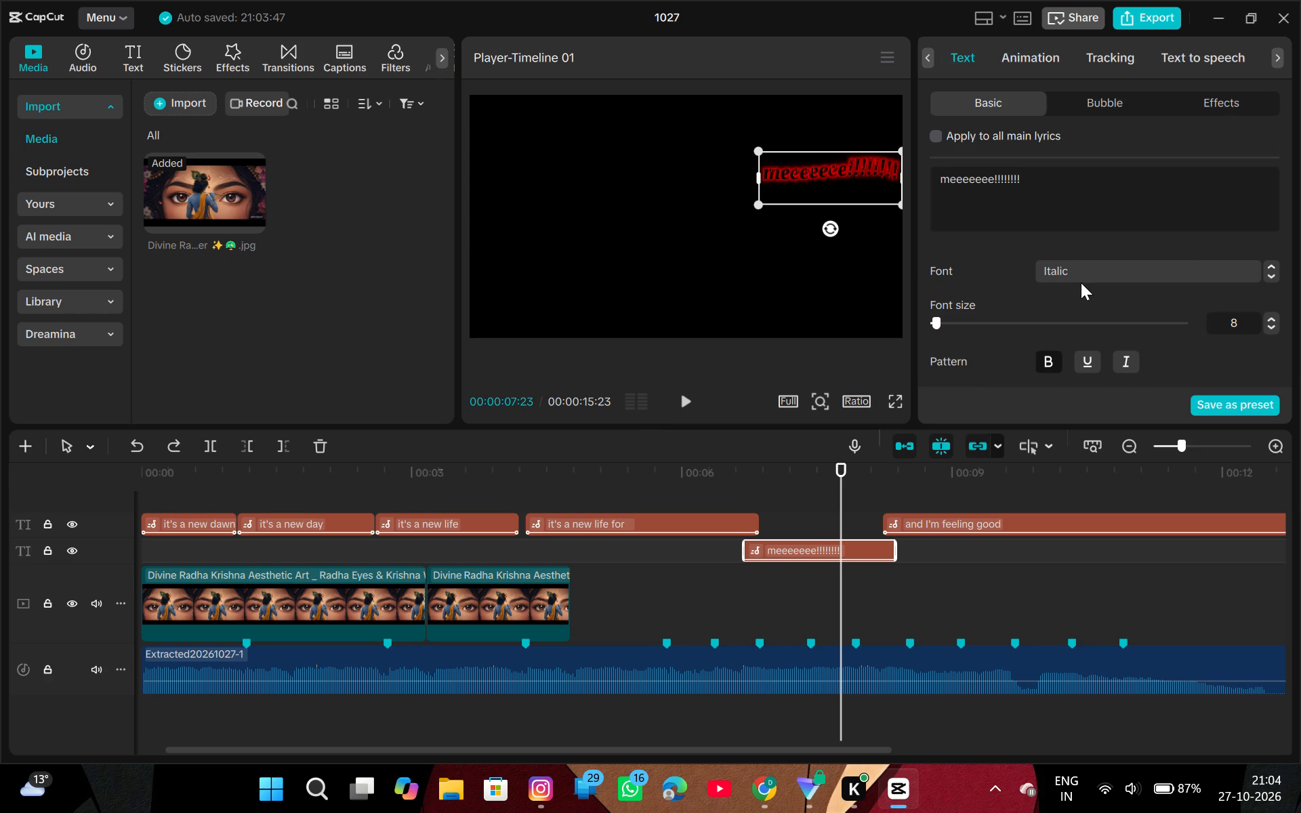
{"action": "scroll", "coordinate": [1081, 283], "scroll_direction": "down", "scroll_amount": 4}
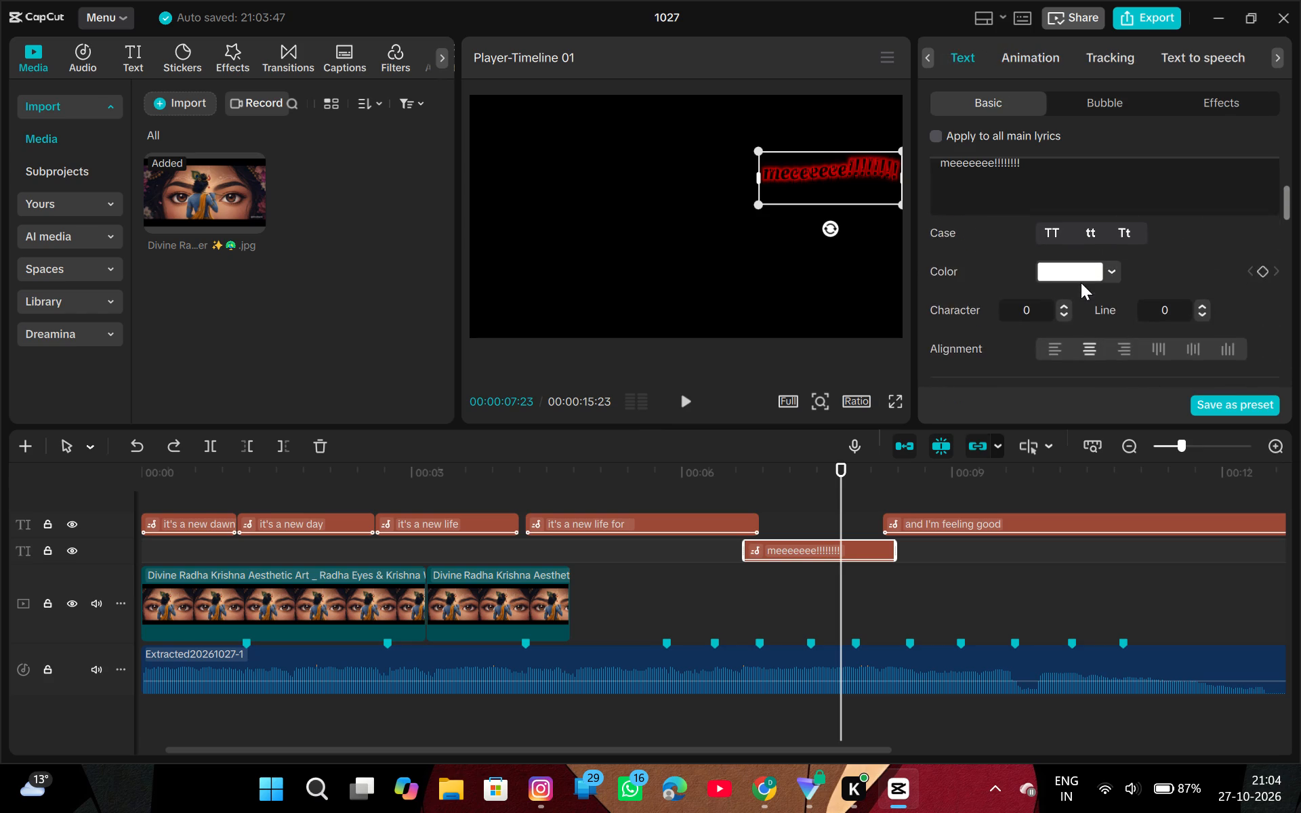
{"action": "scroll", "coordinate": [1081, 283], "scroll_direction": "down", "scroll_amount": 4}
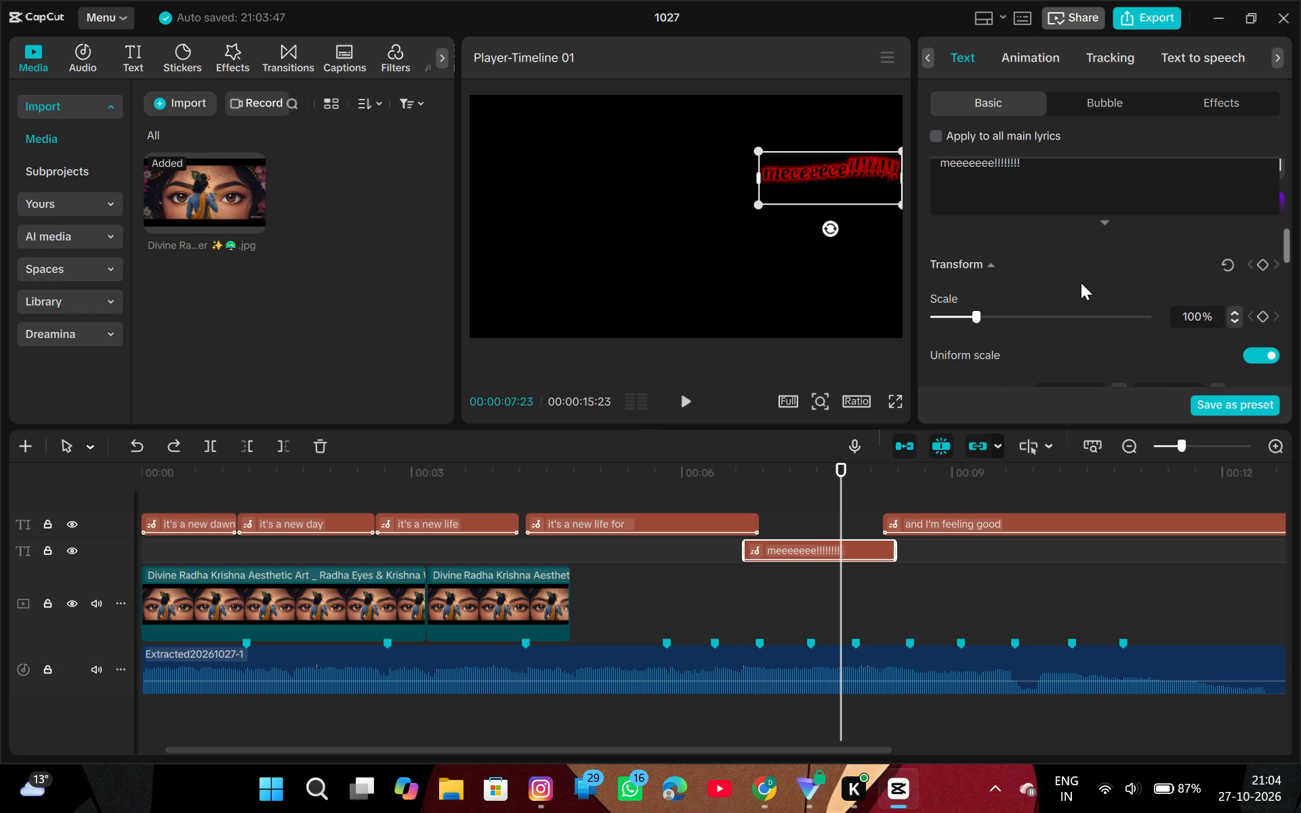
{"action": "scroll", "coordinate": [1081, 283], "scroll_direction": "down", "scroll_amount": 1}
{"action": "scroll", "coordinate": [1081, 283], "scroll_direction": "up", "scroll_amount": 1}
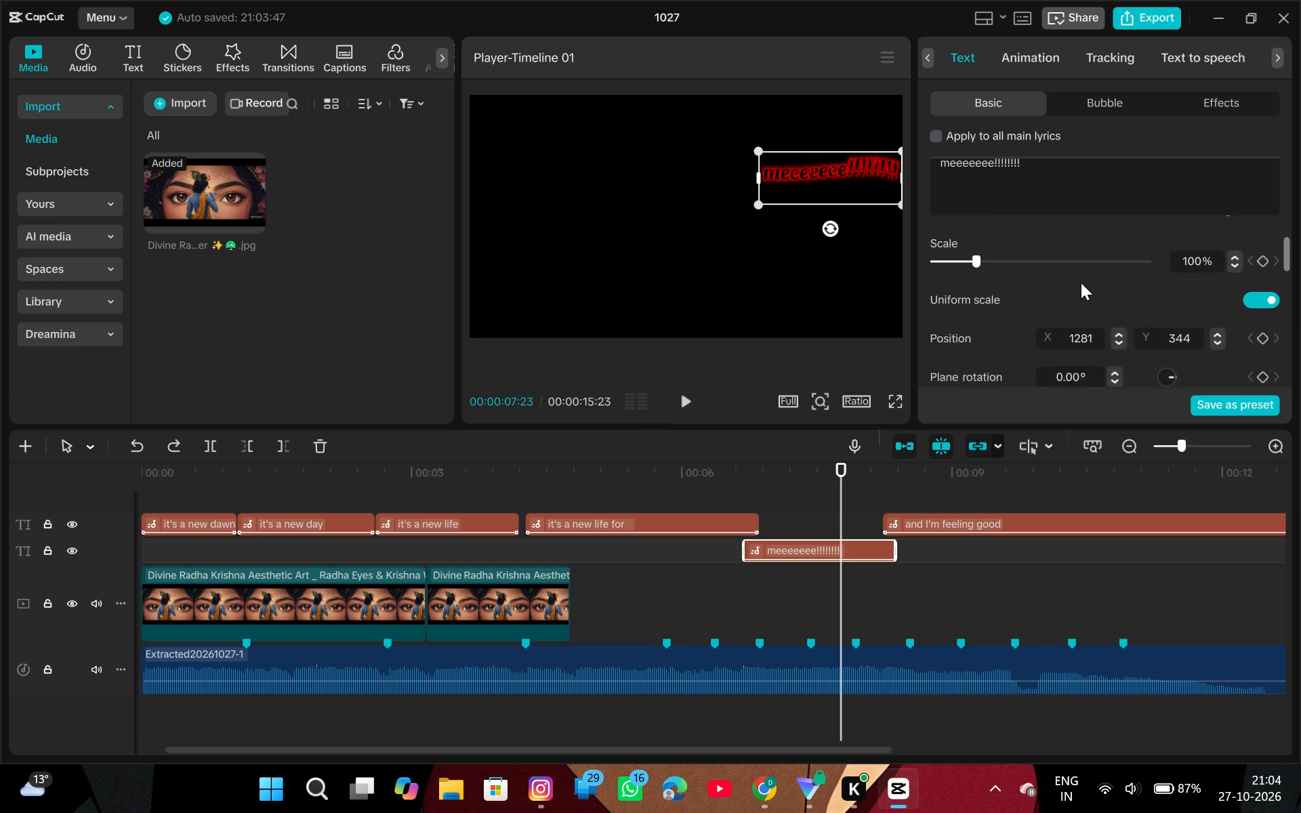
{"action": "scroll", "coordinate": [1081, 283], "scroll_direction": "up", "scroll_amount": 2}
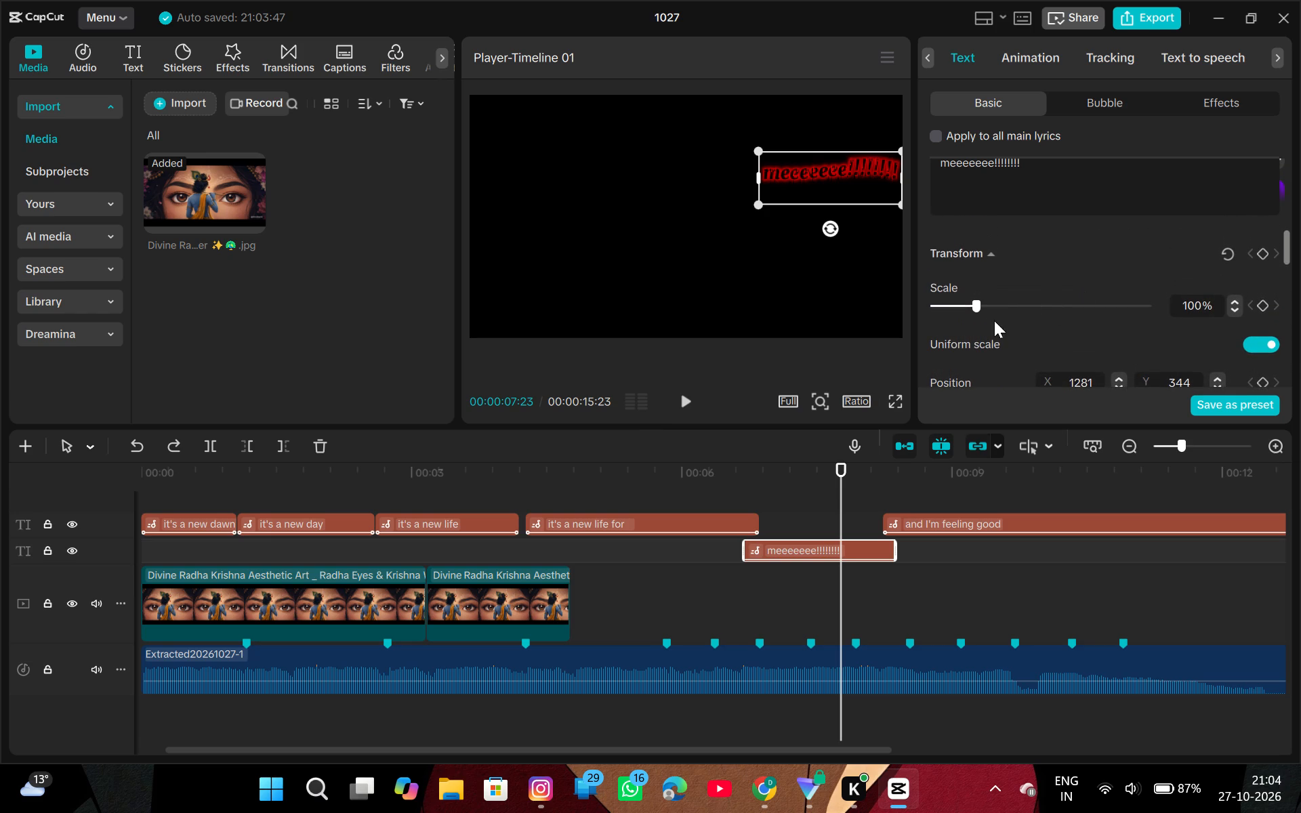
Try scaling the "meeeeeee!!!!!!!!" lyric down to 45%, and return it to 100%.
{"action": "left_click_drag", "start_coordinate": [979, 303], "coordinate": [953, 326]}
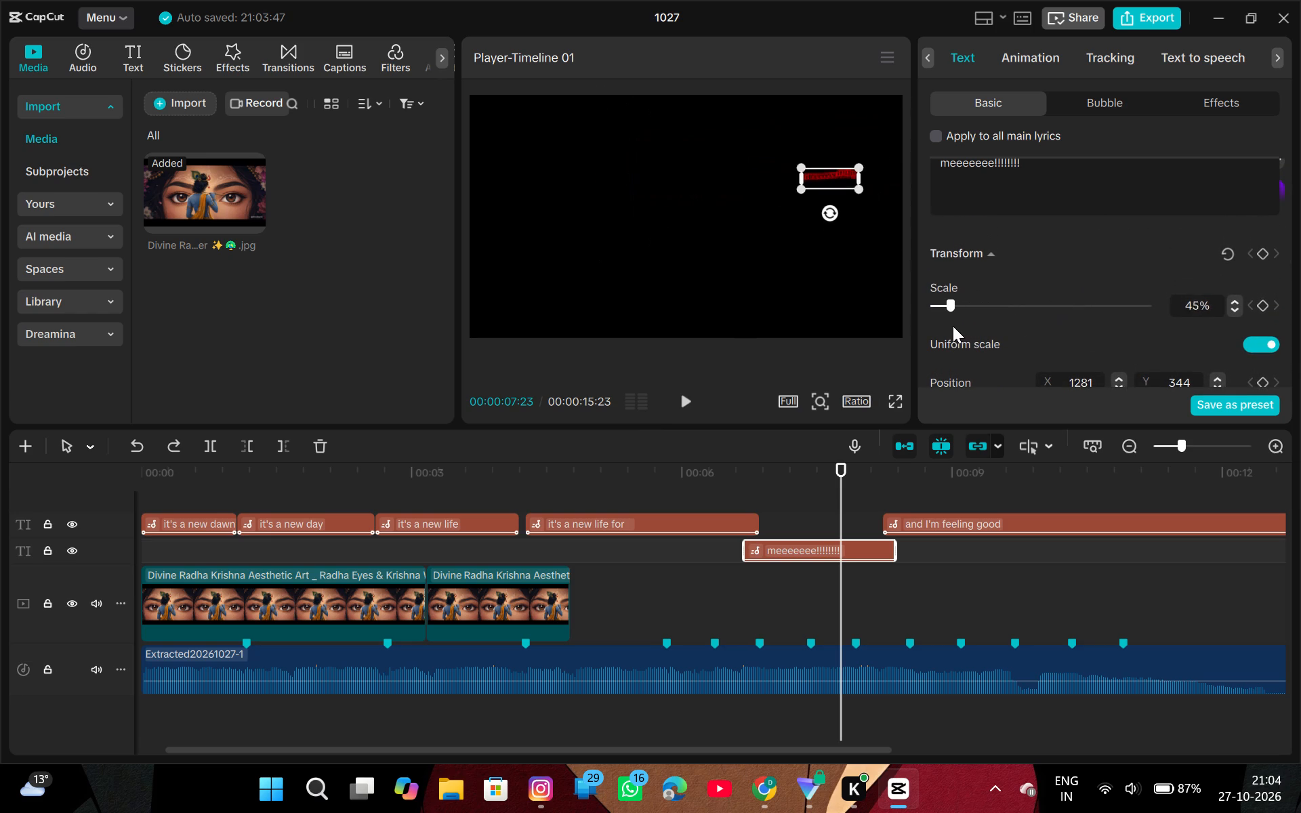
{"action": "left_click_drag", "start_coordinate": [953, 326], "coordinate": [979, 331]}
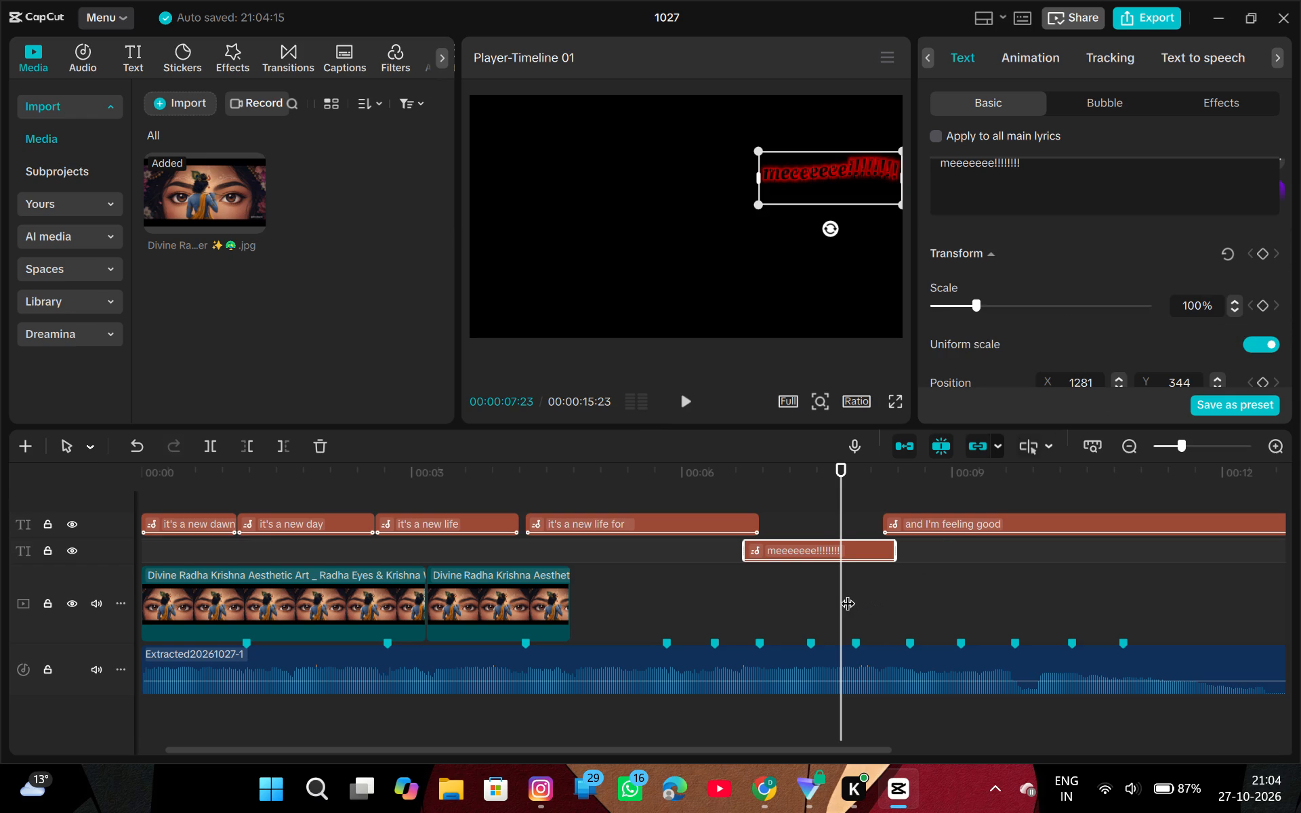
Add a 100% scale keyframe at the start of the "meeeeeee!!!!!!!!" clip, at 00:00:06:21.
{"action": "left_click_drag", "start_coordinate": [844, 591], "coordinate": [751, 589]}
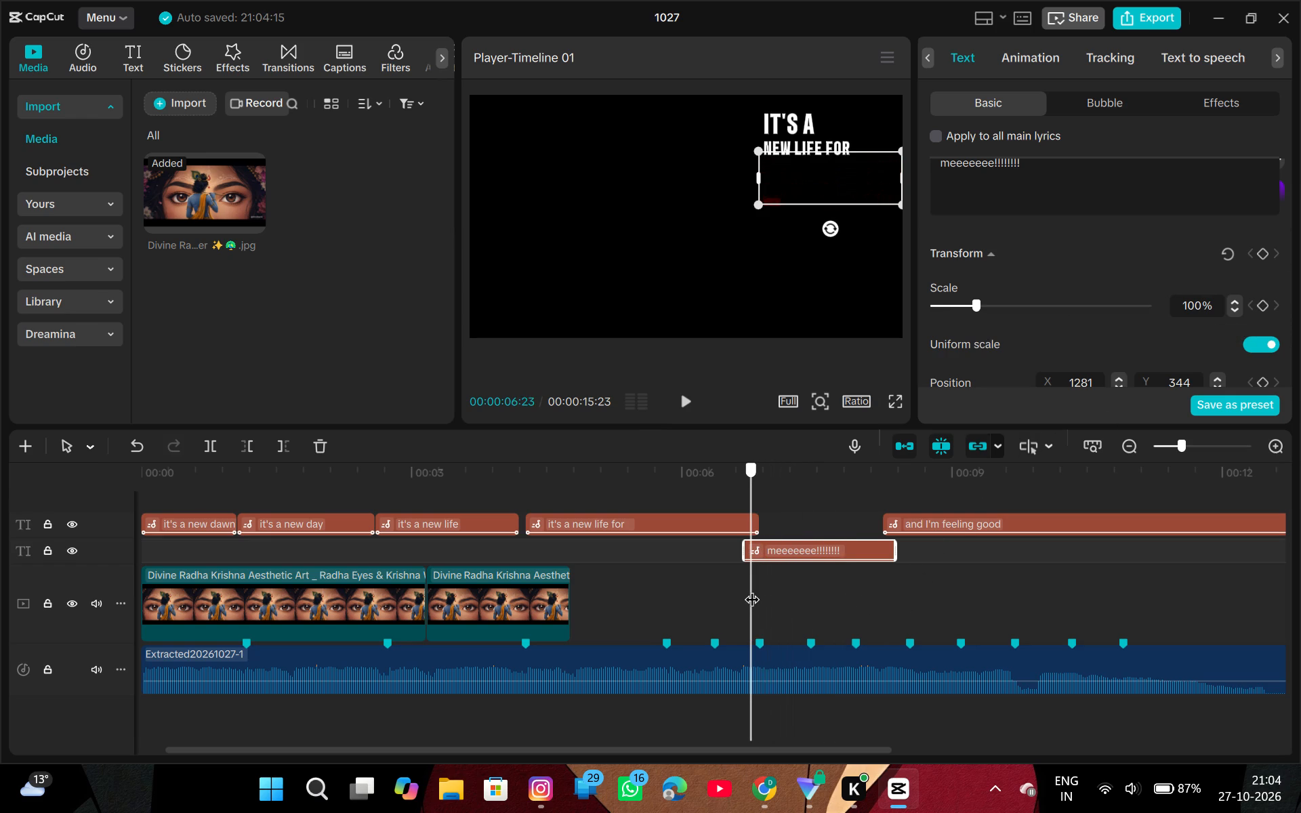
{"action": "left_click_drag", "start_coordinate": [751, 589], "coordinate": [751, 585]}
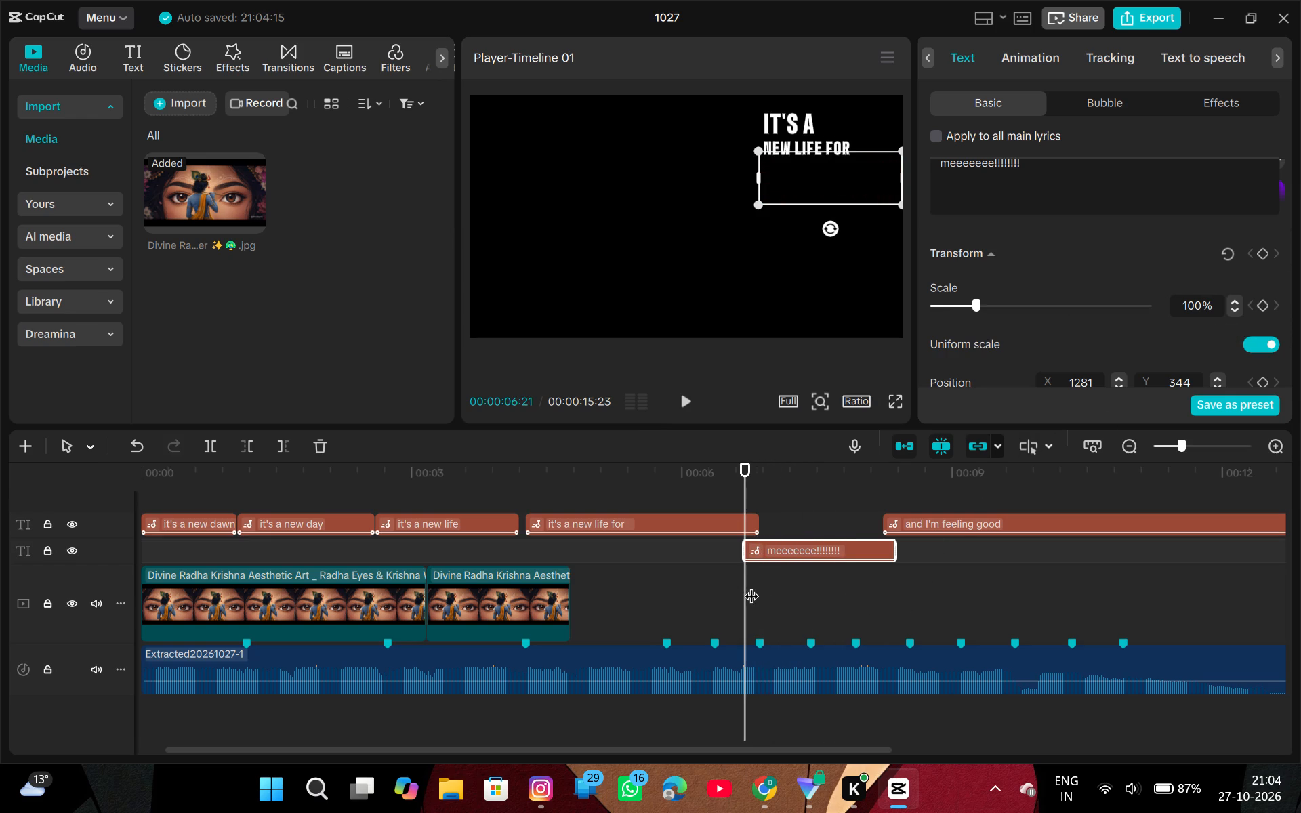
{"action": "left_click", "coordinate": [1257, 300]}
{"action": "left_click", "coordinate": [1262, 310]}
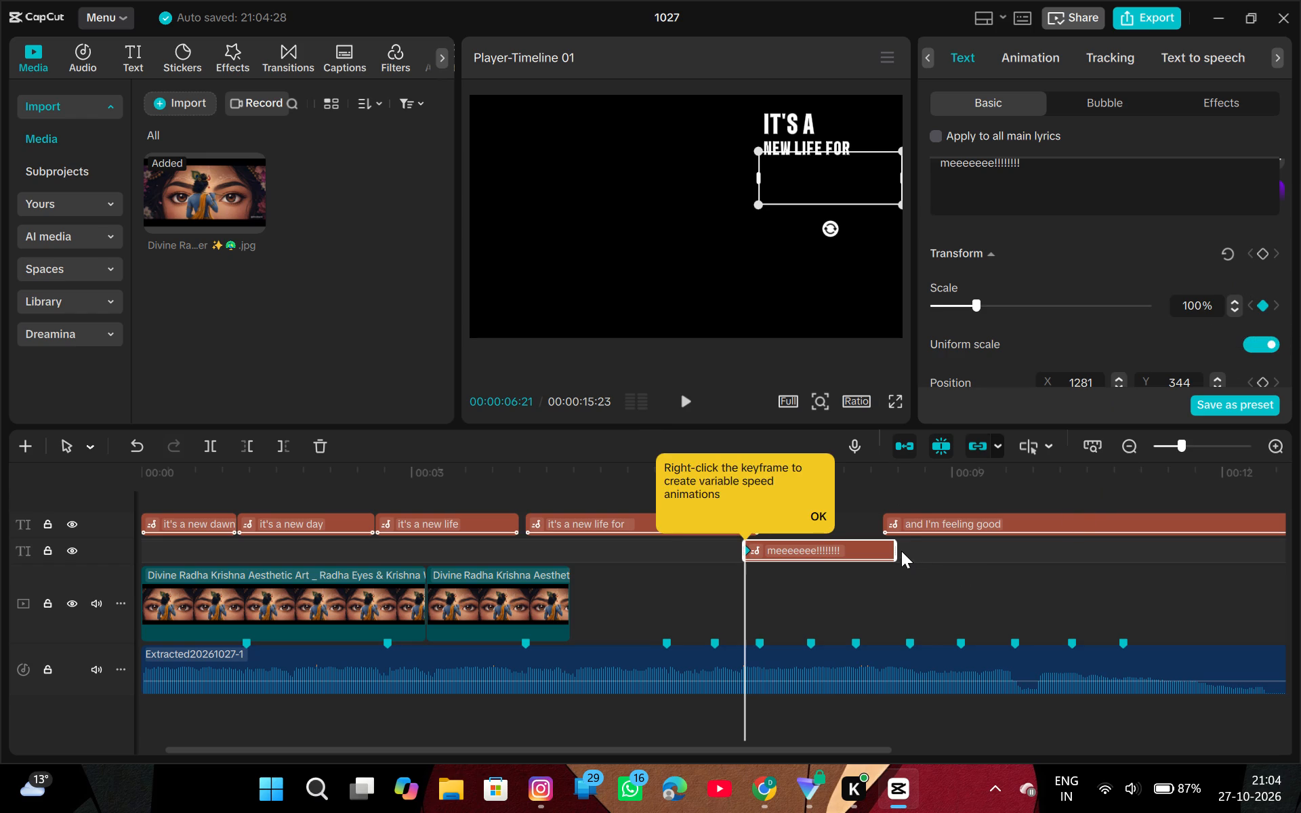
Check the timeline shortcut list for the keyframe commands.
{"action": "left_click", "coordinate": [1023, 22]}
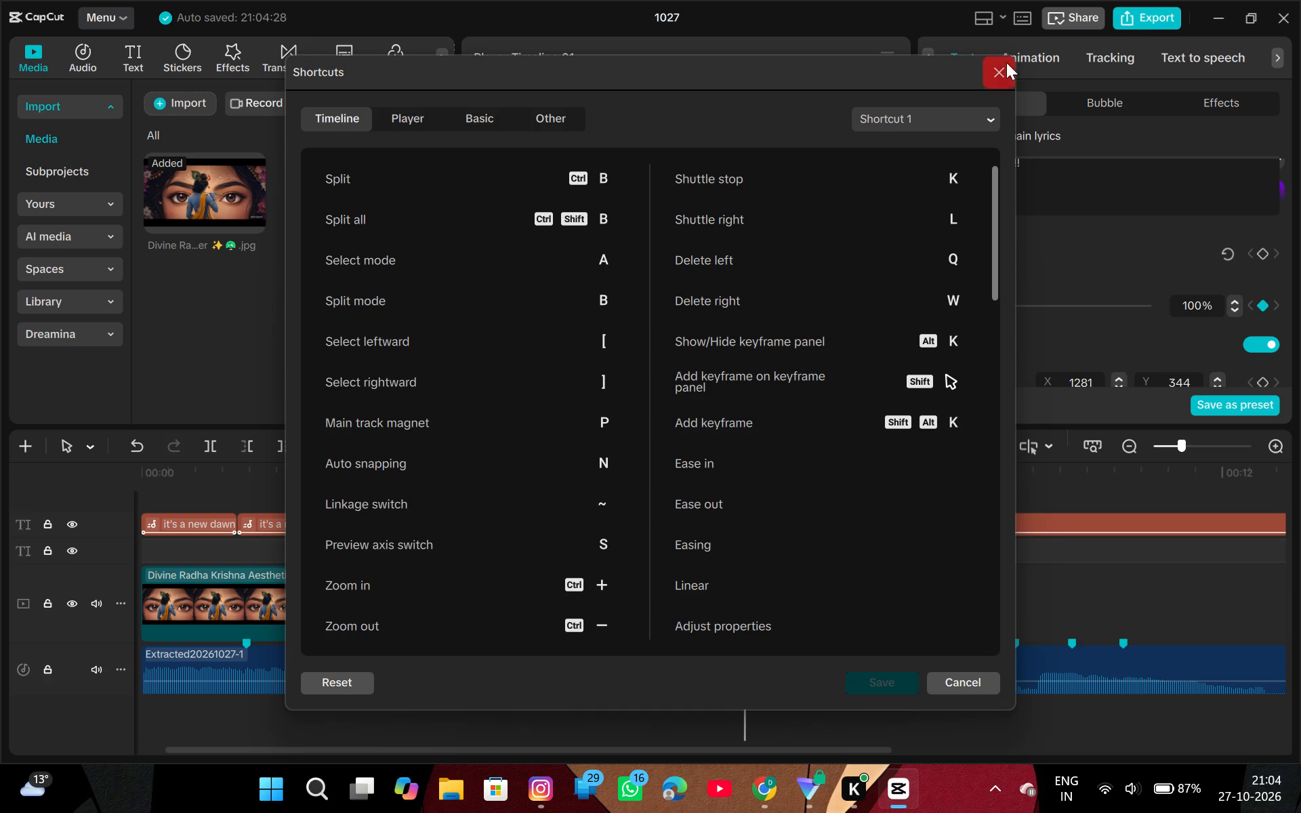
{"action": "left_click", "coordinate": [1002, 80]}
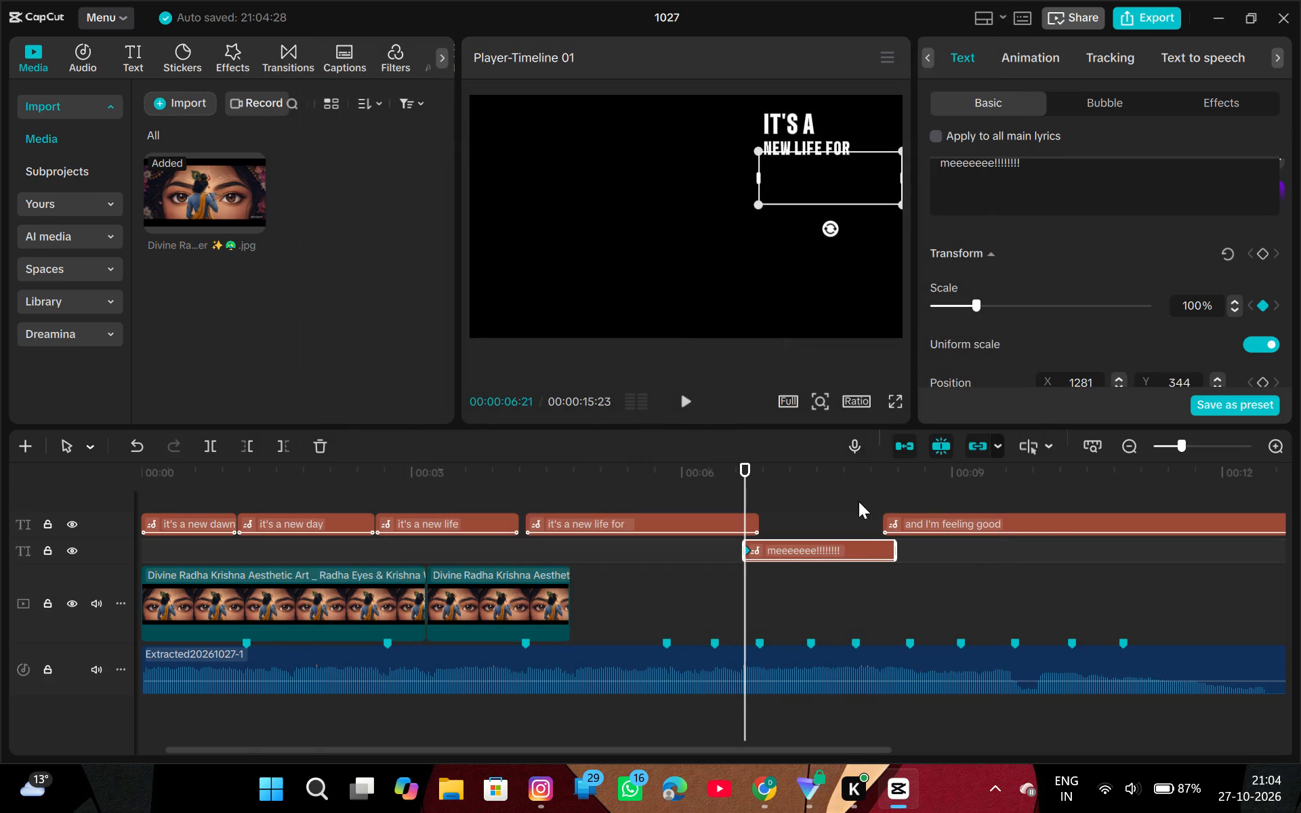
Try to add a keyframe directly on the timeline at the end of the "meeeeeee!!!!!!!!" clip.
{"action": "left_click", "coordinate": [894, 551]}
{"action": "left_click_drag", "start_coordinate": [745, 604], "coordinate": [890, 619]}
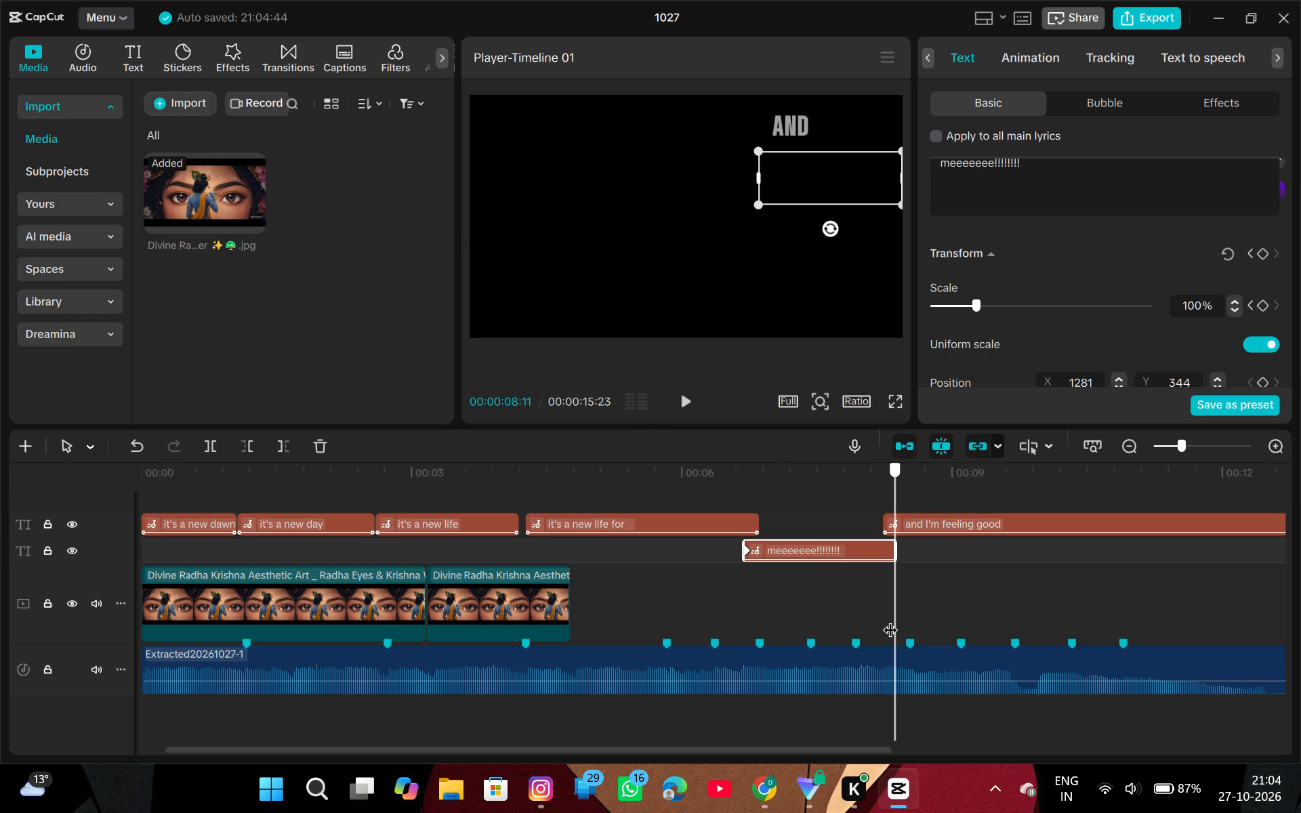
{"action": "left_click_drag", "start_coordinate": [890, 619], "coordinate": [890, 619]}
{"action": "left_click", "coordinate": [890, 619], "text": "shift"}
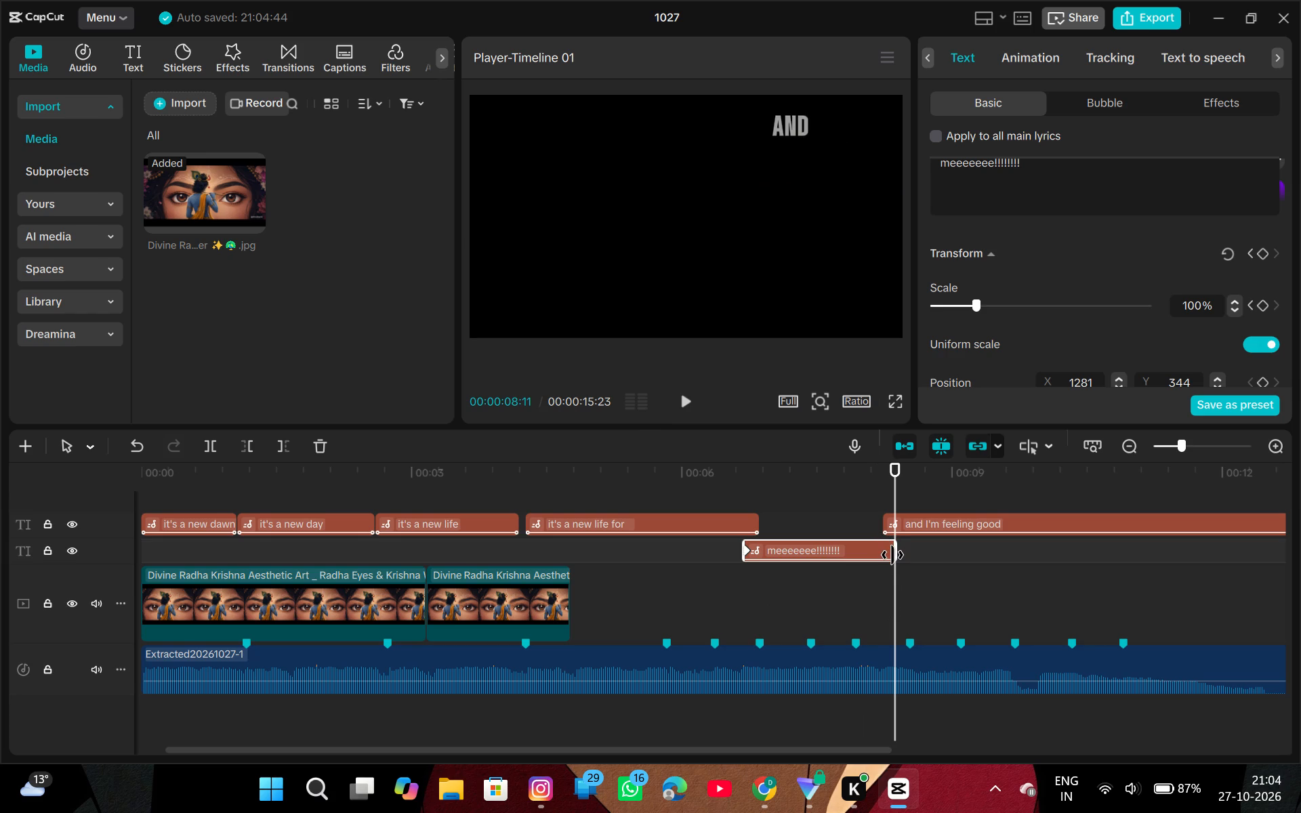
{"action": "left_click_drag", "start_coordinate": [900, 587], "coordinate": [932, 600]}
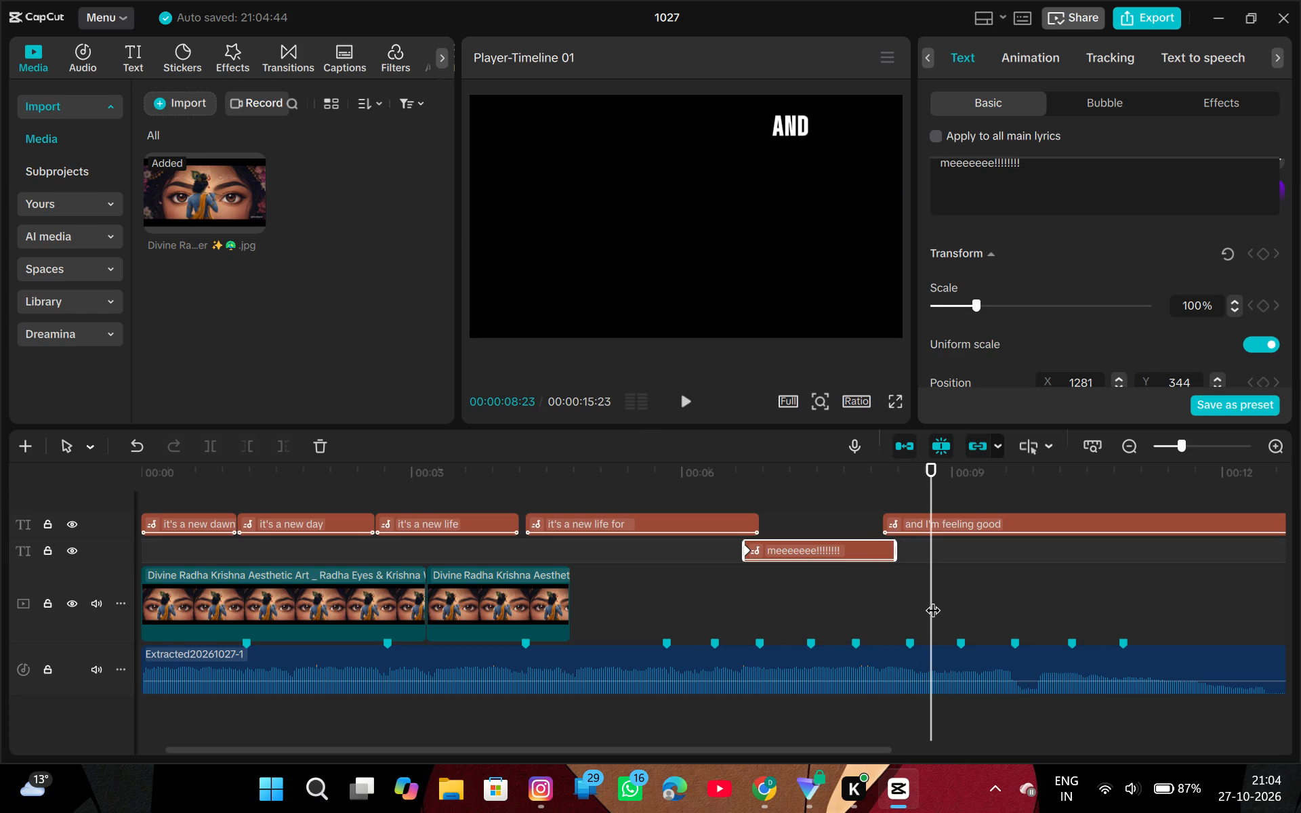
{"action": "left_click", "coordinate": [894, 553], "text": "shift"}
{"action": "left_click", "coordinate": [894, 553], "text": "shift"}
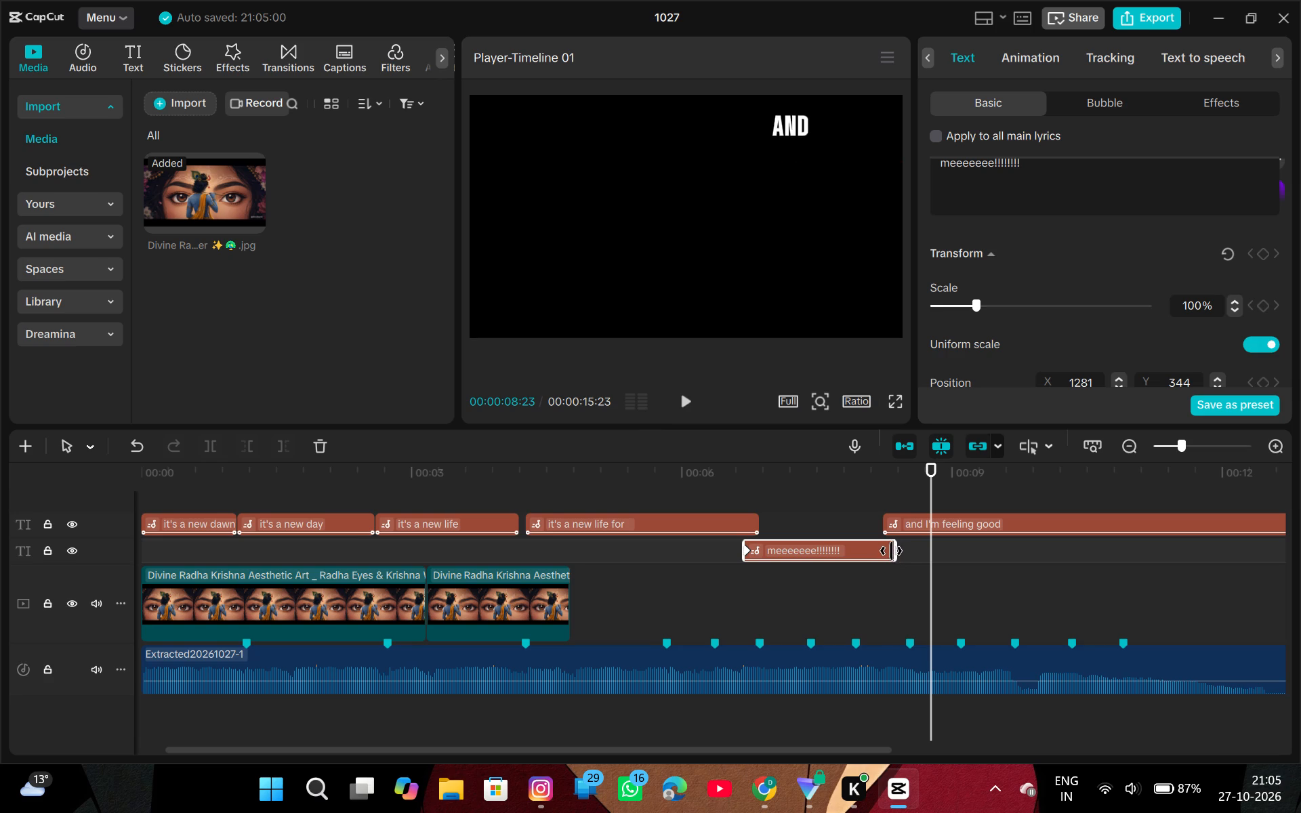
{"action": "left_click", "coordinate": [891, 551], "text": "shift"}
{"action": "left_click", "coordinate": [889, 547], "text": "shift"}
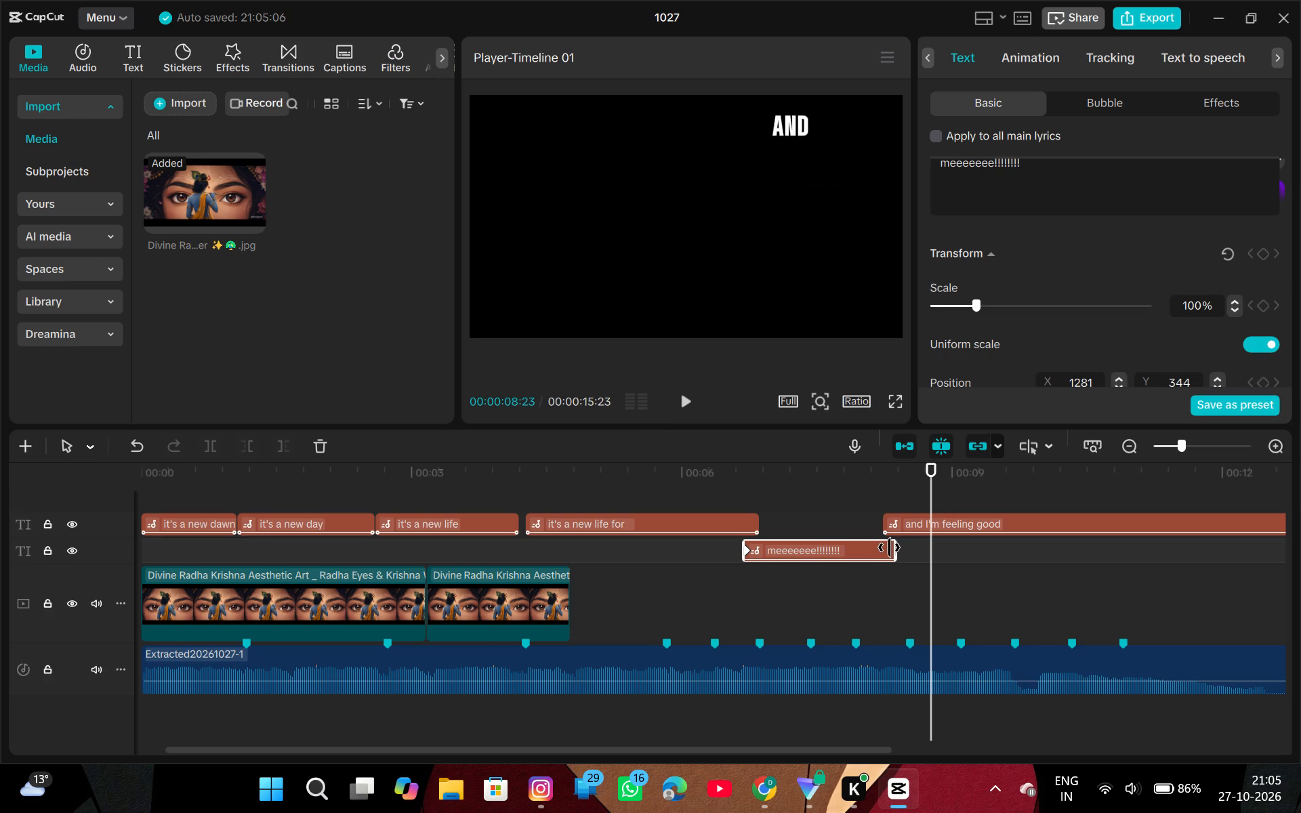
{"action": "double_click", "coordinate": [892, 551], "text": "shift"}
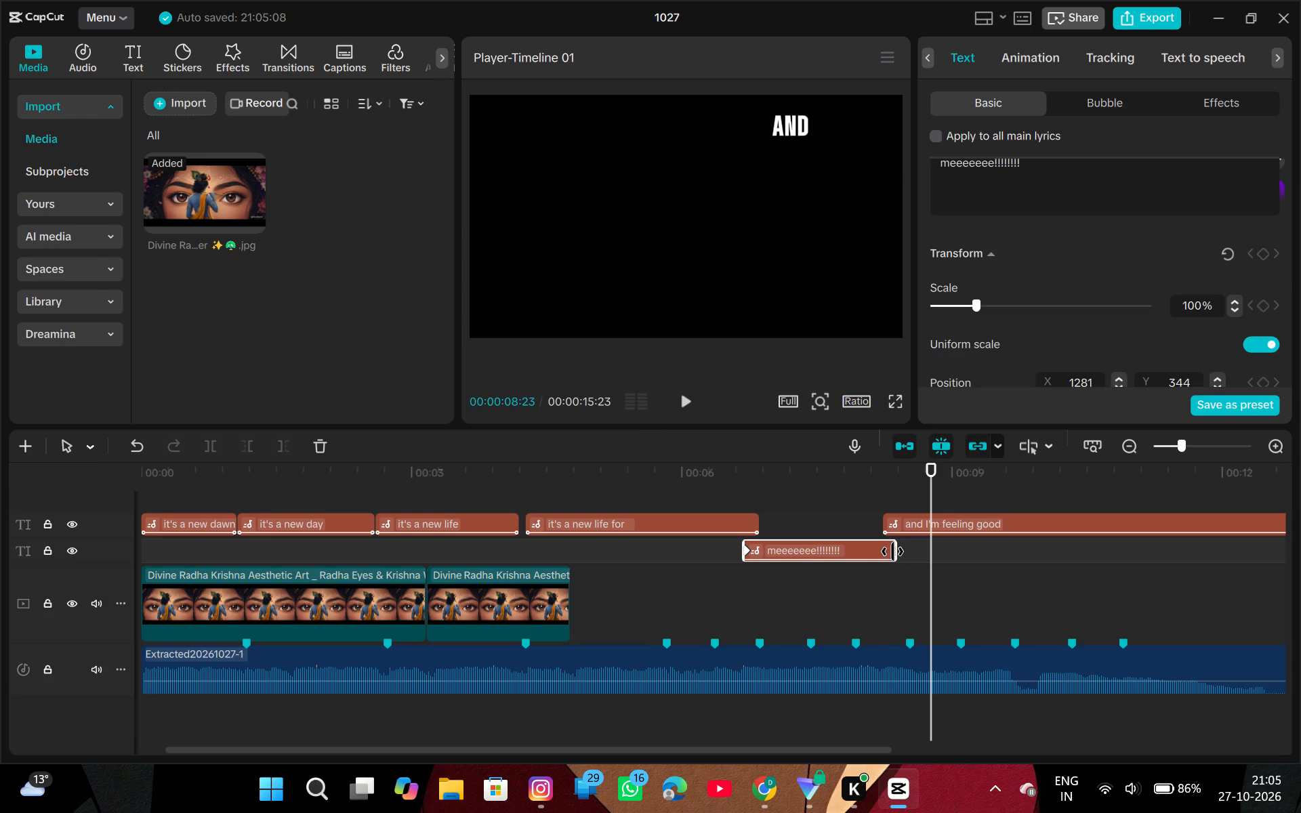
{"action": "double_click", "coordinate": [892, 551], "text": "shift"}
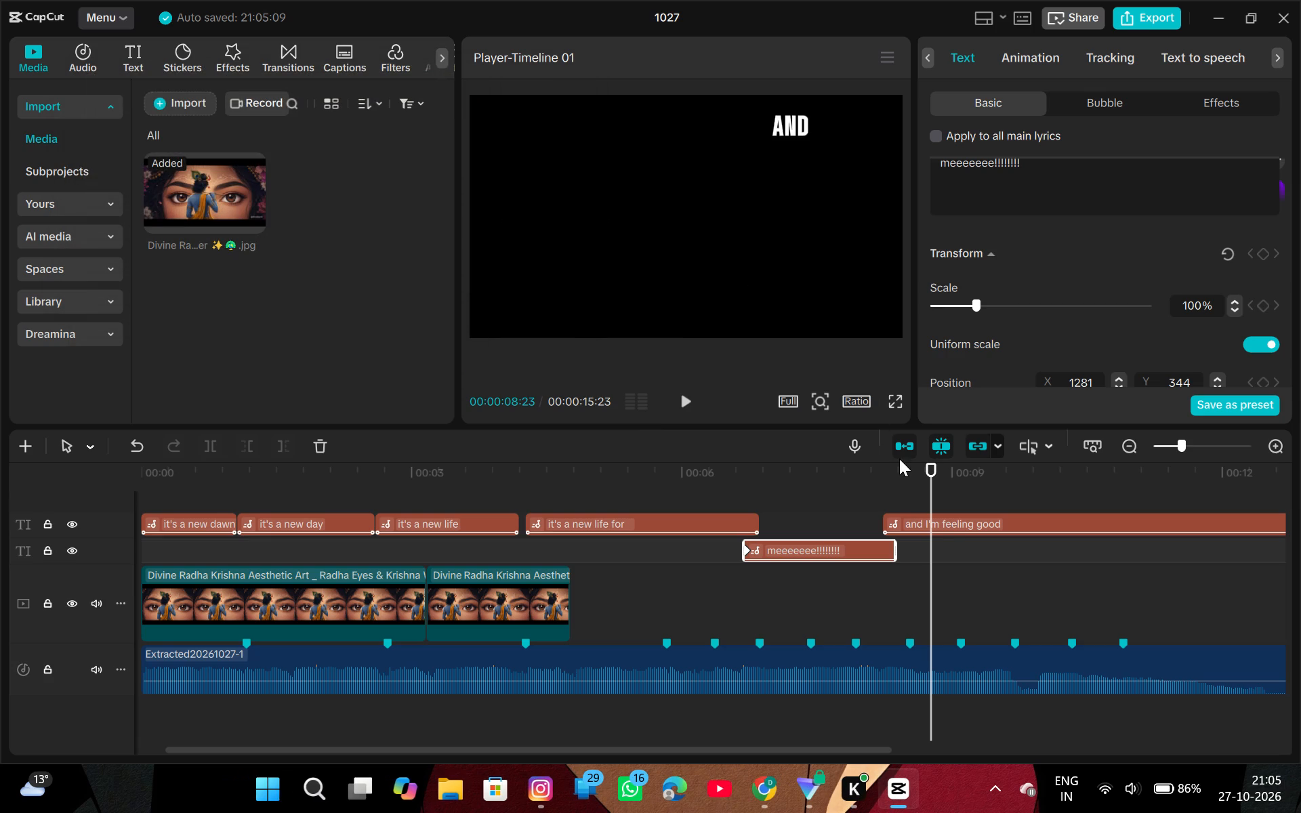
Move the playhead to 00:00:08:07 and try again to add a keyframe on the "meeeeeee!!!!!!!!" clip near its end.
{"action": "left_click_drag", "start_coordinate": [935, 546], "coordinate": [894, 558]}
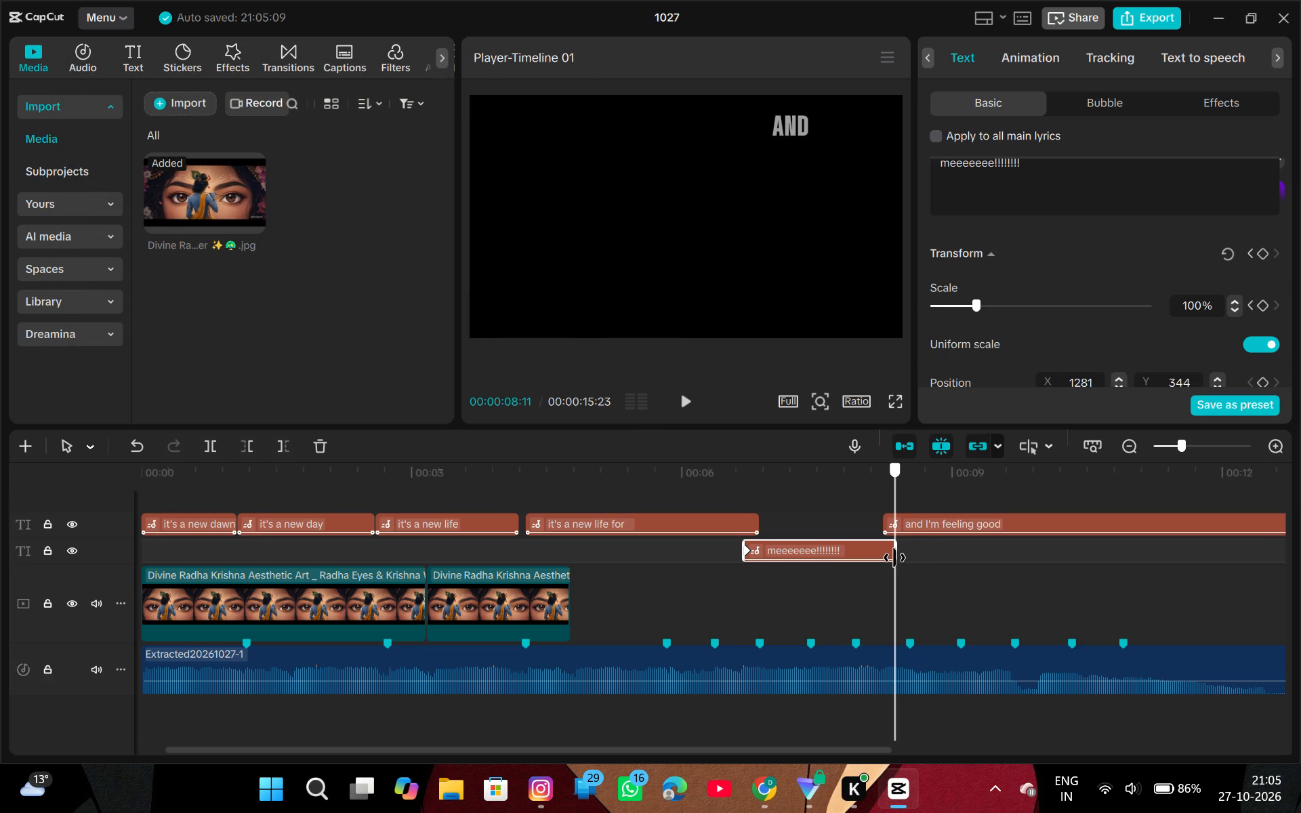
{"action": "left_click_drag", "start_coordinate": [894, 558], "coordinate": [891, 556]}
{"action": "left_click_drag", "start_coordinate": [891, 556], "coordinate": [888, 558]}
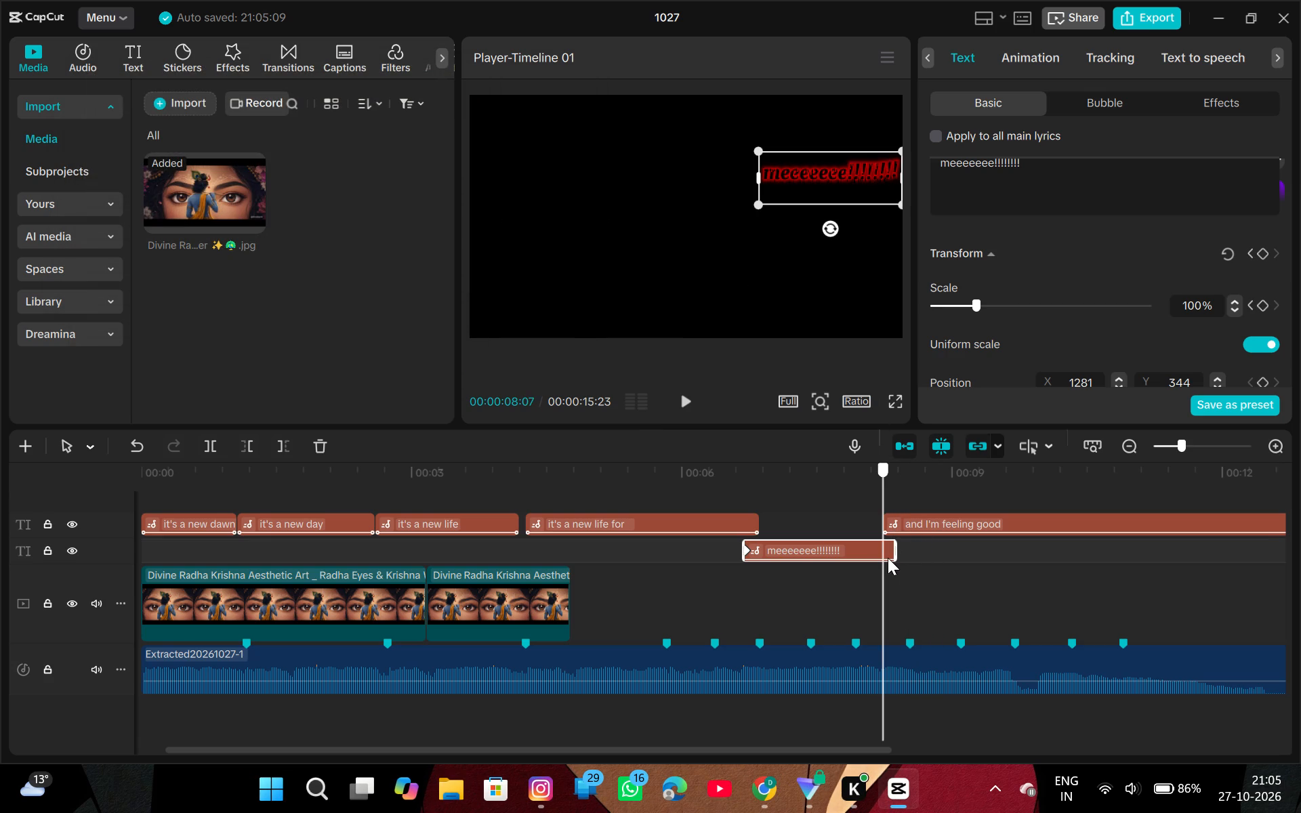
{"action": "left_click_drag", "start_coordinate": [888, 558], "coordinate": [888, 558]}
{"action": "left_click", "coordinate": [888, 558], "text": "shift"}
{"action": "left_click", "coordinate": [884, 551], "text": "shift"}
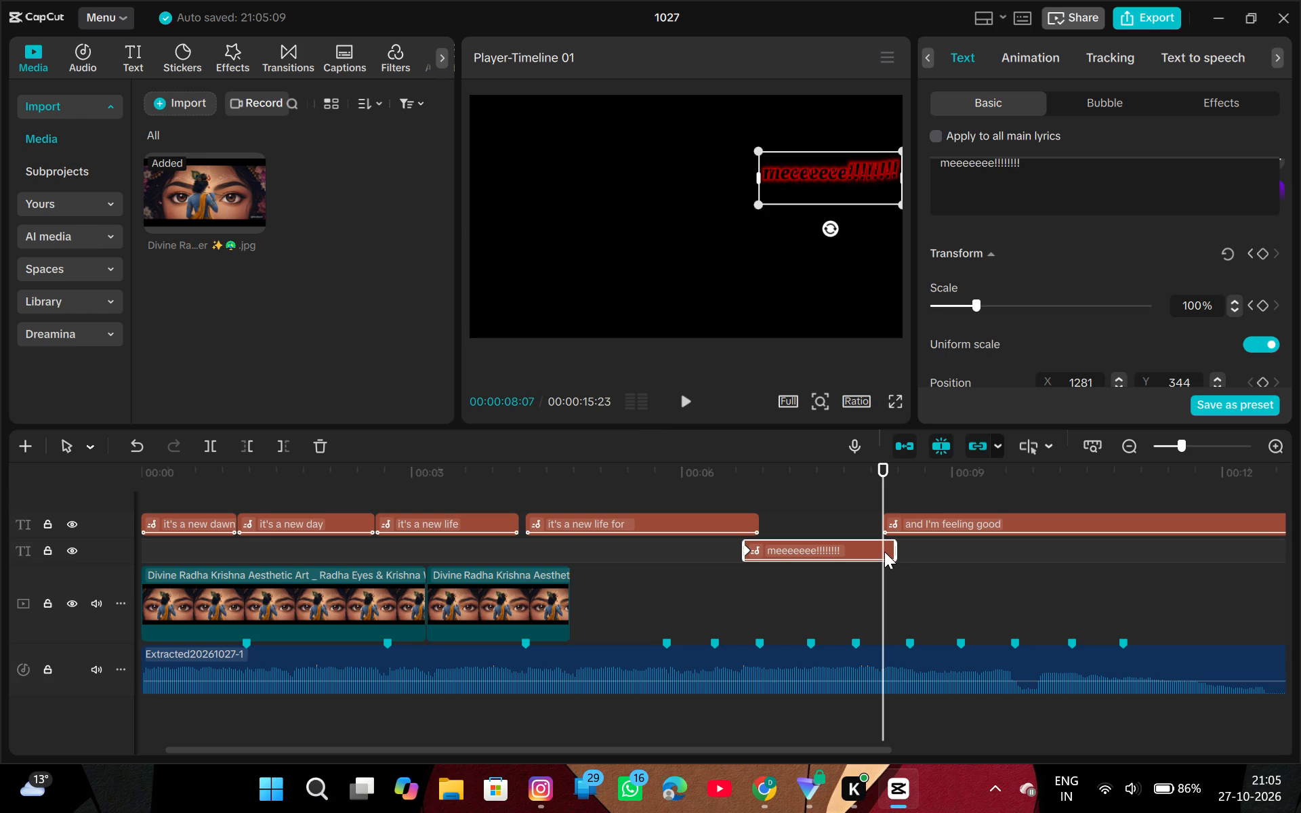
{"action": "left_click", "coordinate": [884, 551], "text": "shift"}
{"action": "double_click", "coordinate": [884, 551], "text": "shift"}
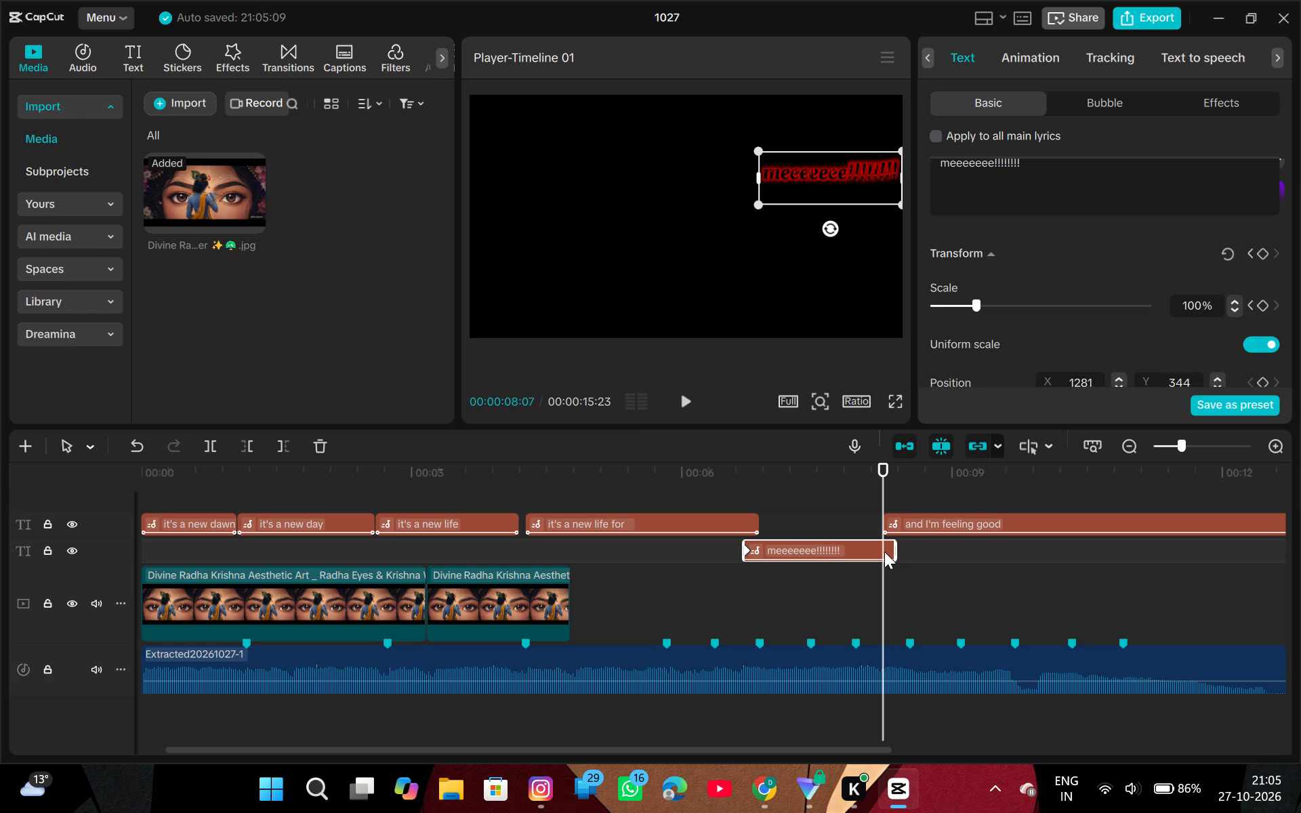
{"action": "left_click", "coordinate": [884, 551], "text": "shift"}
Try to reassign the "Add keyframe on keyframe panel" timeline shortcut with Ctrl as its modifier, declining to override the conflicting Shift assignment.
{"action": "left_click", "coordinate": [1020, 18]}
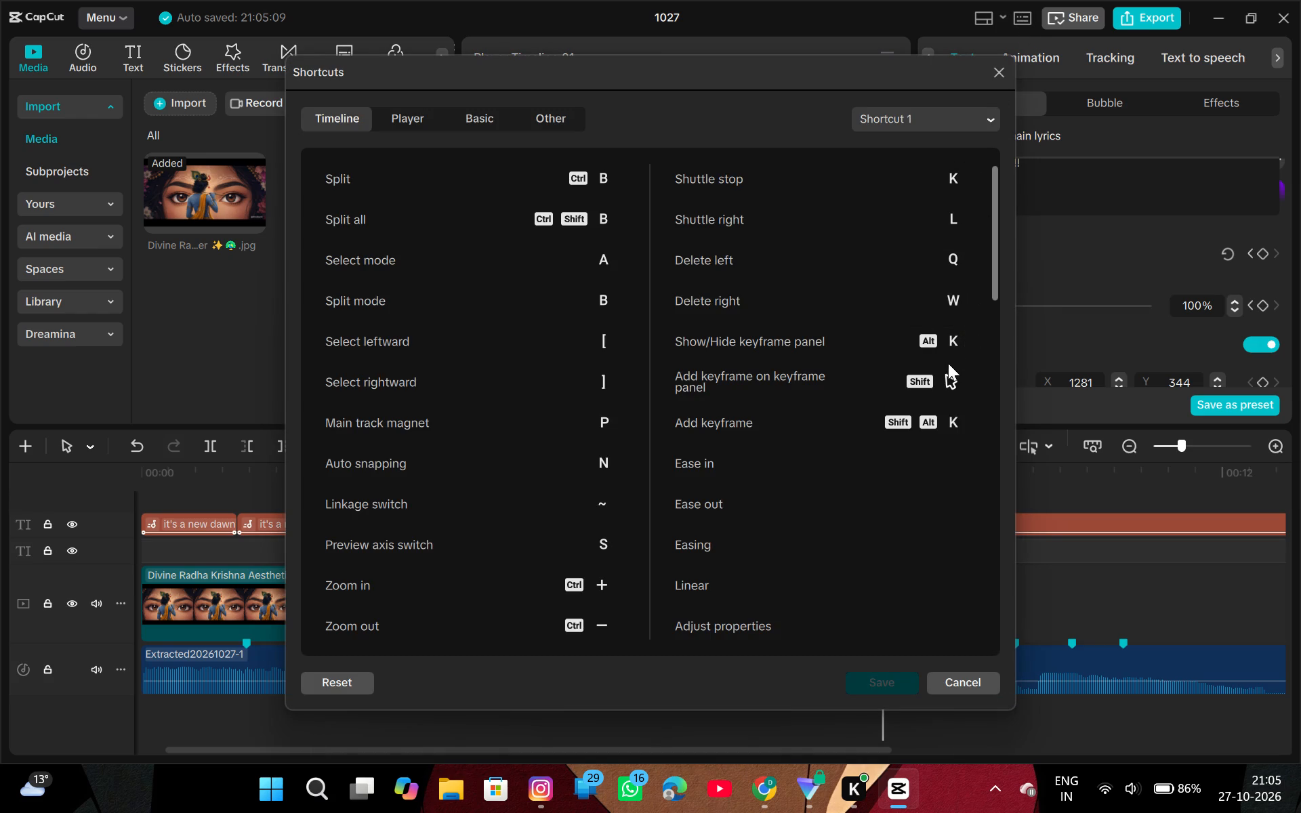
{"action": "left_click", "coordinate": [955, 380]}
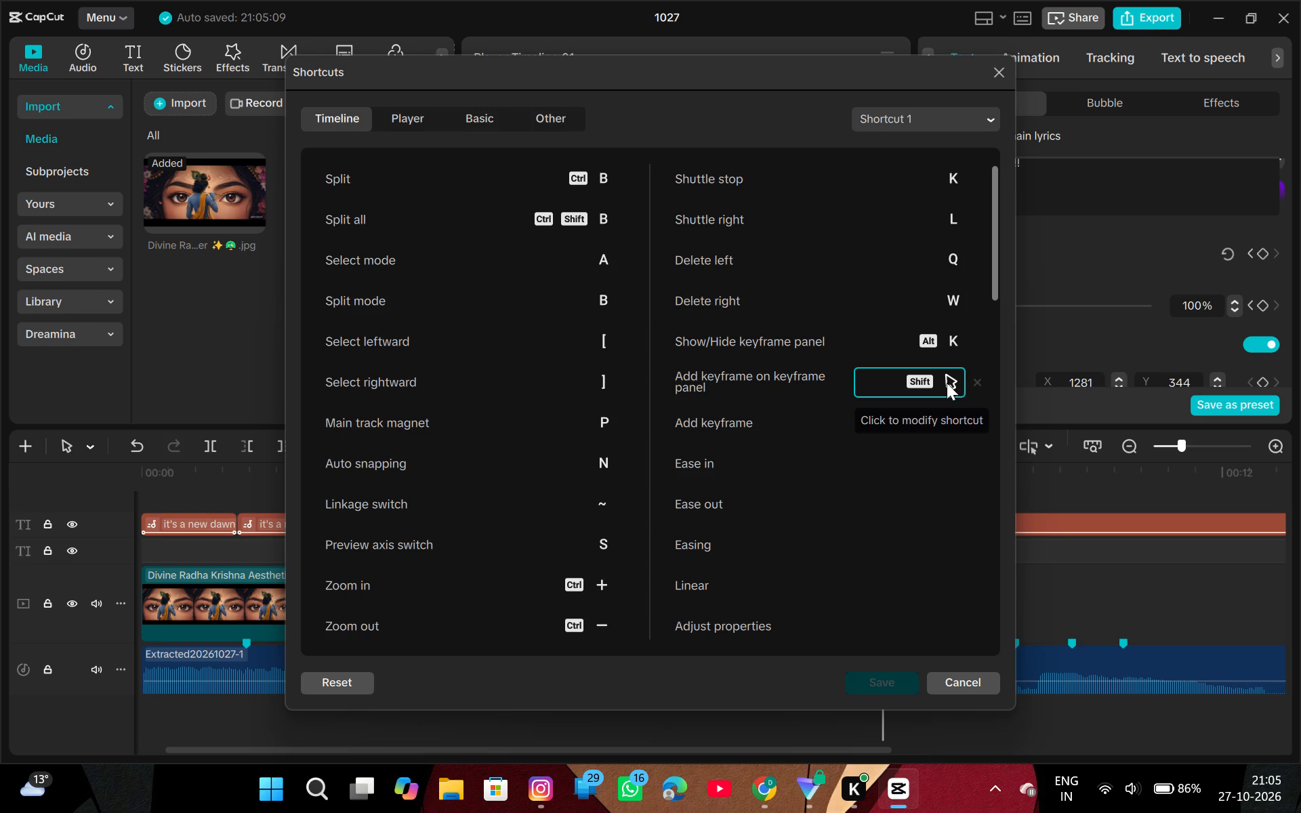
{"action": "left_click", "coordinate": [945, 385]}
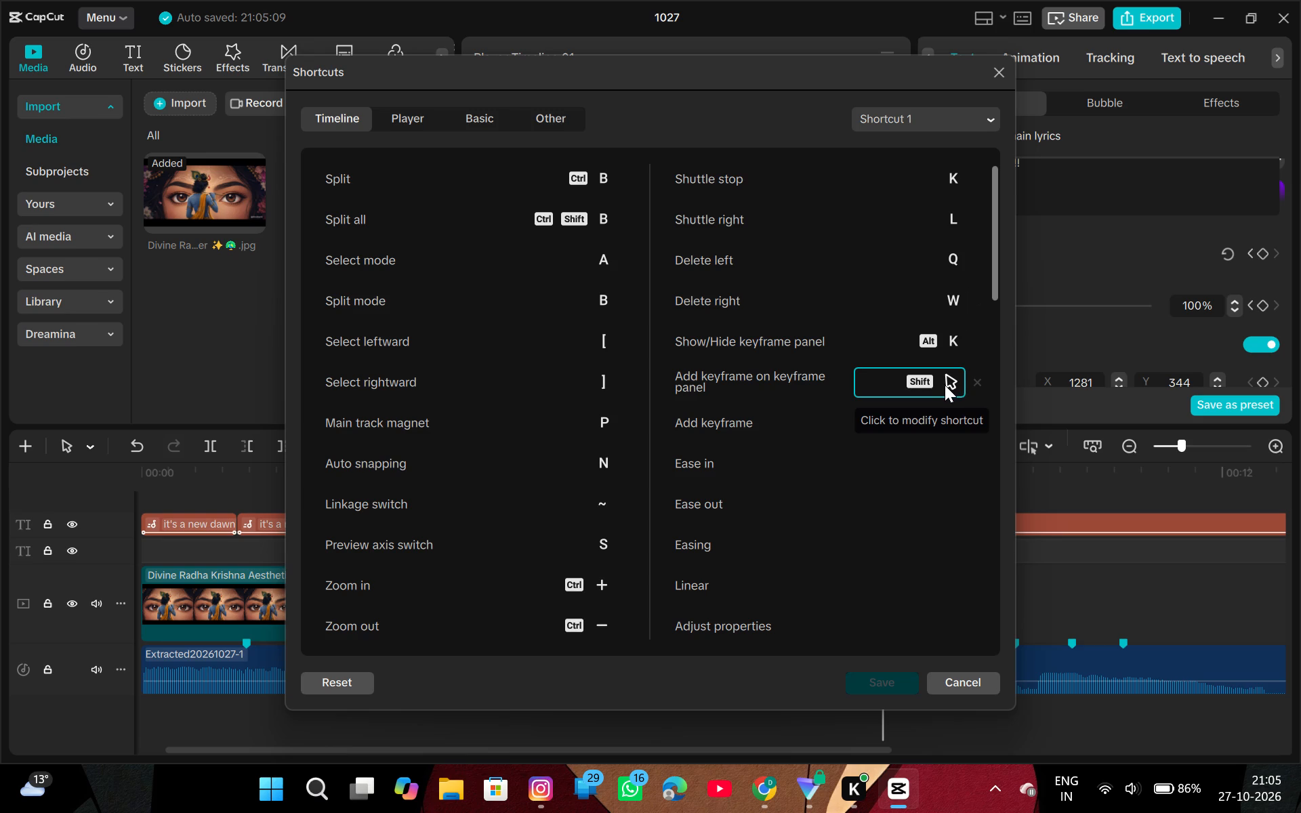
{"action": "triple_click", "coordinate": [945, 385]}
{"action": "left_click", "coordinate": [945, 385]}
{"action": "left_click", "coordinate": [945, 385]}
{"action": "key", "text": "BackSpace"}
{"action": "key", "text": "BackSpace"}
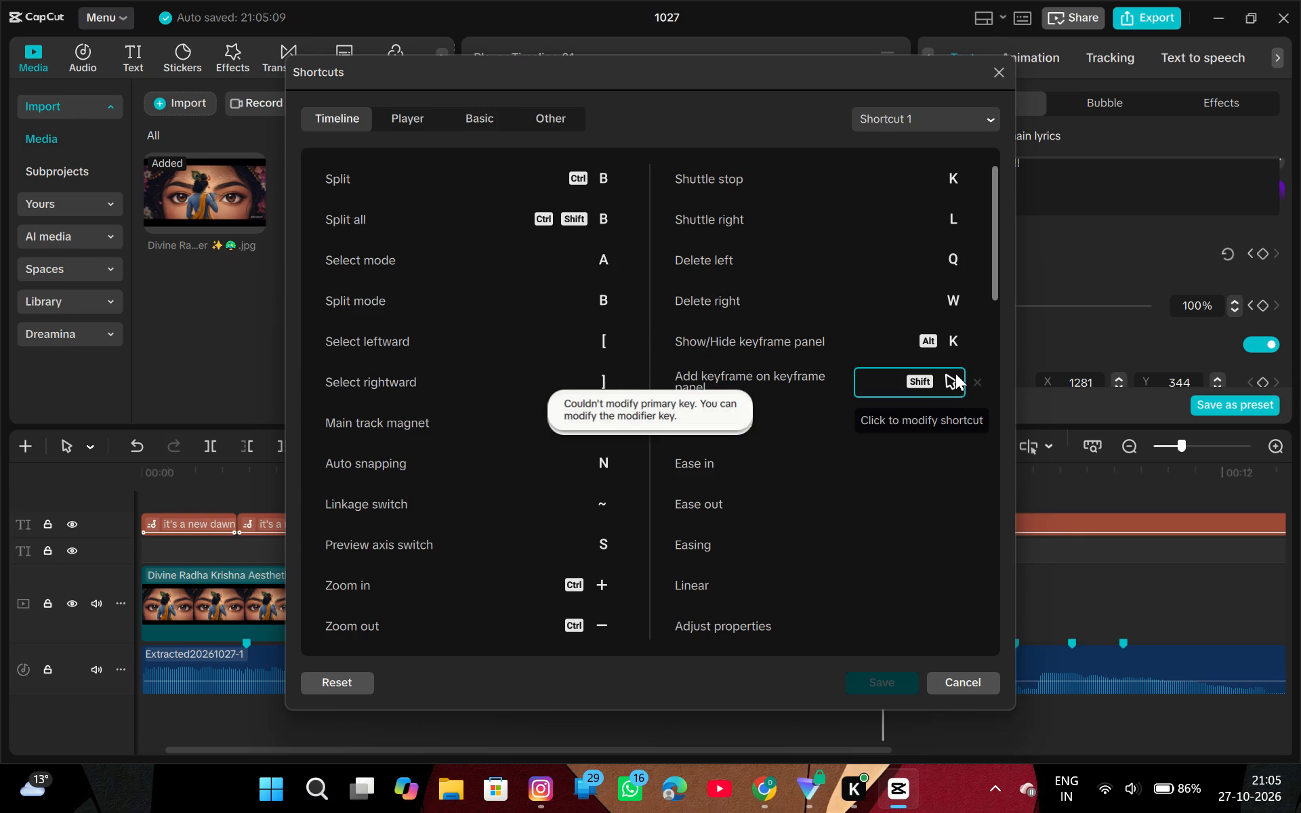
{"action": "left_click", "coordinate": [951, 375]}
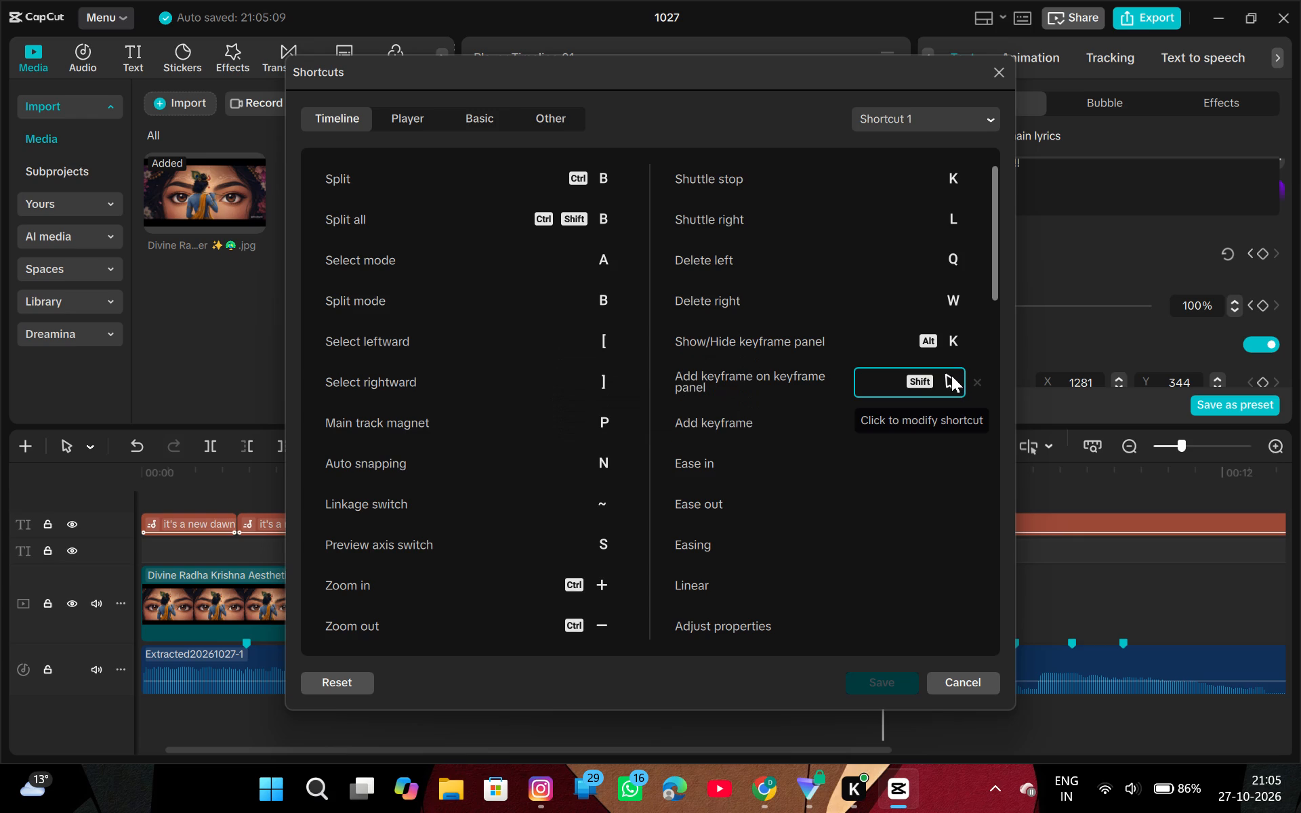
{"action": "left_click", "coordinate": [947, 378], "text": "shift"}
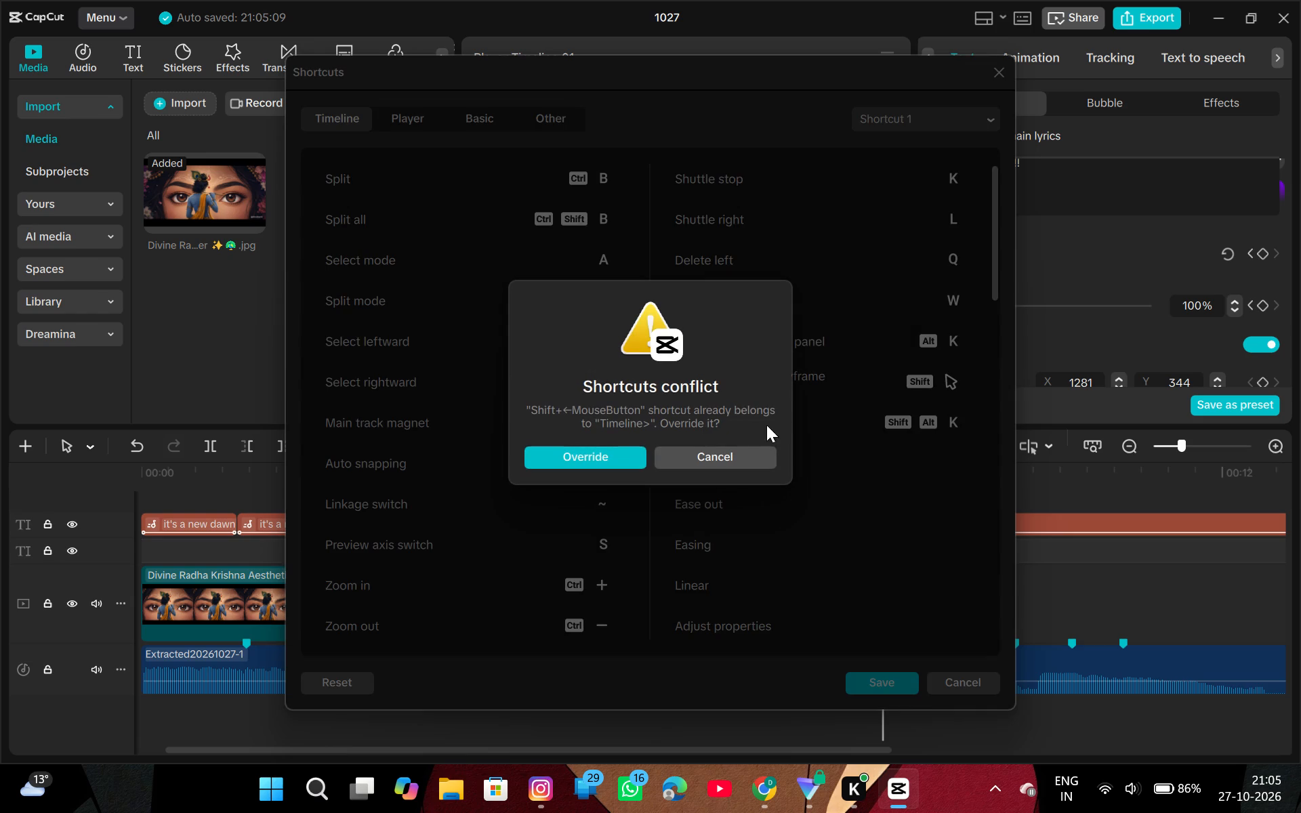
{"action": "left_click", "coordinate": [706, 454]}
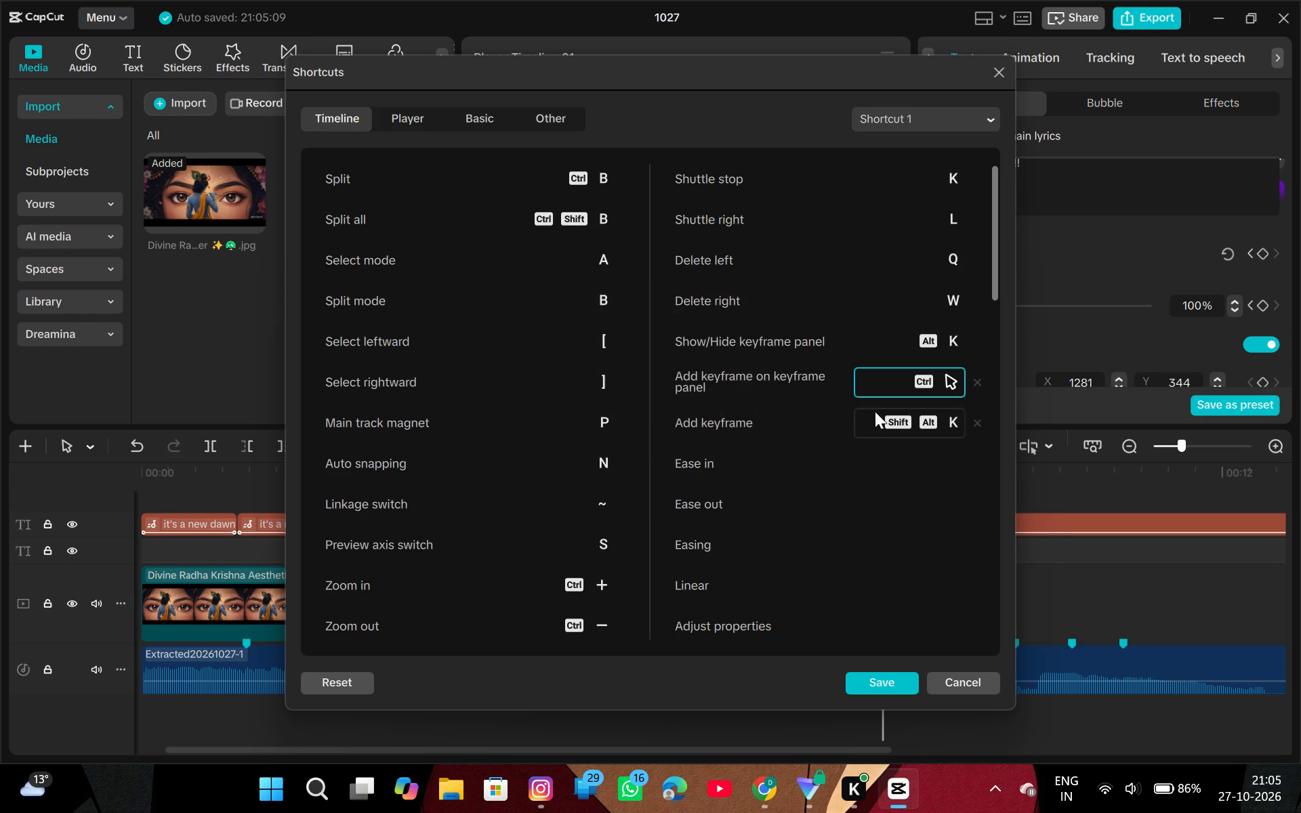
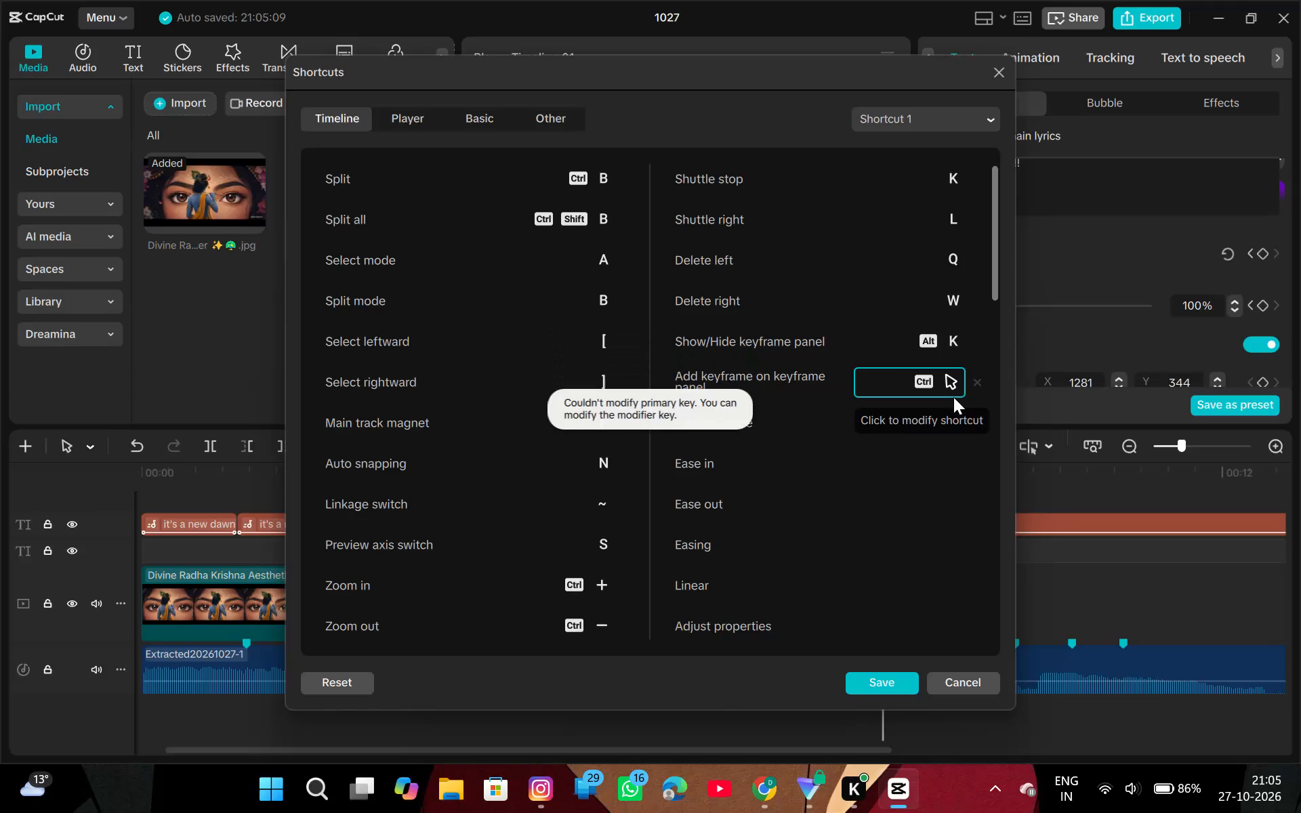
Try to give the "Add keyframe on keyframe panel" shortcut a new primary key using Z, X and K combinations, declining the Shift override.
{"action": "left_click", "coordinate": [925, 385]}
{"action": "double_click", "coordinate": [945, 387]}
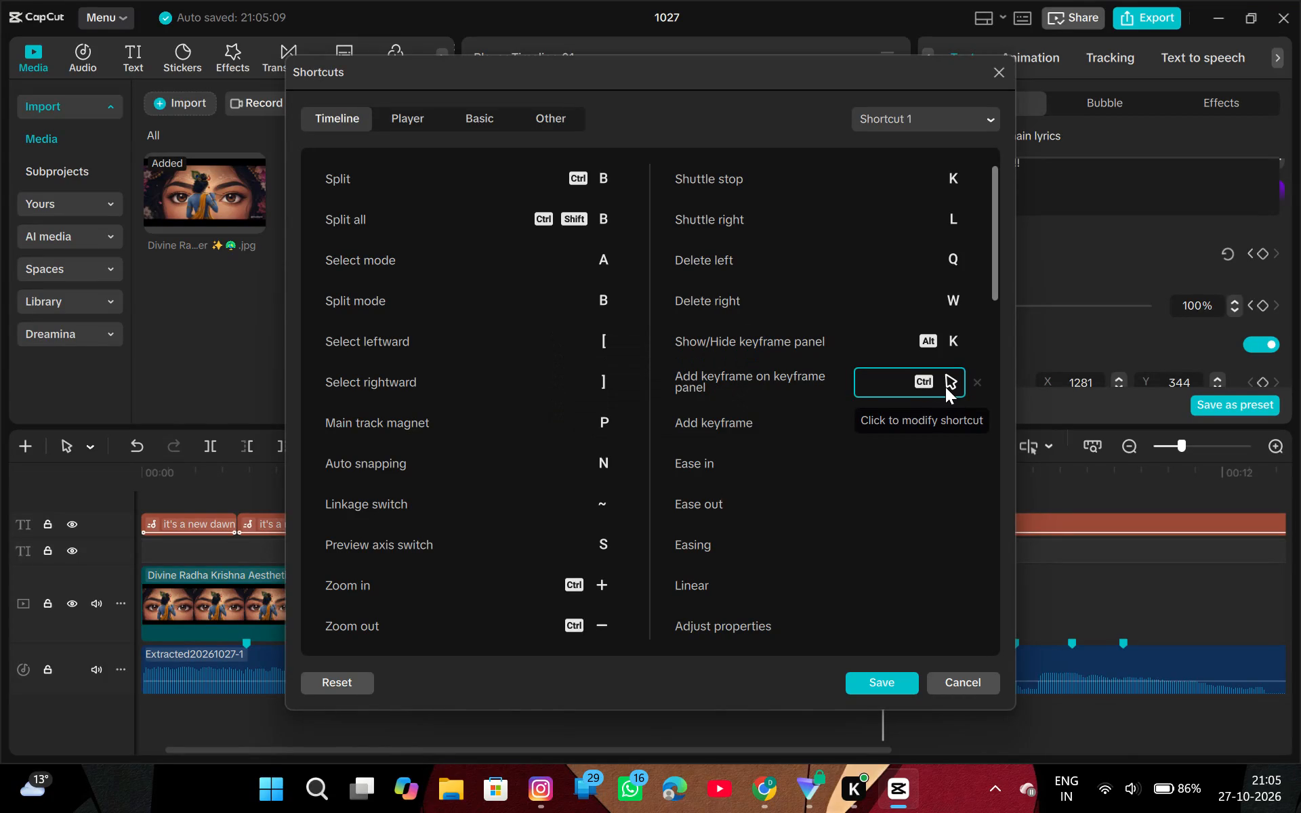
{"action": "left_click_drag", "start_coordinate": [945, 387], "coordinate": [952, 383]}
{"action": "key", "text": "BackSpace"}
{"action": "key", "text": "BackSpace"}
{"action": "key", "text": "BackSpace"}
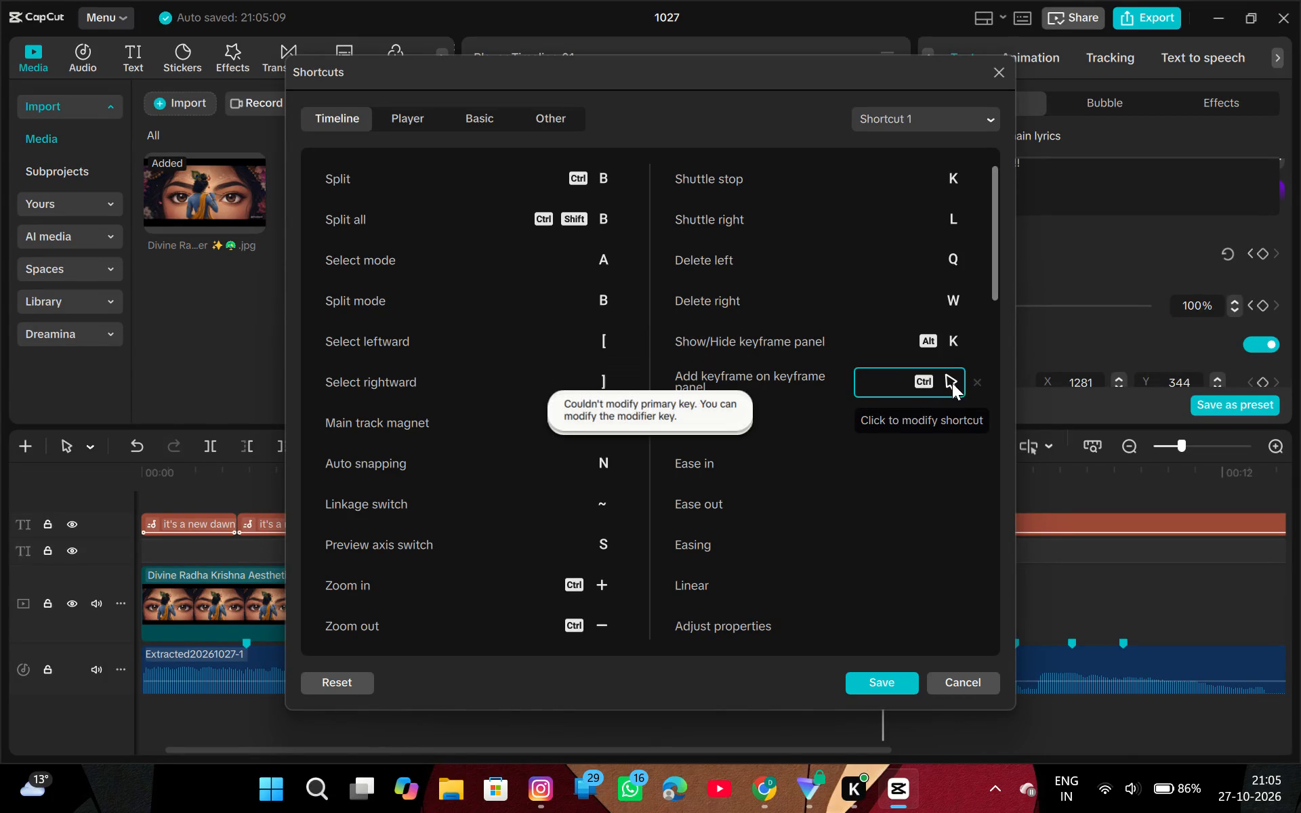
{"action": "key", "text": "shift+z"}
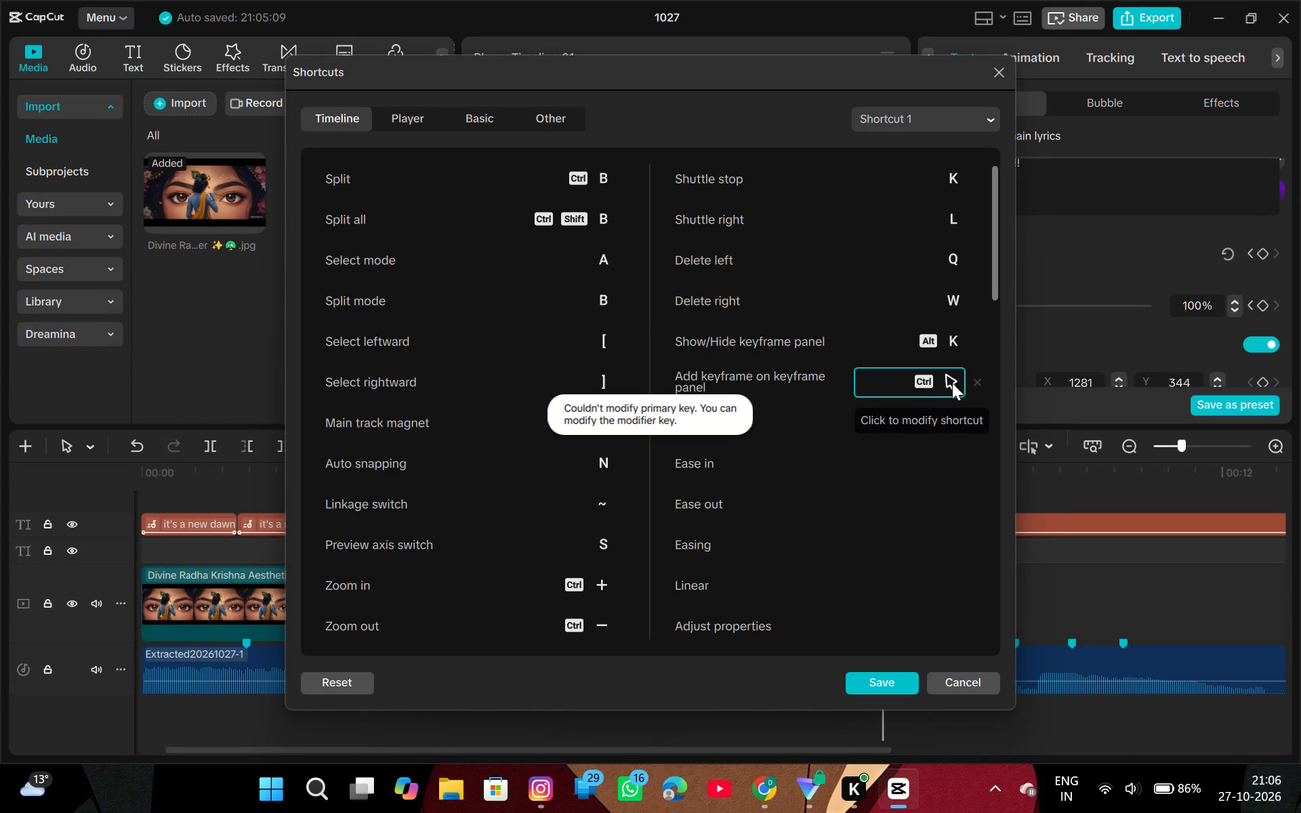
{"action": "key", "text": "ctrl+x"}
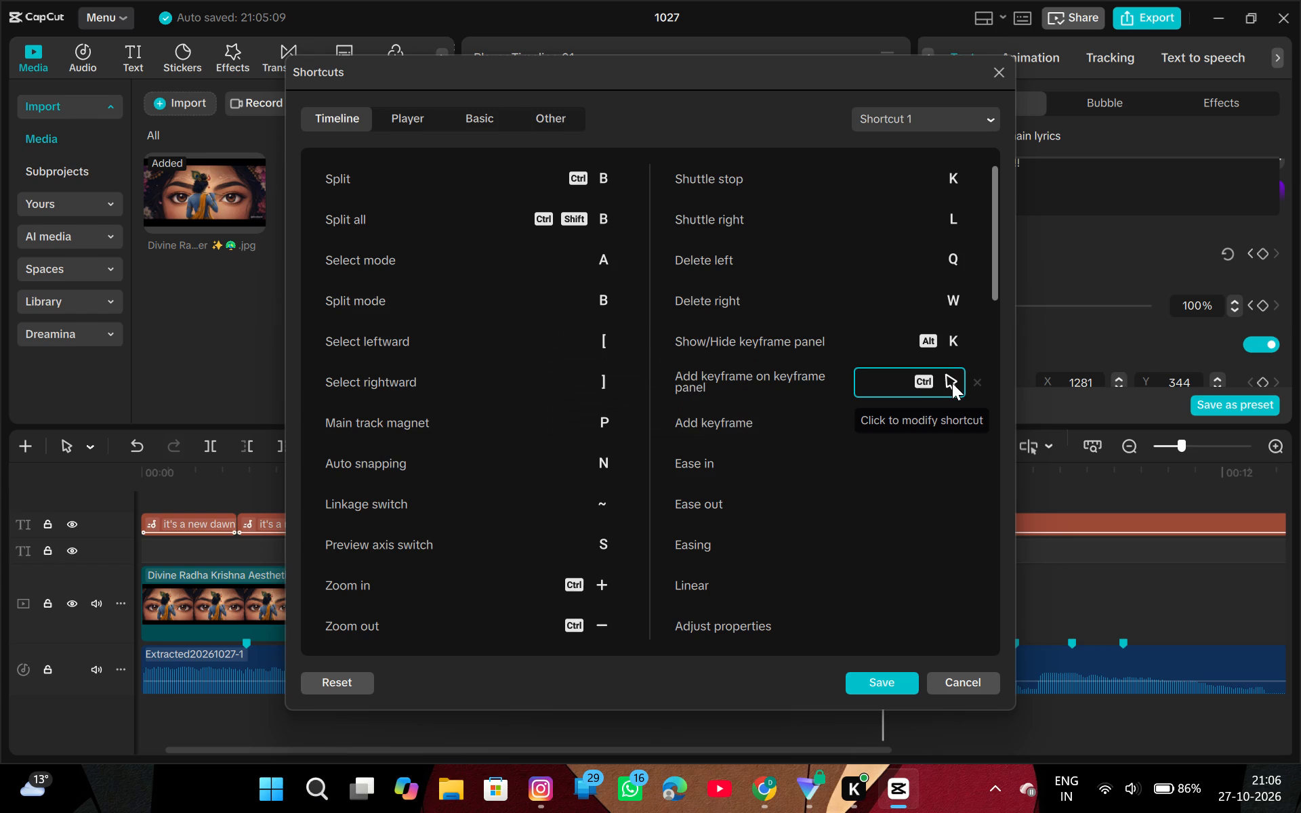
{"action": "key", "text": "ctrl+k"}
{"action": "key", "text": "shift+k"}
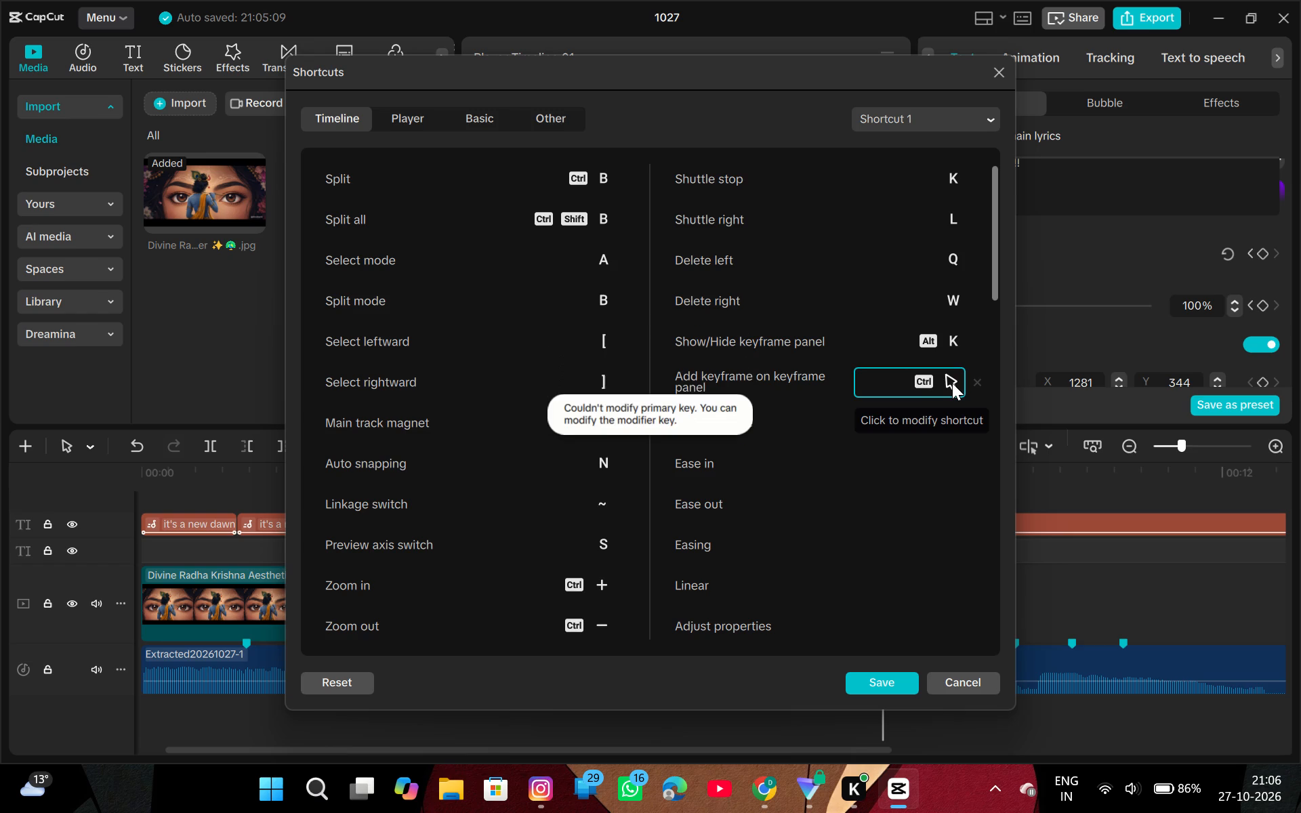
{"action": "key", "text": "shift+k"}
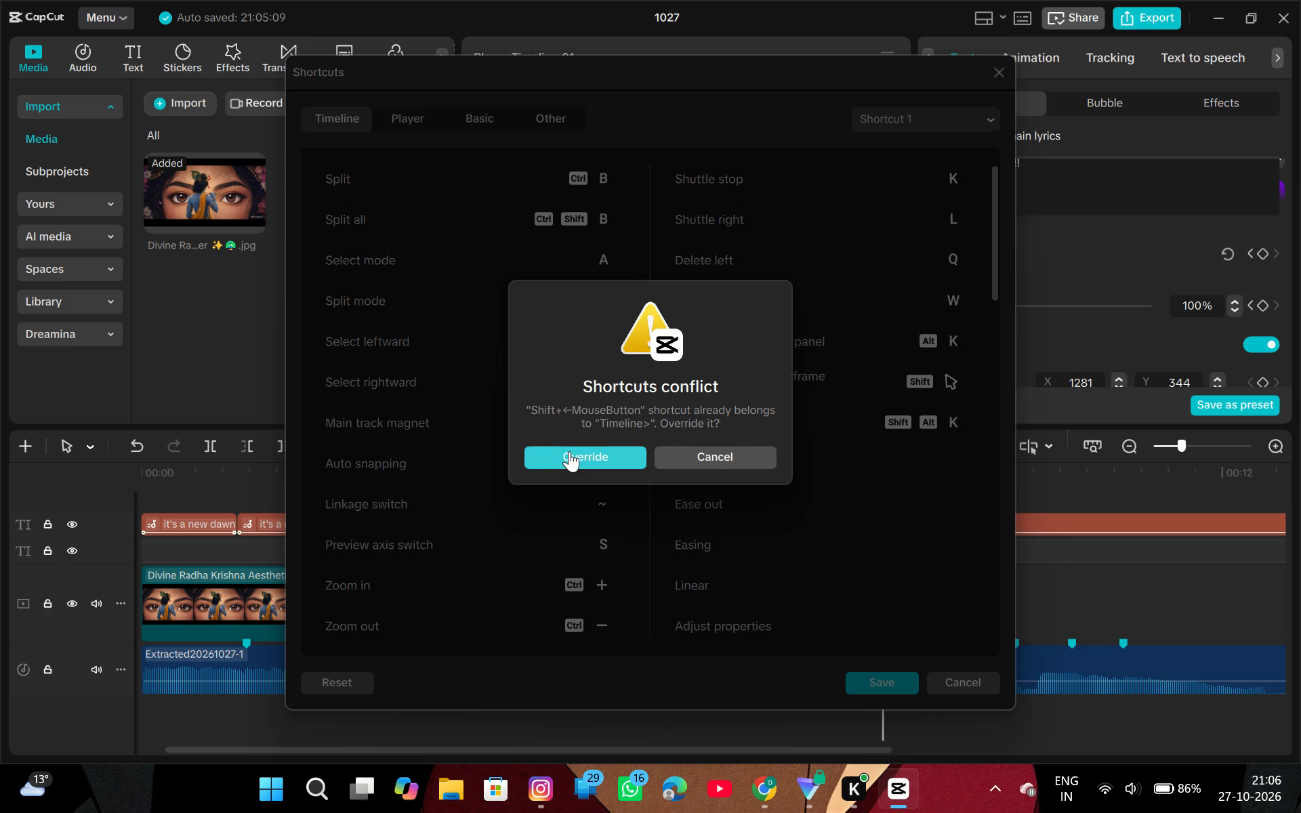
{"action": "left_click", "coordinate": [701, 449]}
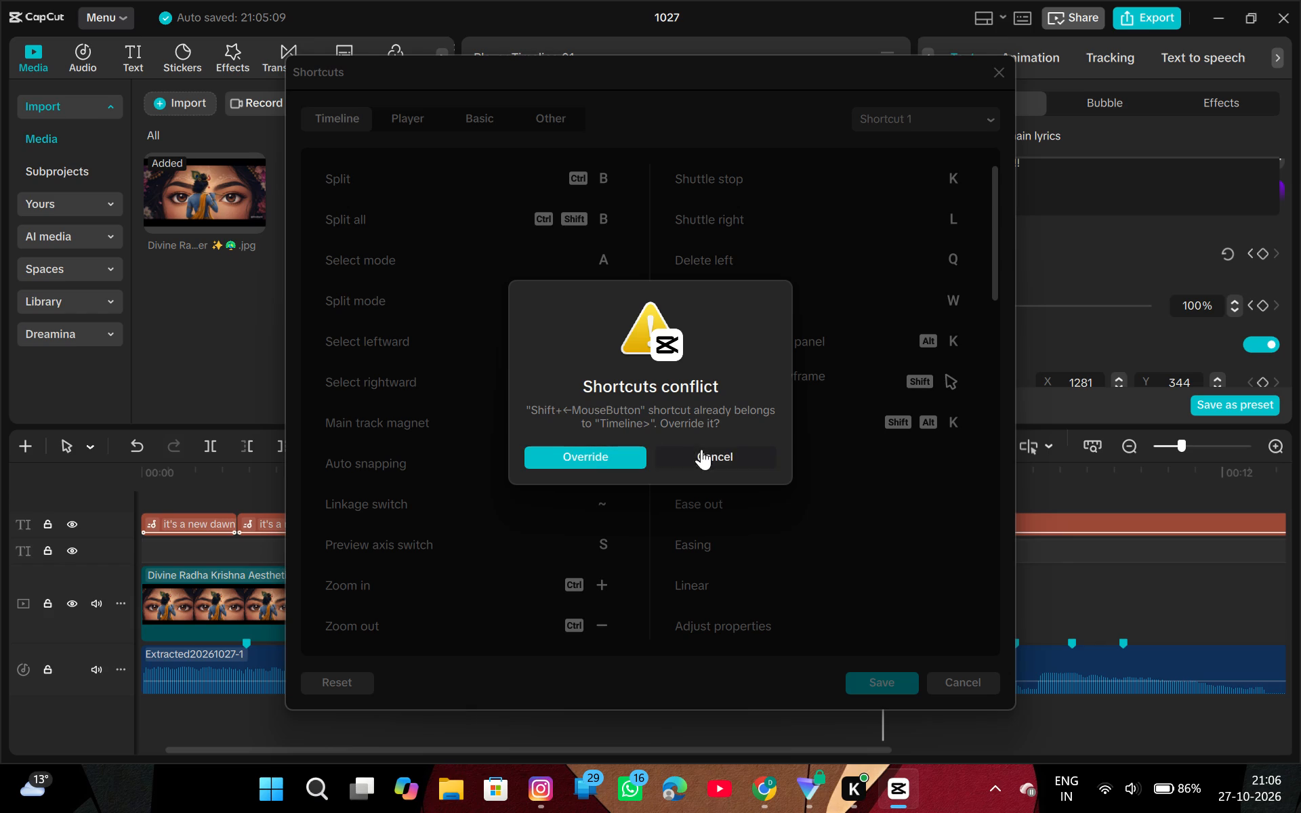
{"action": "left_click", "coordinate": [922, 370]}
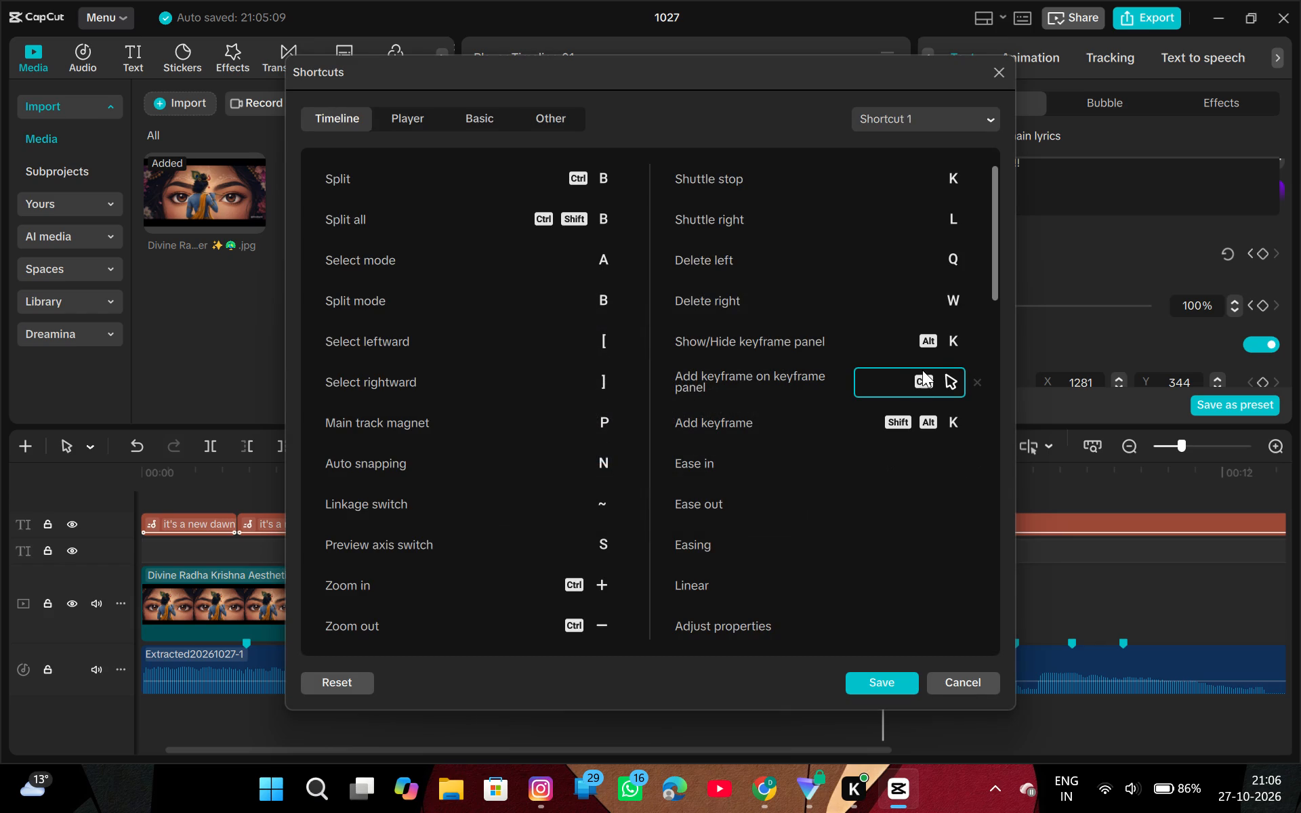
Close the shortcut settings and save the edits.
{"action": "left_click", "coordinate": [997, 79]}
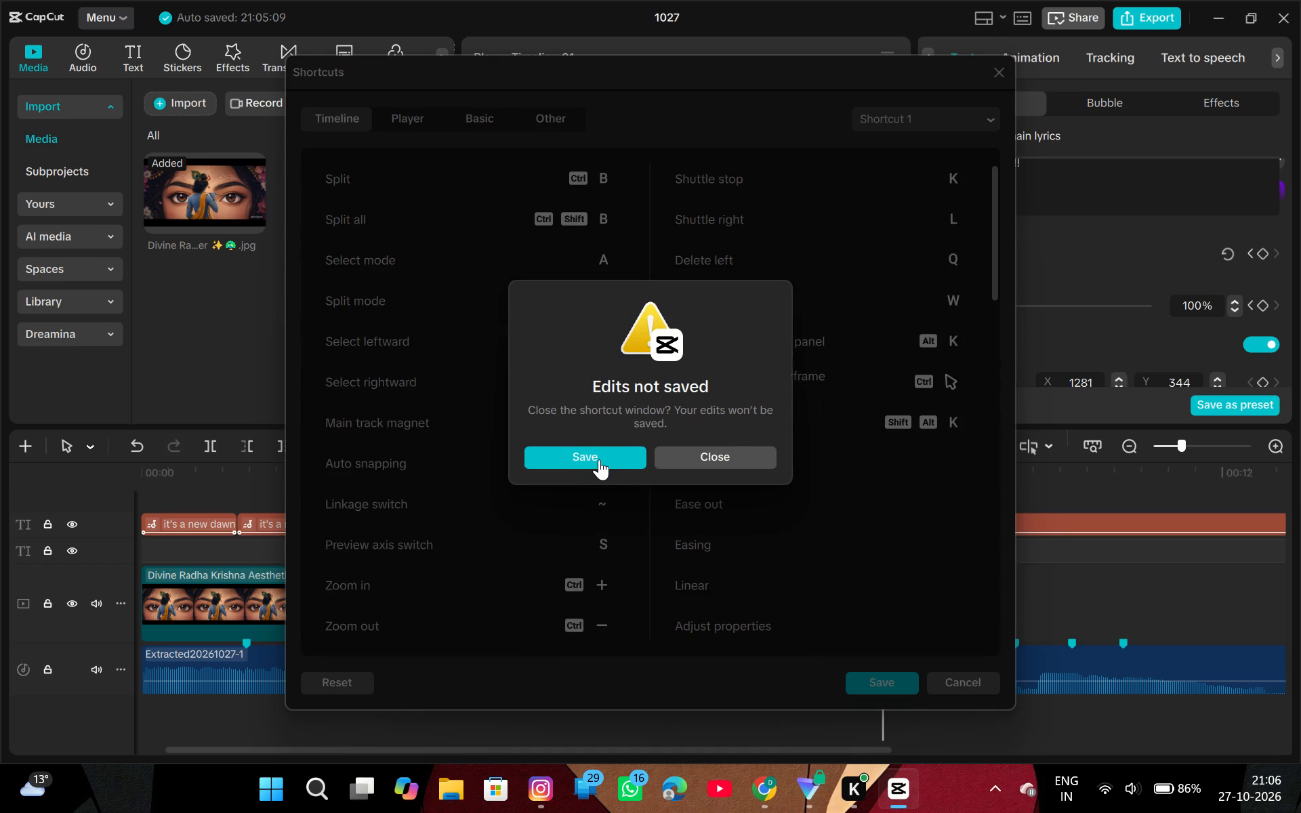
{"action": "left_click", "coordinate": [599, 459]}
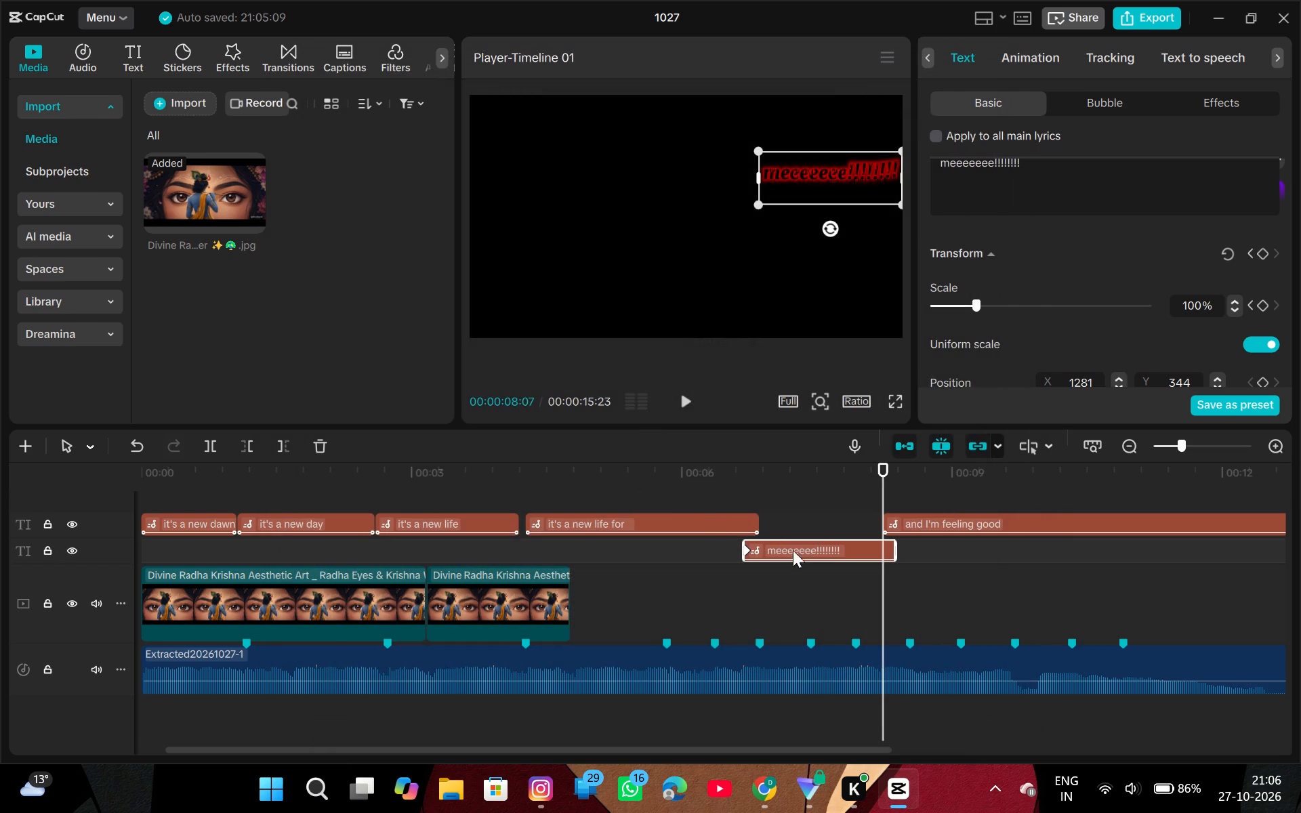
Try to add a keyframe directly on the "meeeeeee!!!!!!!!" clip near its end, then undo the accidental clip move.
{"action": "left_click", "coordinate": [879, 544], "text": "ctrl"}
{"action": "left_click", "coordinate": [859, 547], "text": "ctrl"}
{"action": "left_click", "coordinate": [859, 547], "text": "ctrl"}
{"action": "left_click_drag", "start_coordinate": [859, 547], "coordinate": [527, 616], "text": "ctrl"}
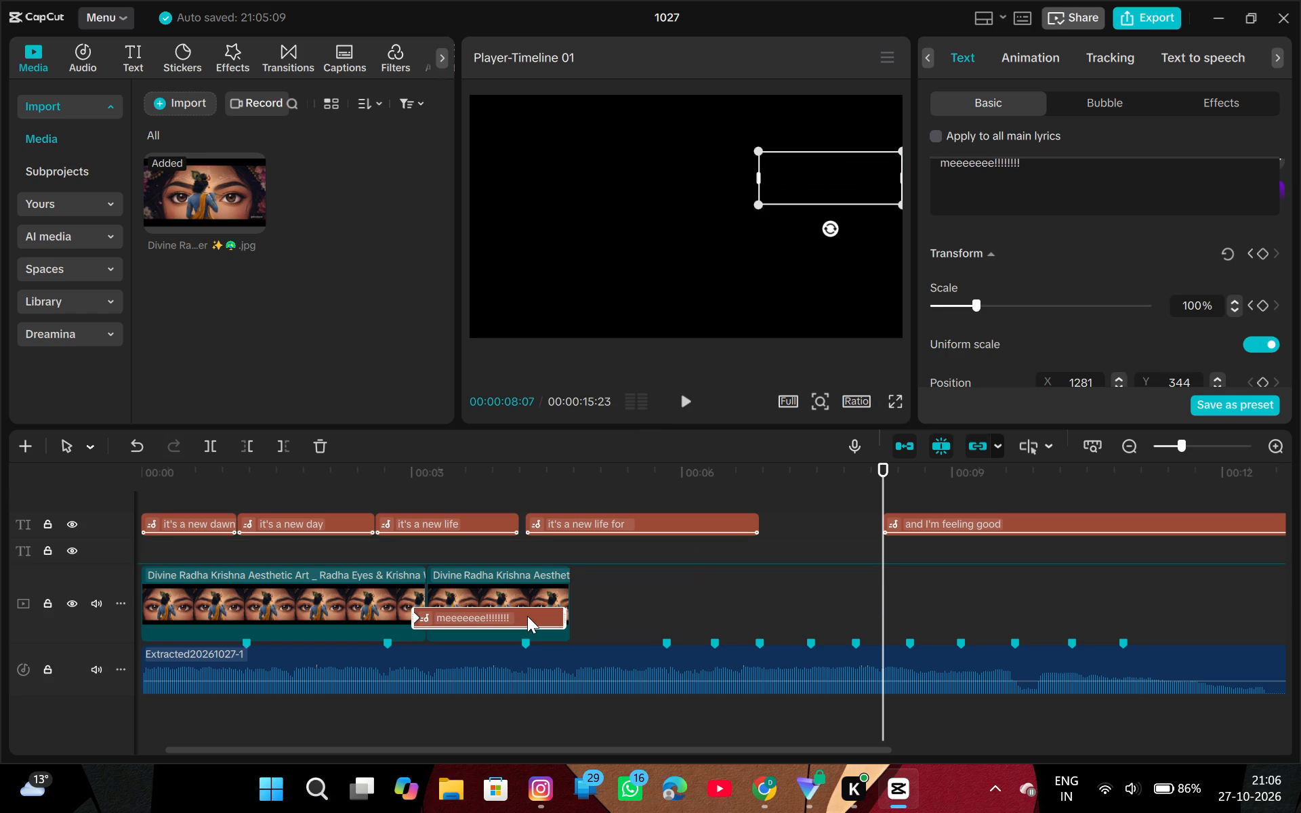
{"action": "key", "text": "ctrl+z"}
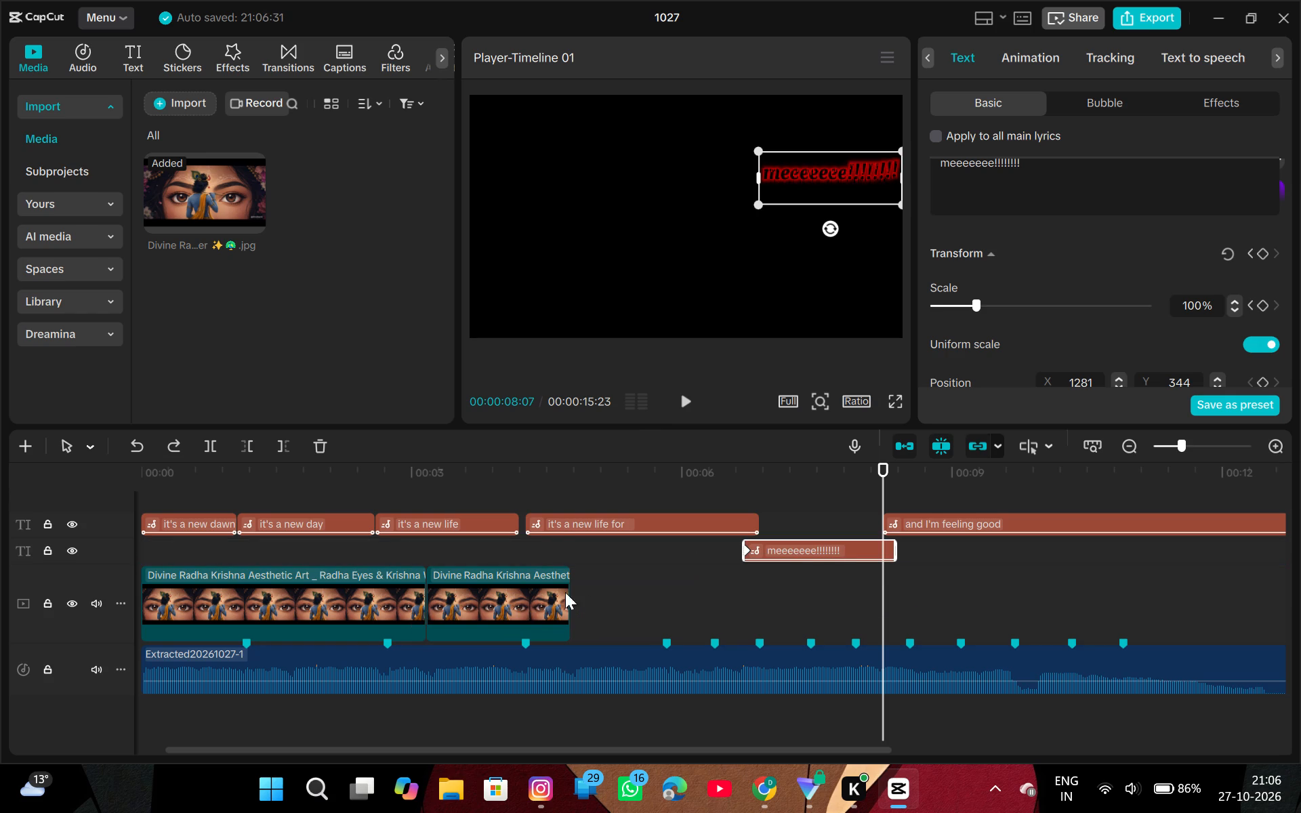
Select the second image clip on the timeline and check its clip commands for a keyframe option.
{"action": "left_click", "coordinate": [507, 589]}
{"action": "left_click", "coordinate": [514, 590], "text": "ctrl"}
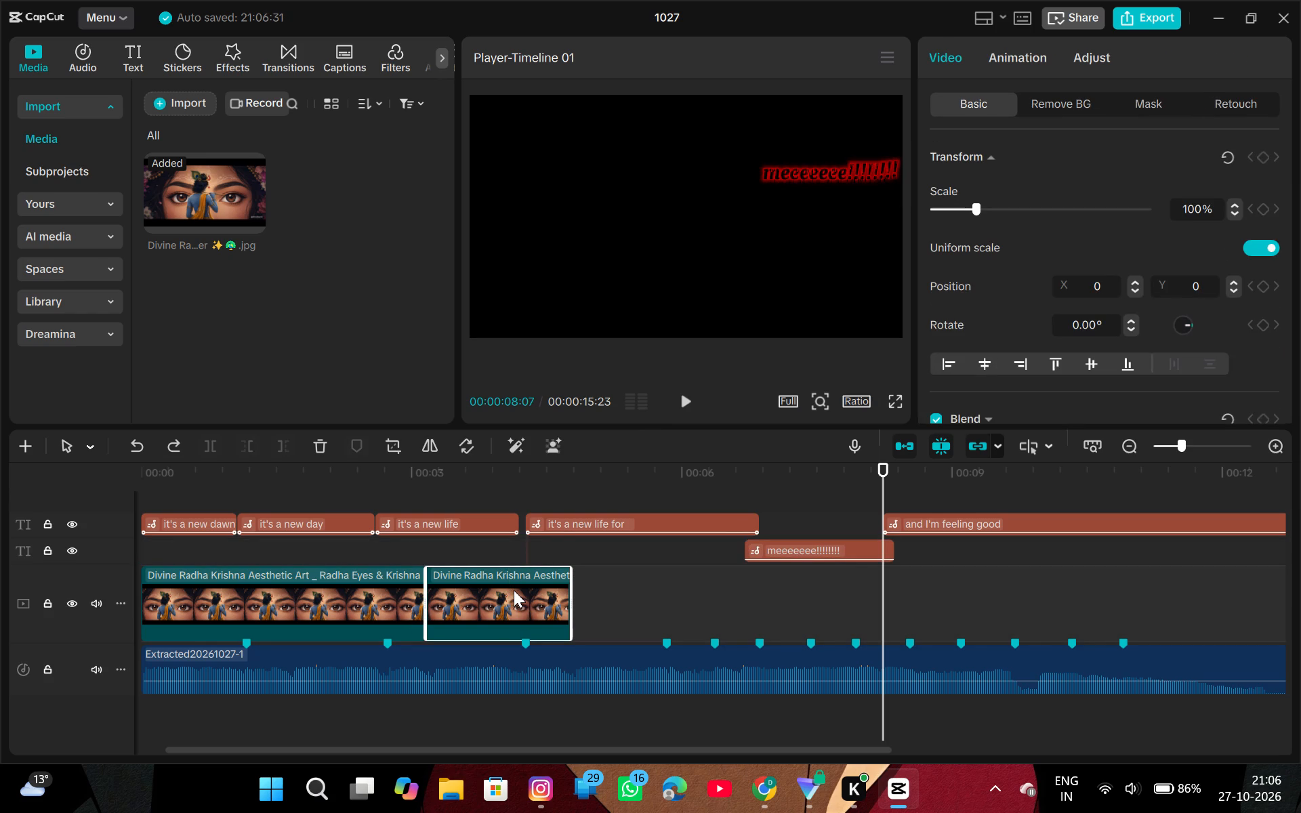
{"action": "triple_click", "coordinate": [514, 590], "text": "ctrl"}
{"action": "triple_click", "coordinate": [514, 590], "text": "ctrl"}
{"action": "left_click", "coordinate": [546, 603], "text": "ctrl"}
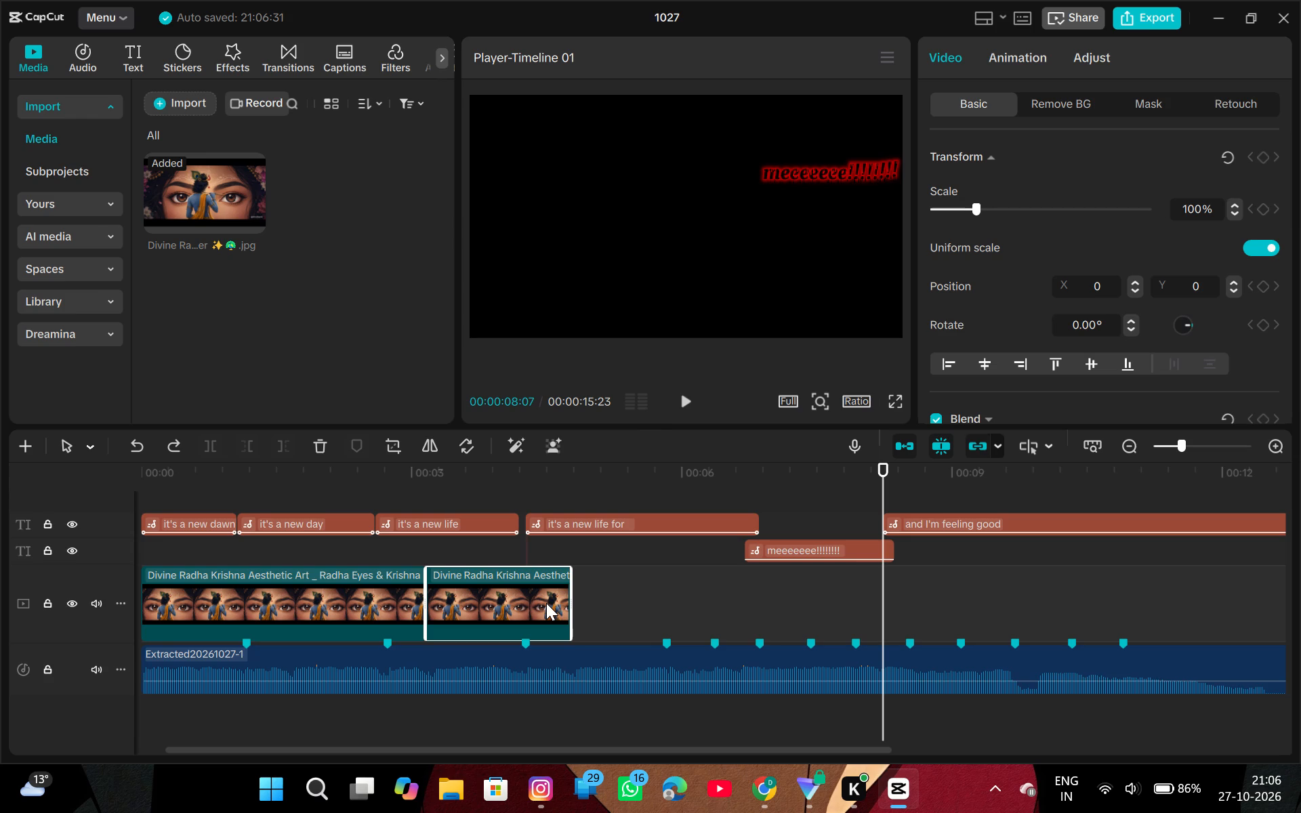
{"action": "left_click", "coordinate": [546, 603], "text": "ctrl"}
{"action": "right_click", "coordinate": [546, 603], "text": "ctrl"}
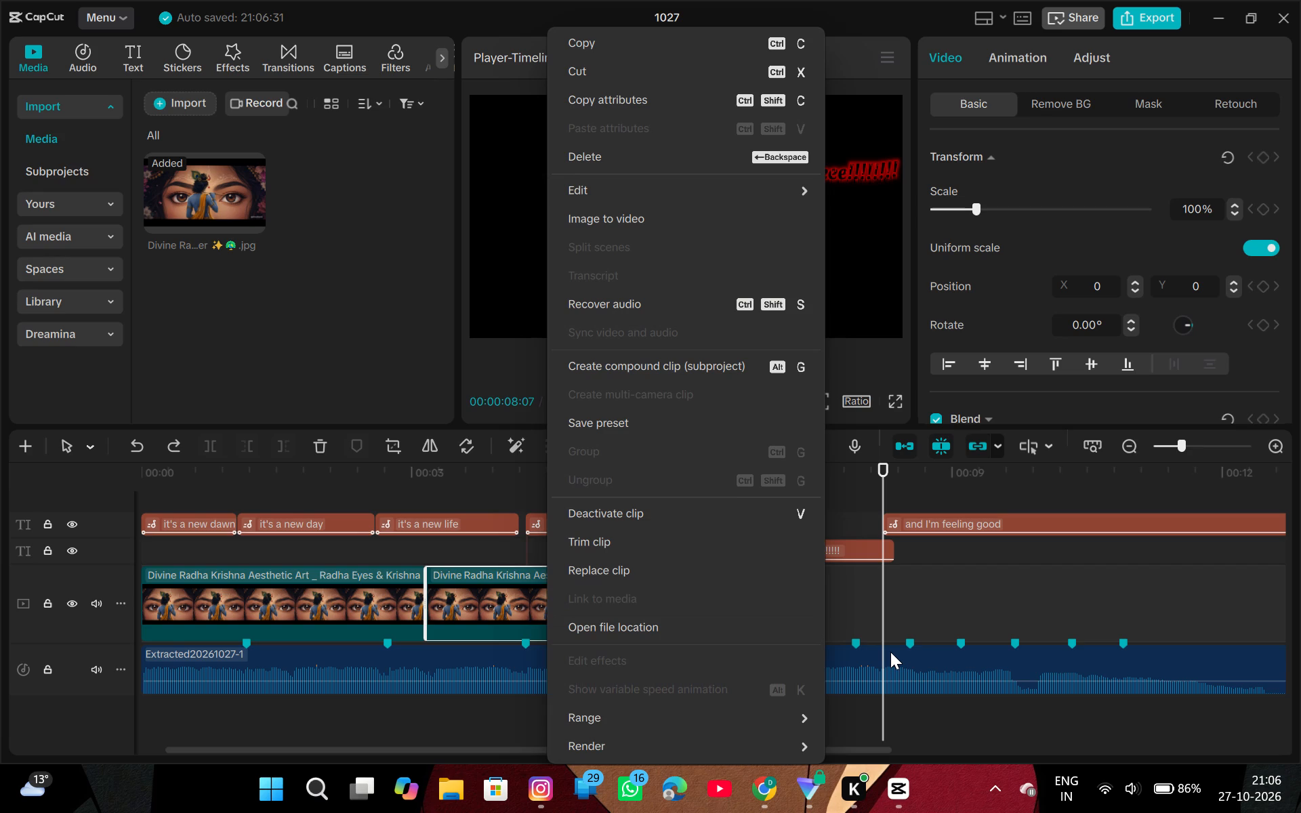
{"action": "left_click", "coordinate": [910, 591]}
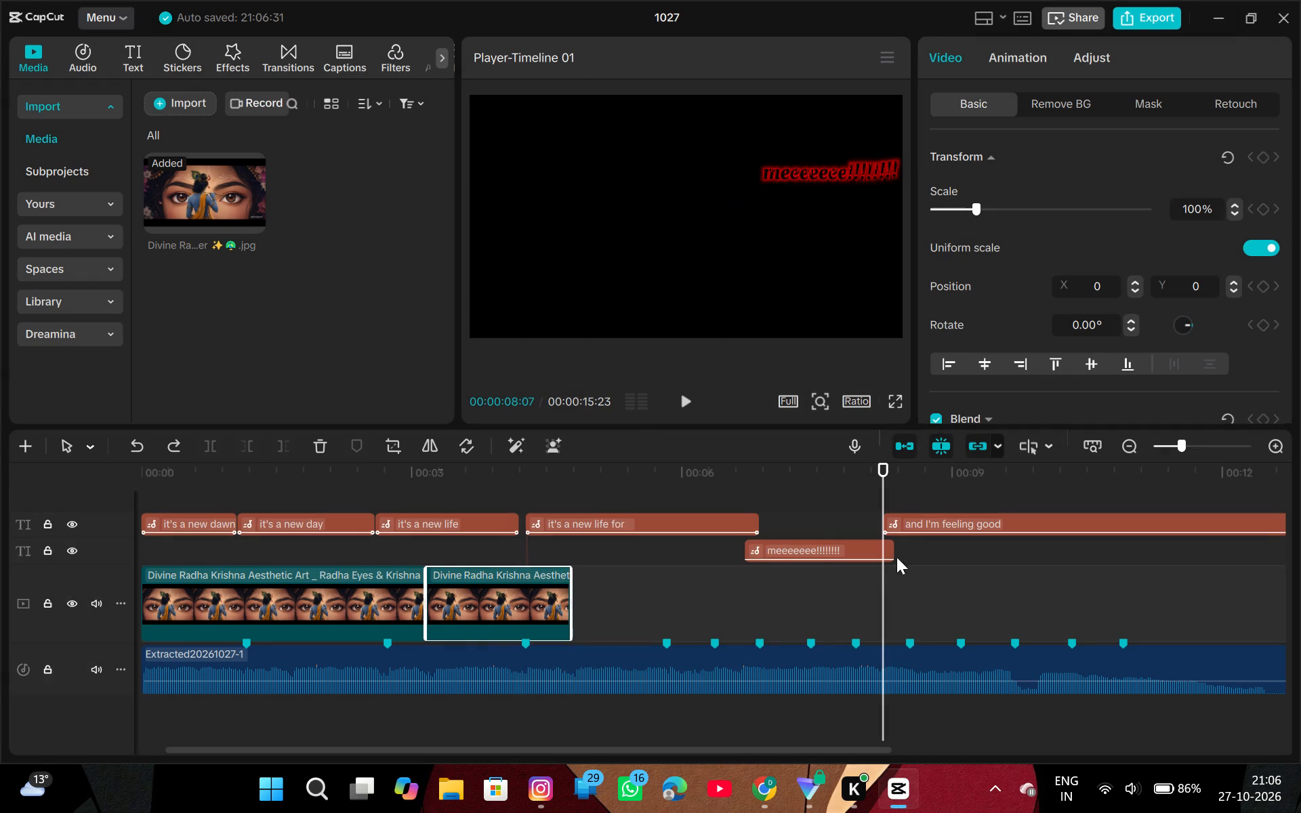
Add a scale keyframe to the "meeeeeee!!!!!!!!" lyric at 00:00:08:11, the end of its clip.
{"action": "left_click", "coordinate": [794, 551]}
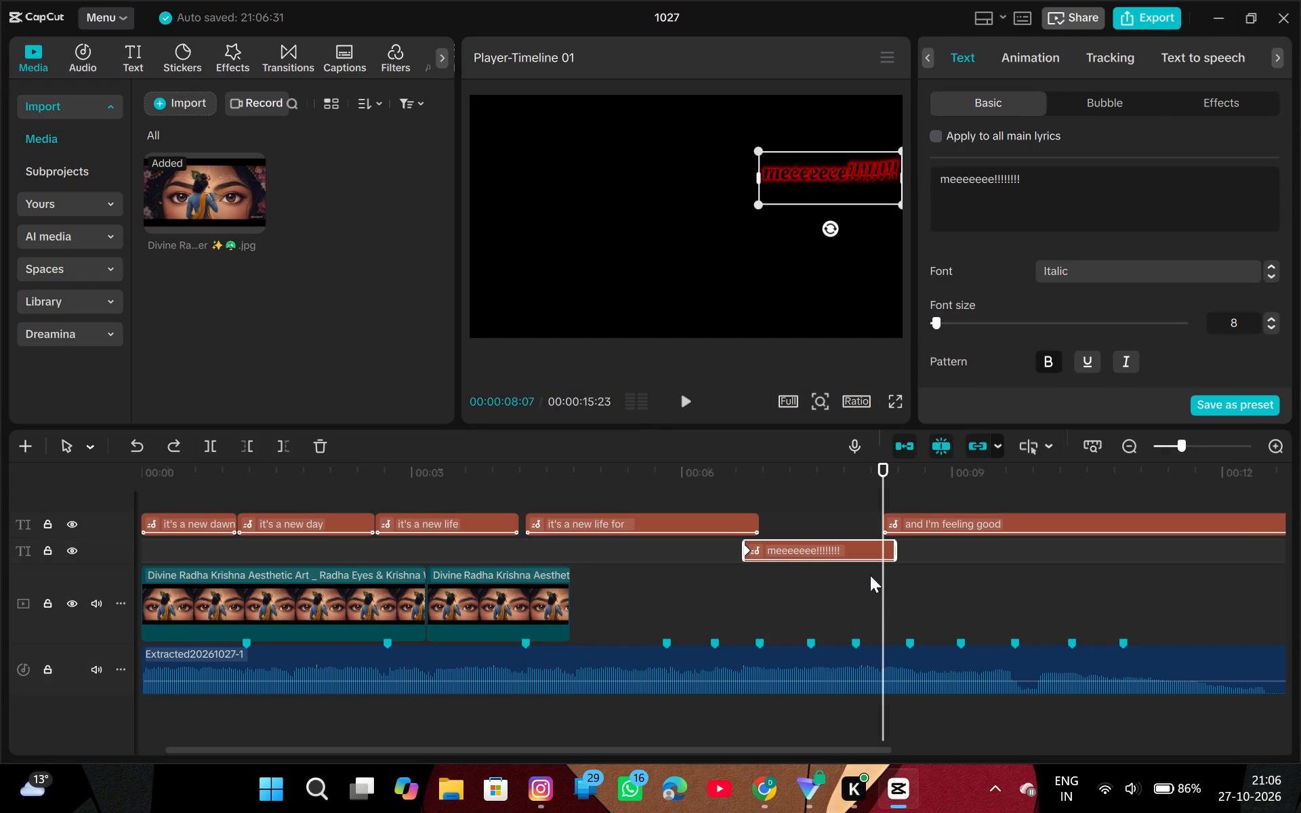
{"action": "left_click_drag", "start_coordinate": [884, 586], "coordinate": [894, 593]}
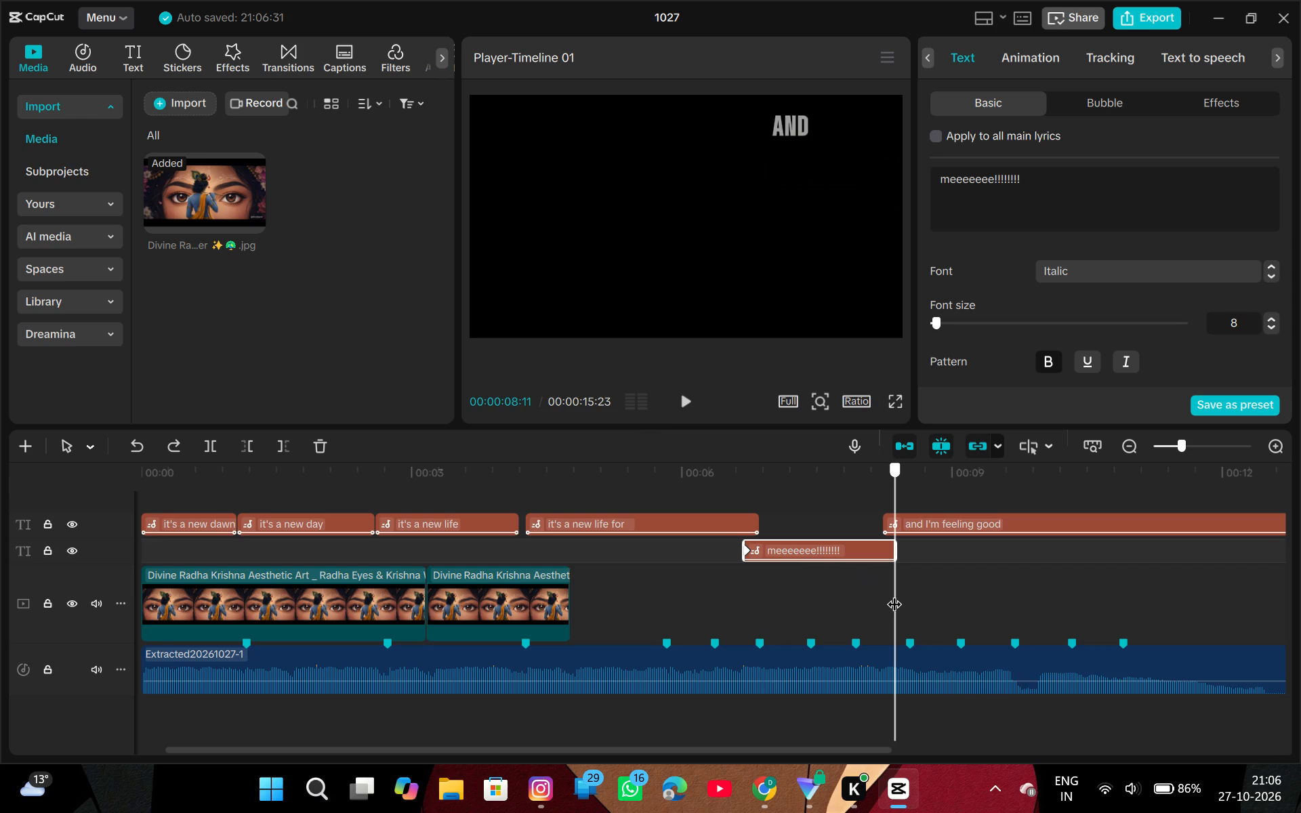
{"action": "left_click_drag", "start_coordinate": [894, 593], "coordinate": [892, 594]}
{"action": "left_click_drag", "start_coordinate": [892, 594], "coordinate": [892, 594]}
{"action": "scroll", "coordinate": [1176, 319], "scroll_direction": "up", "scroll_amount": 1}
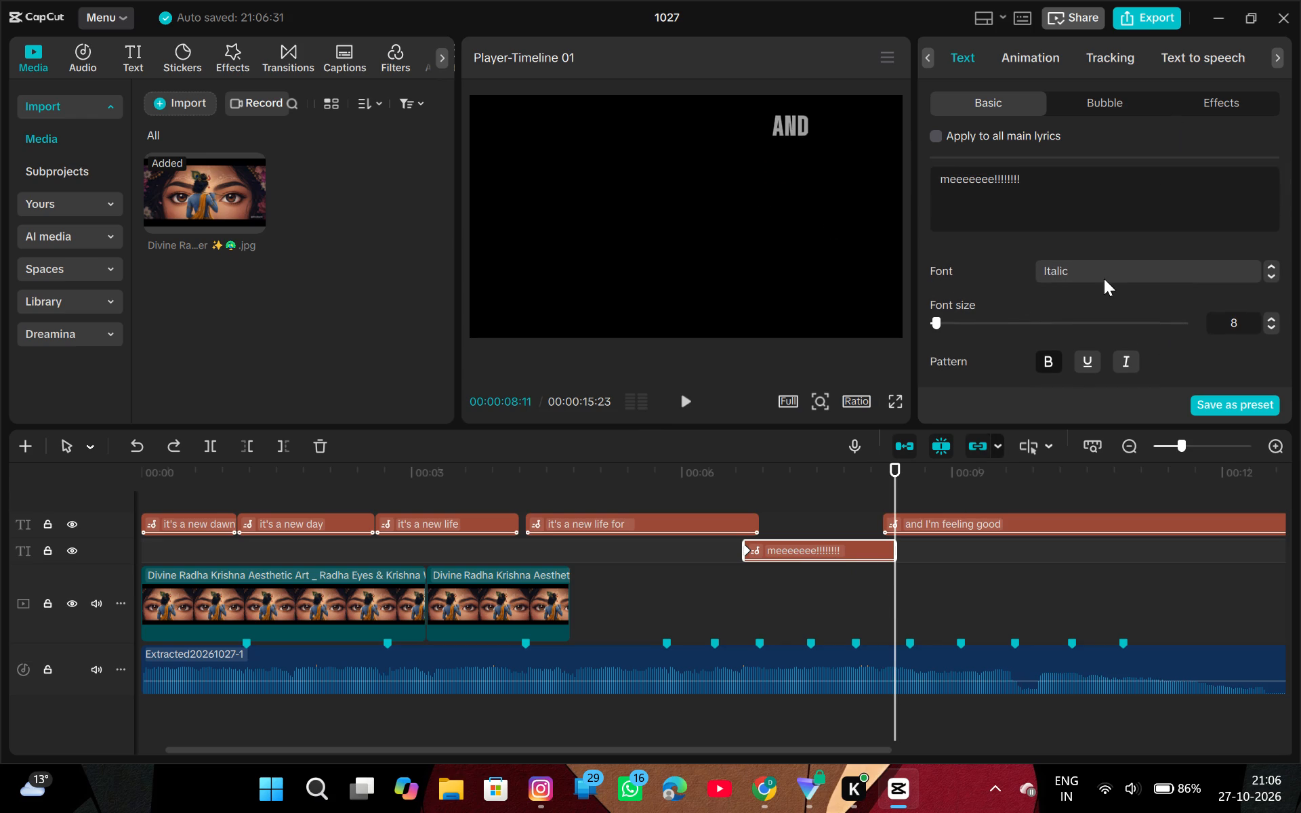
{"action": "scroll", "coordinate": [1104, 278], "scroll_direction": "down", "scroll_amount": 5}
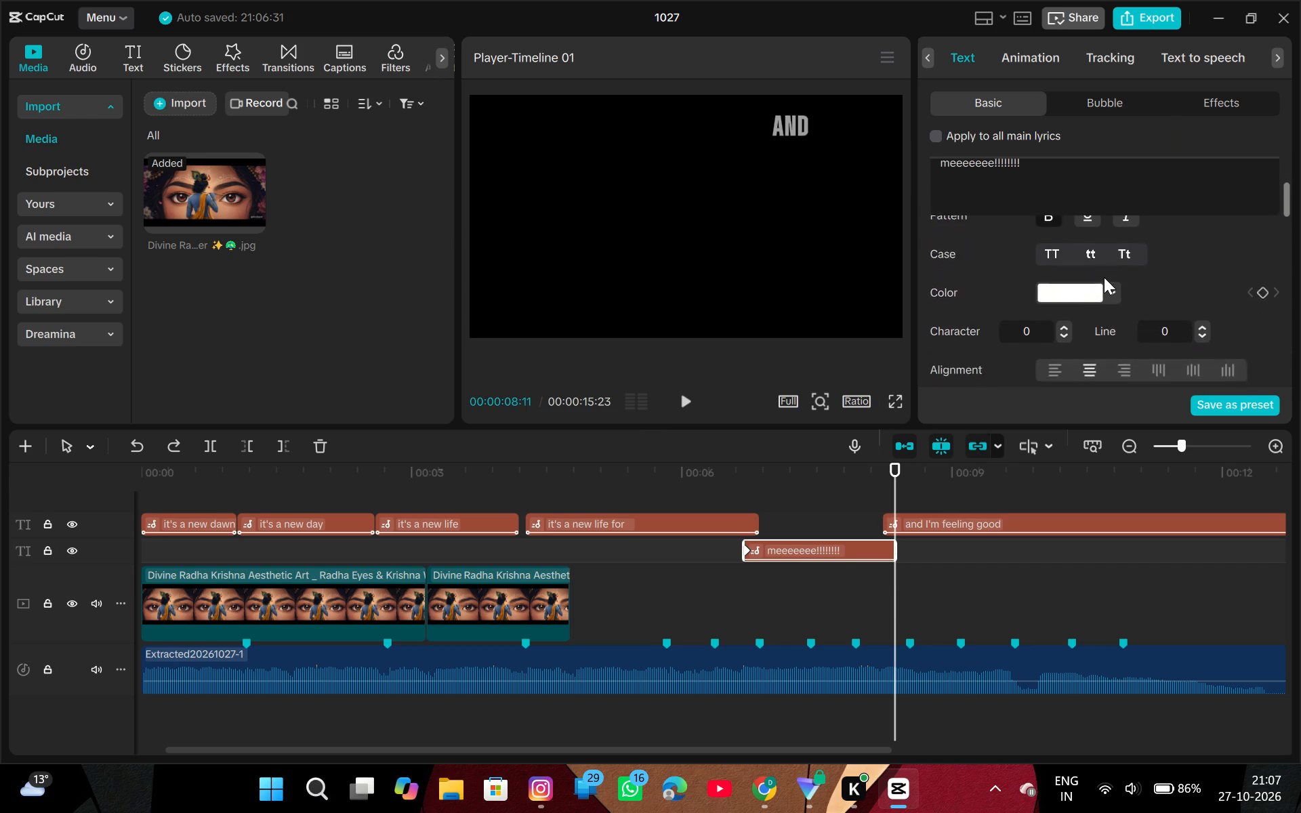
{"action": "scroll", "coordinate": [1104, 277], "scroll_direction": "down", "scroll_amount": 5}
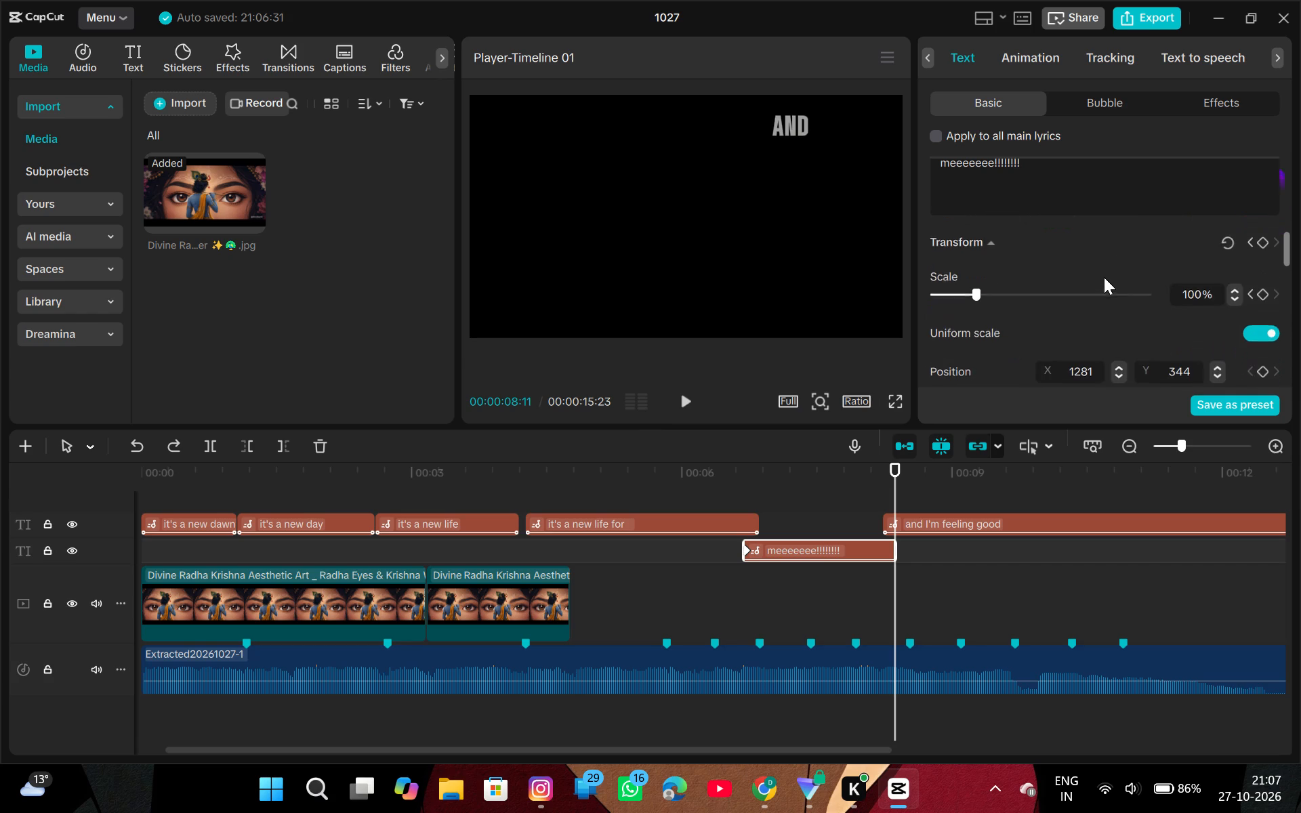
{"action": "left_click", "coordinate": [1267, 280]}
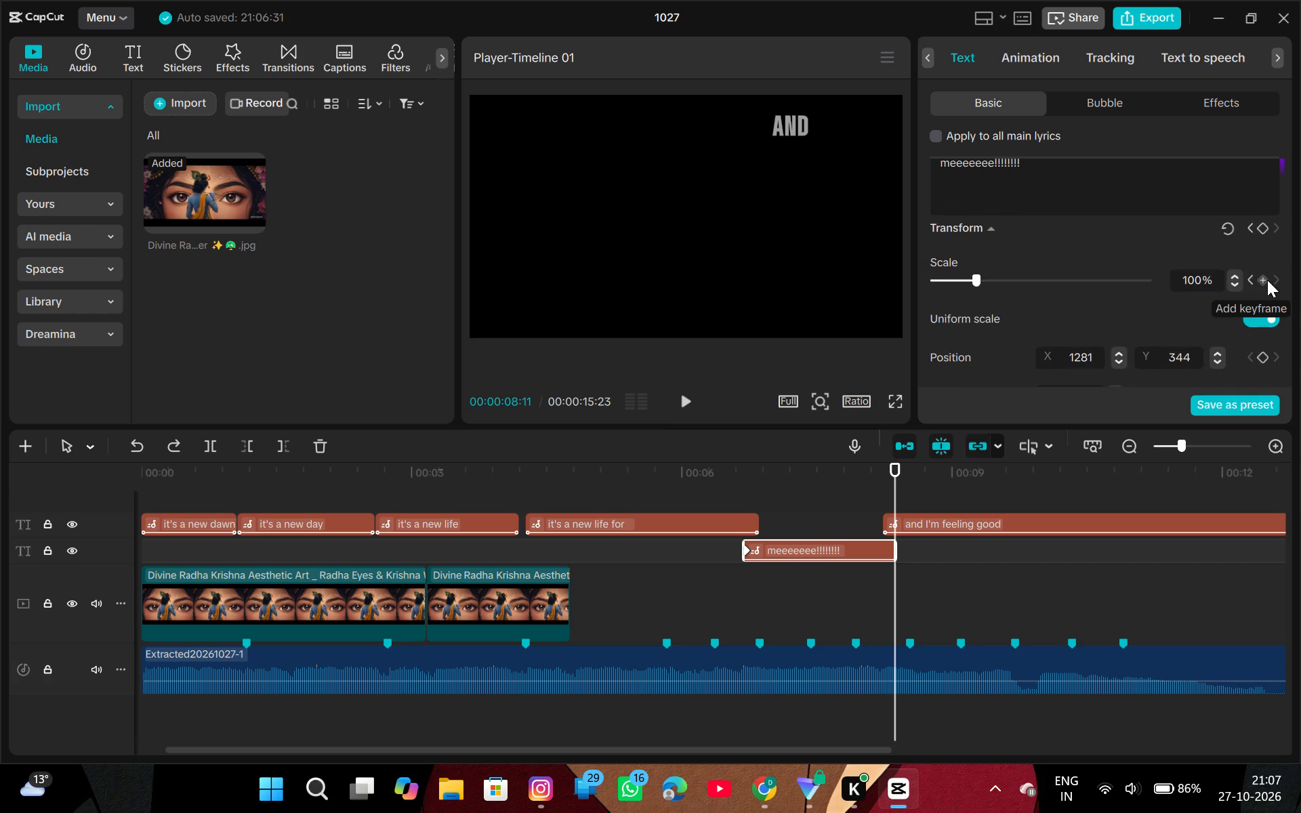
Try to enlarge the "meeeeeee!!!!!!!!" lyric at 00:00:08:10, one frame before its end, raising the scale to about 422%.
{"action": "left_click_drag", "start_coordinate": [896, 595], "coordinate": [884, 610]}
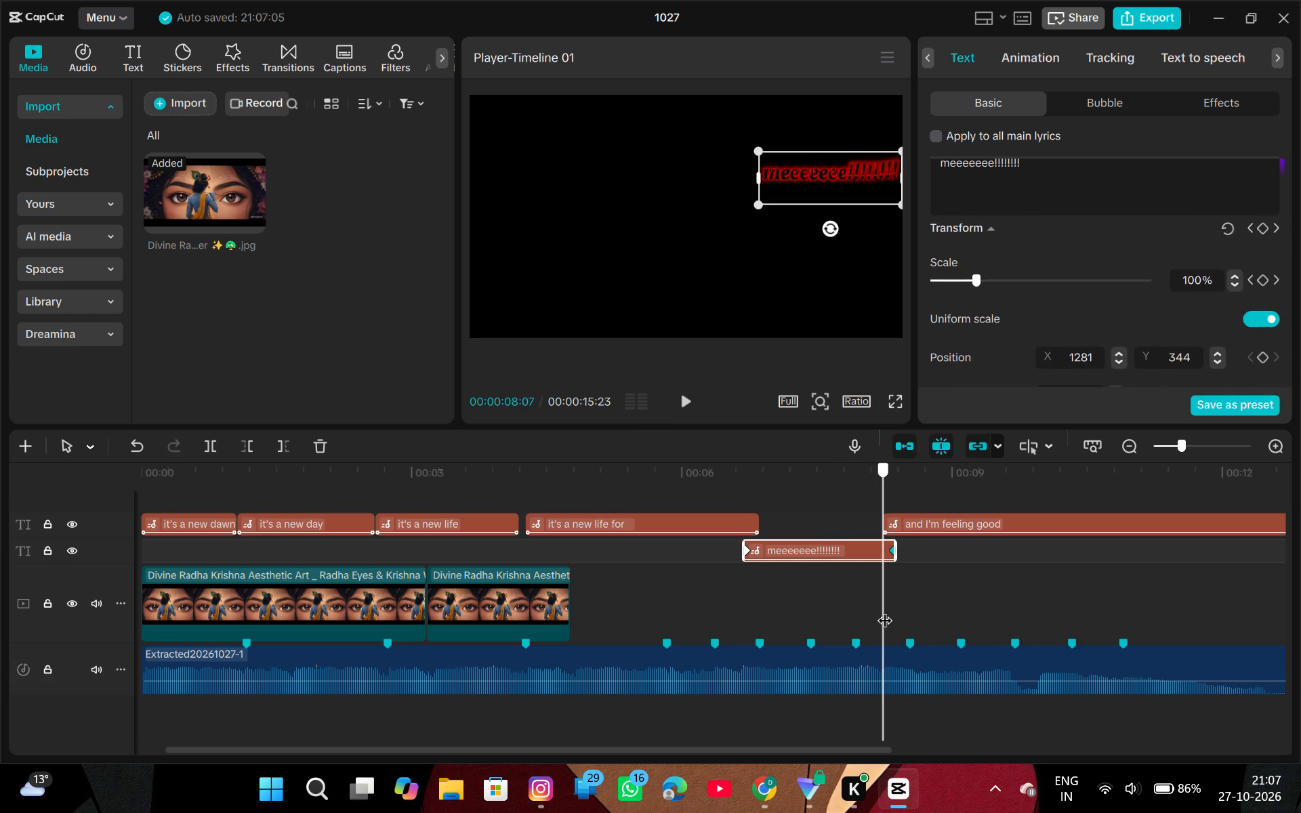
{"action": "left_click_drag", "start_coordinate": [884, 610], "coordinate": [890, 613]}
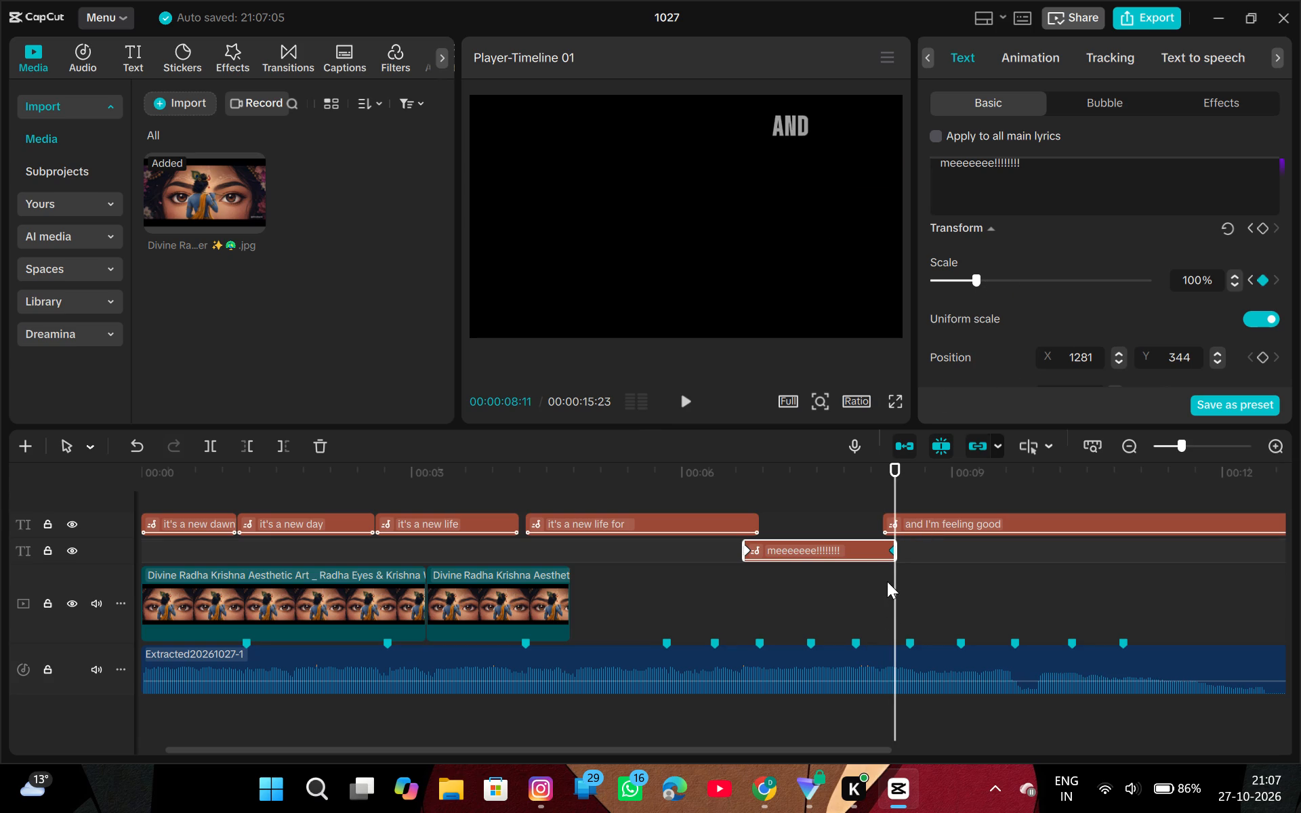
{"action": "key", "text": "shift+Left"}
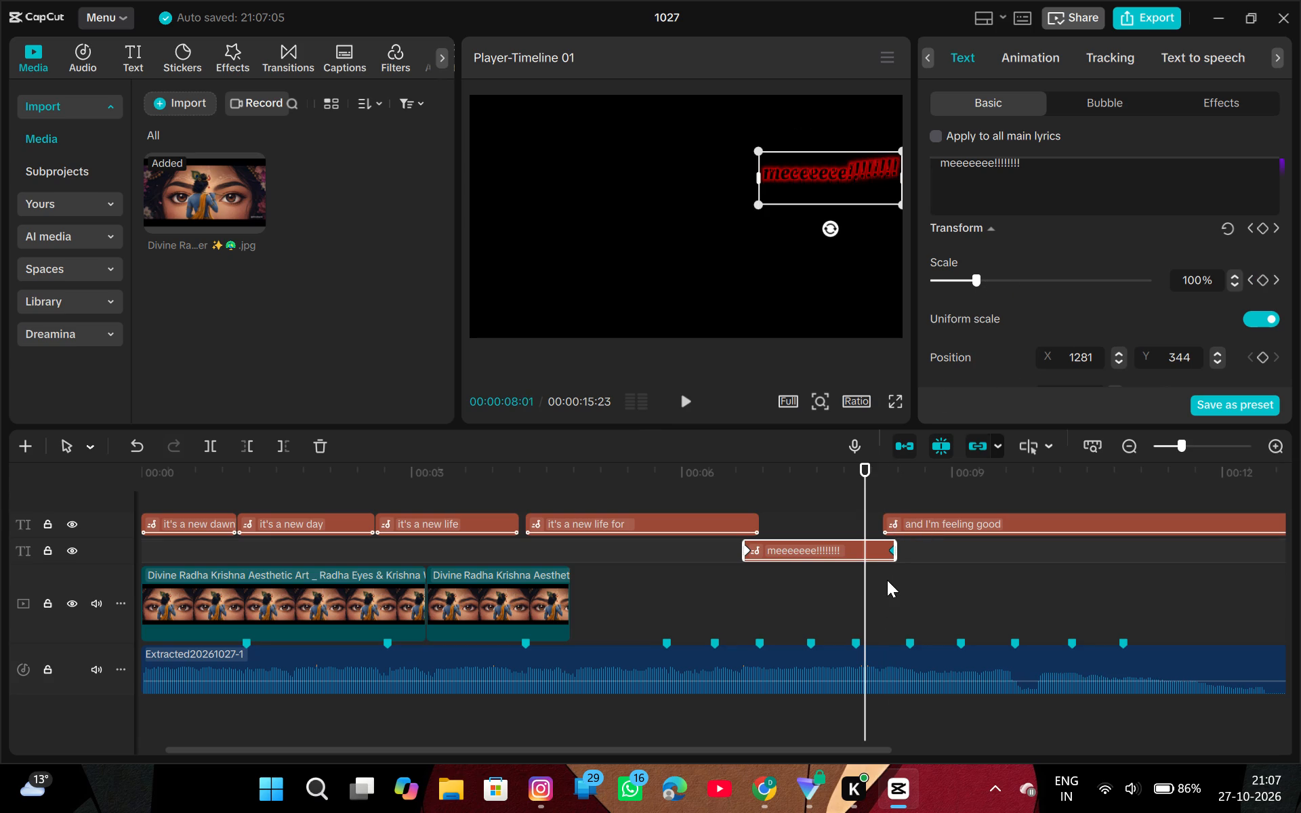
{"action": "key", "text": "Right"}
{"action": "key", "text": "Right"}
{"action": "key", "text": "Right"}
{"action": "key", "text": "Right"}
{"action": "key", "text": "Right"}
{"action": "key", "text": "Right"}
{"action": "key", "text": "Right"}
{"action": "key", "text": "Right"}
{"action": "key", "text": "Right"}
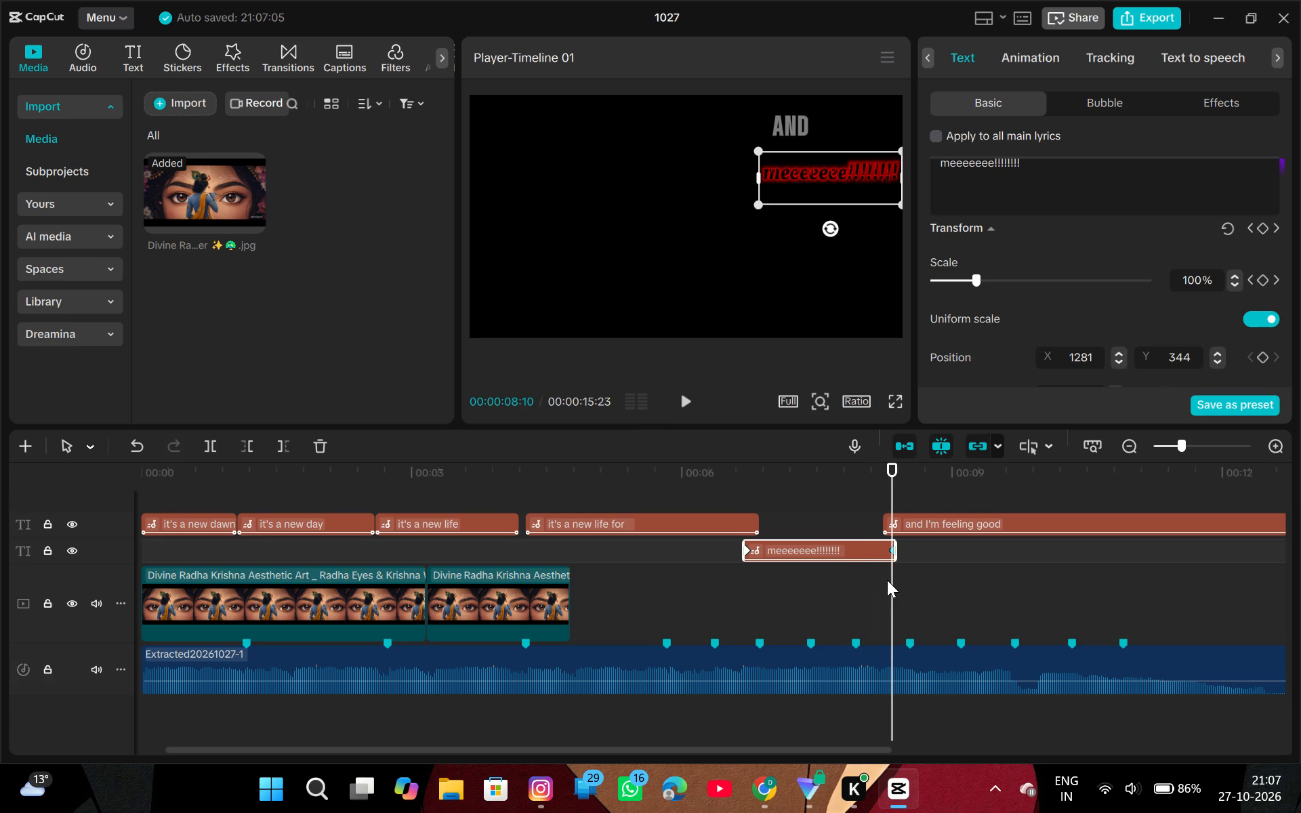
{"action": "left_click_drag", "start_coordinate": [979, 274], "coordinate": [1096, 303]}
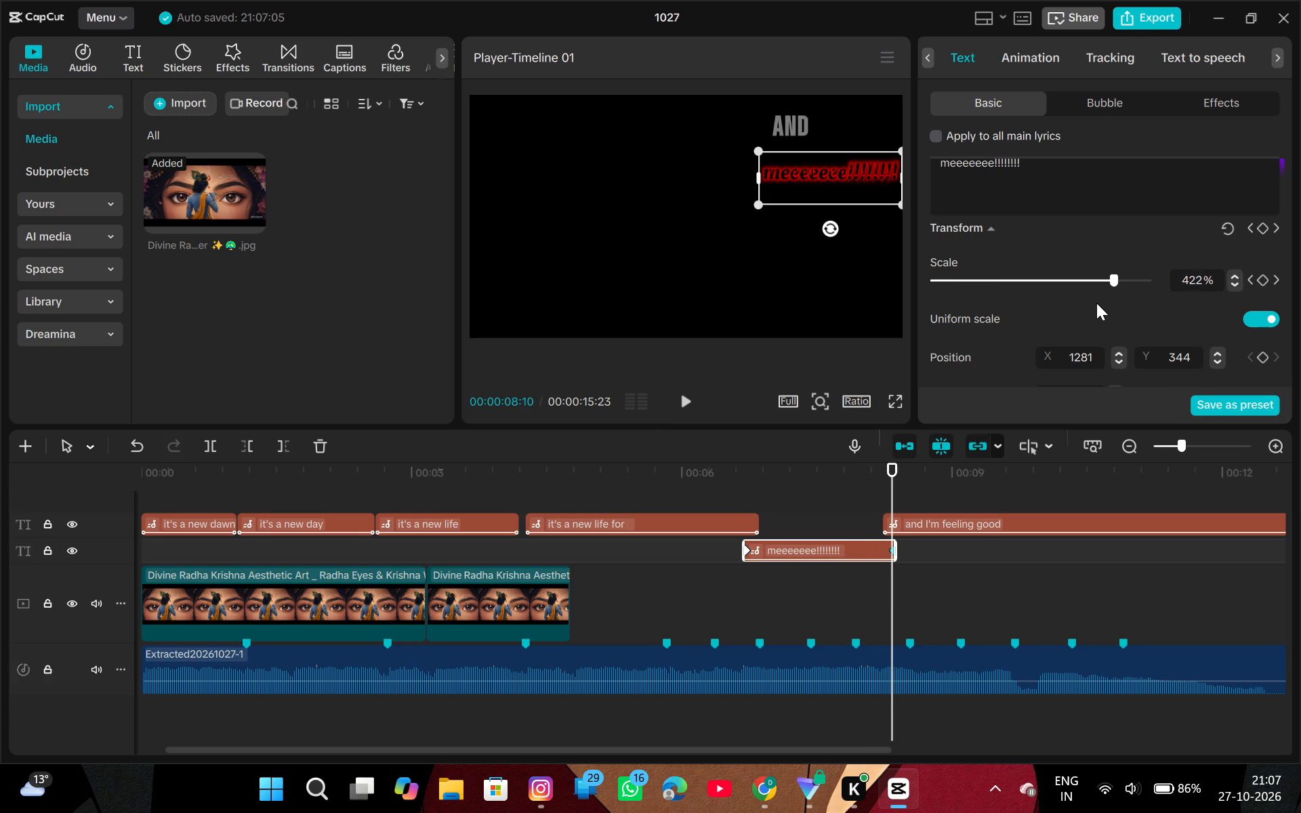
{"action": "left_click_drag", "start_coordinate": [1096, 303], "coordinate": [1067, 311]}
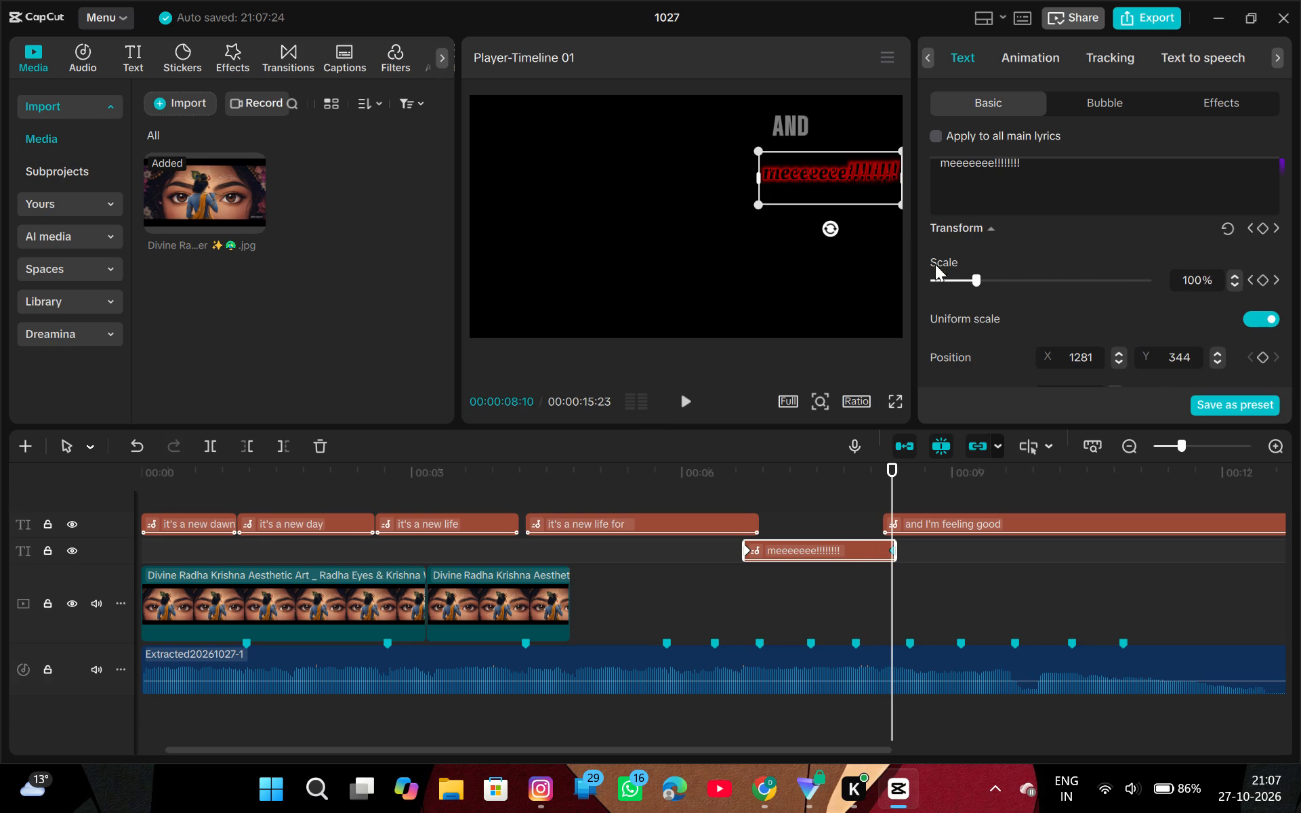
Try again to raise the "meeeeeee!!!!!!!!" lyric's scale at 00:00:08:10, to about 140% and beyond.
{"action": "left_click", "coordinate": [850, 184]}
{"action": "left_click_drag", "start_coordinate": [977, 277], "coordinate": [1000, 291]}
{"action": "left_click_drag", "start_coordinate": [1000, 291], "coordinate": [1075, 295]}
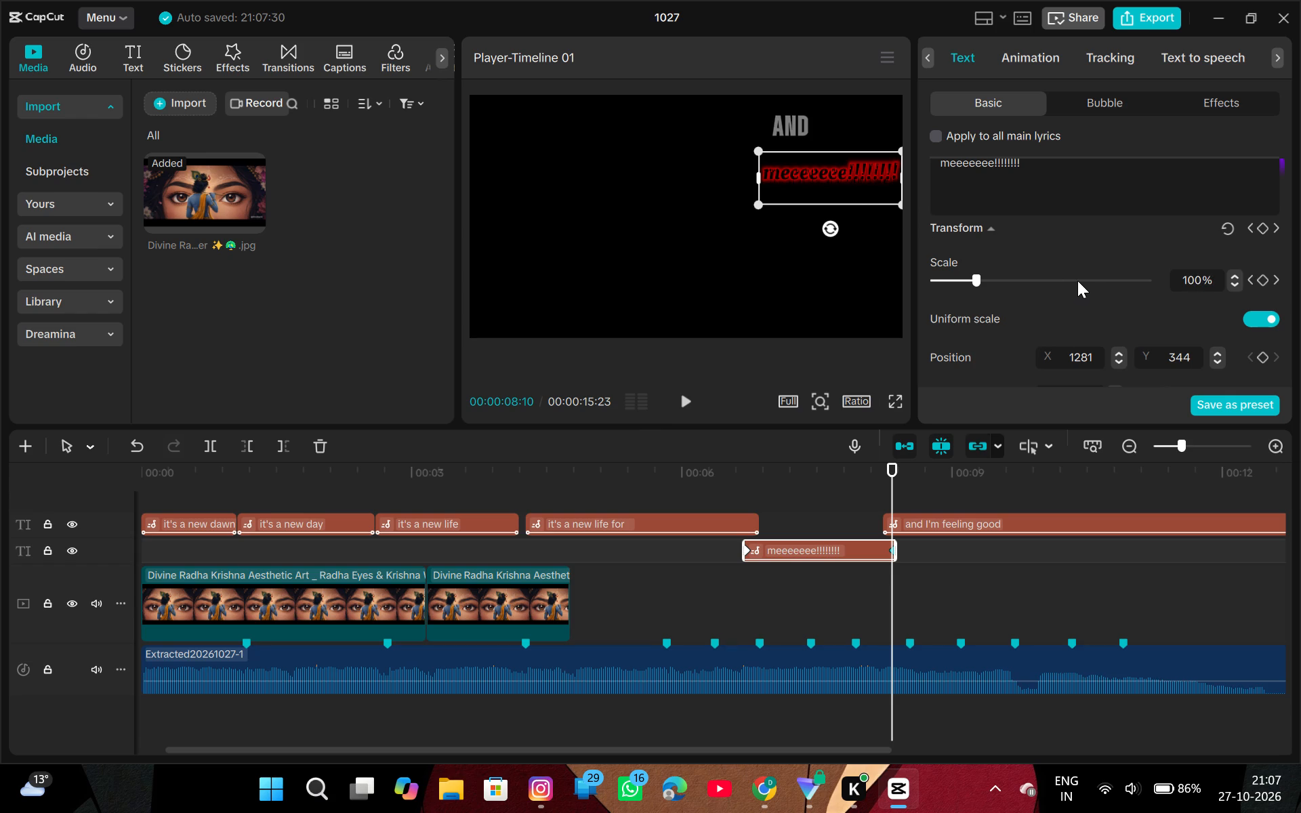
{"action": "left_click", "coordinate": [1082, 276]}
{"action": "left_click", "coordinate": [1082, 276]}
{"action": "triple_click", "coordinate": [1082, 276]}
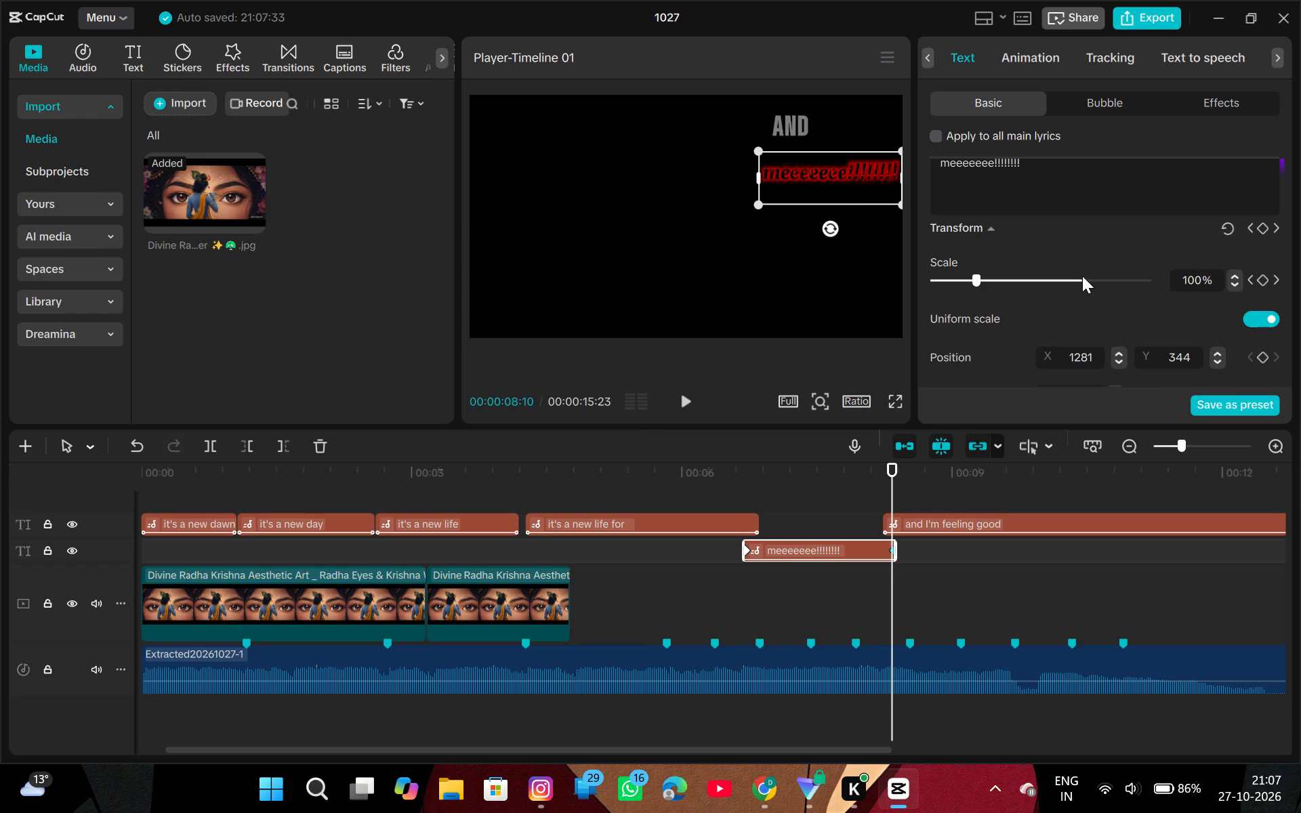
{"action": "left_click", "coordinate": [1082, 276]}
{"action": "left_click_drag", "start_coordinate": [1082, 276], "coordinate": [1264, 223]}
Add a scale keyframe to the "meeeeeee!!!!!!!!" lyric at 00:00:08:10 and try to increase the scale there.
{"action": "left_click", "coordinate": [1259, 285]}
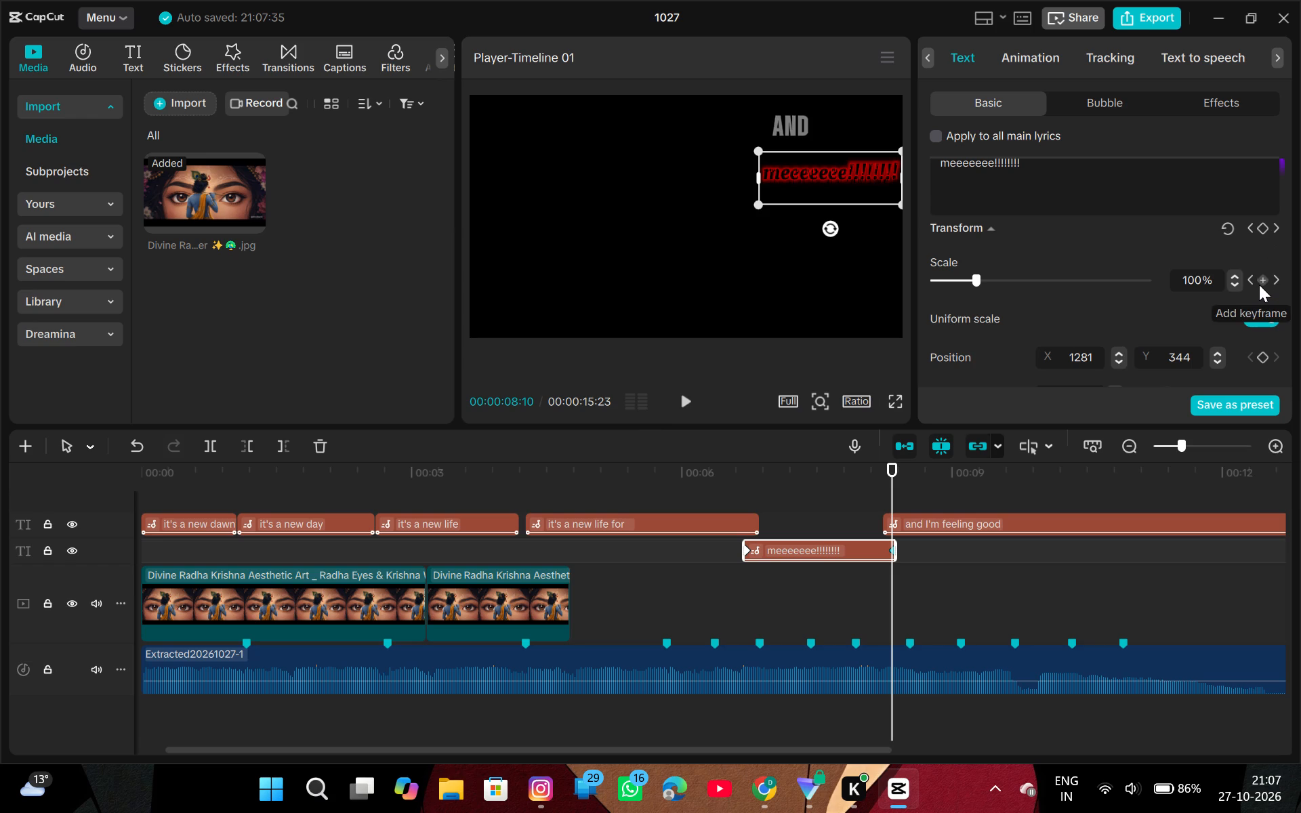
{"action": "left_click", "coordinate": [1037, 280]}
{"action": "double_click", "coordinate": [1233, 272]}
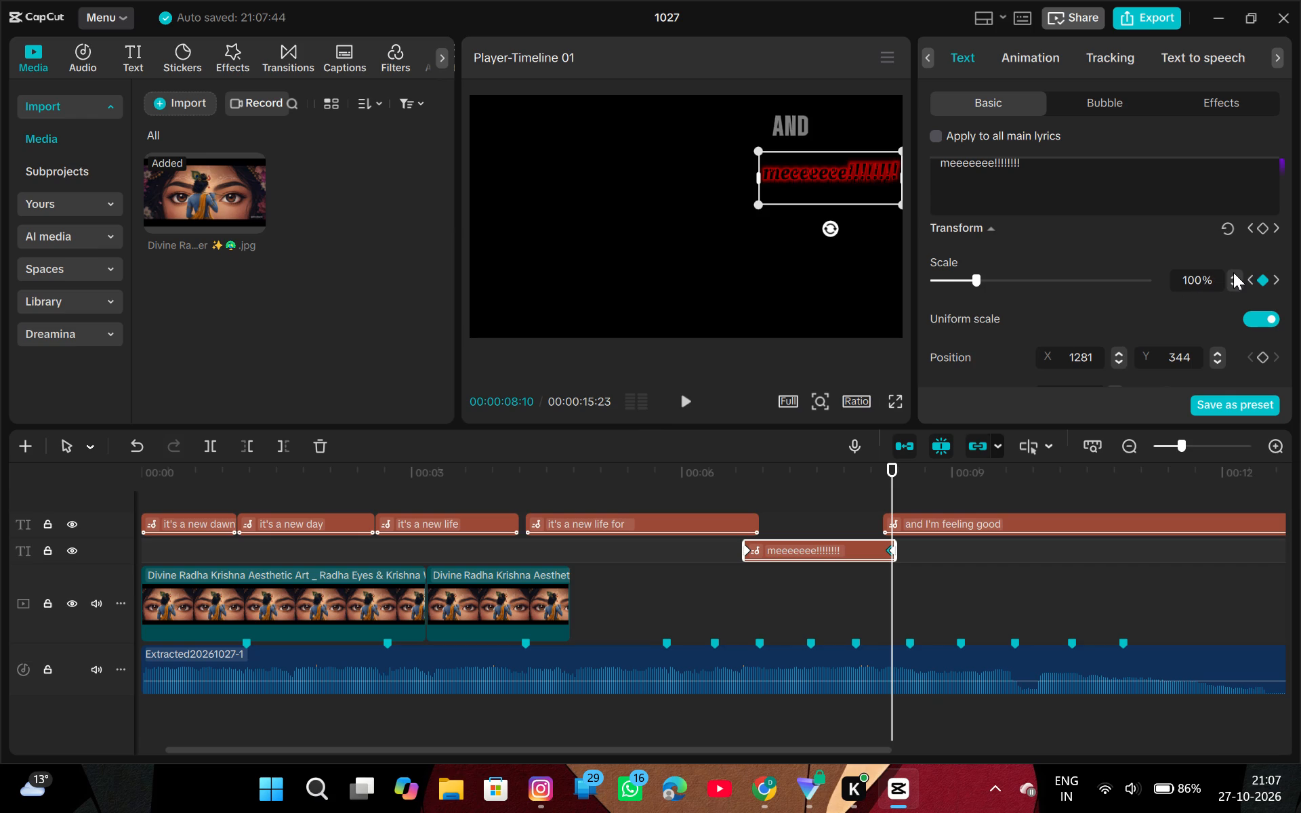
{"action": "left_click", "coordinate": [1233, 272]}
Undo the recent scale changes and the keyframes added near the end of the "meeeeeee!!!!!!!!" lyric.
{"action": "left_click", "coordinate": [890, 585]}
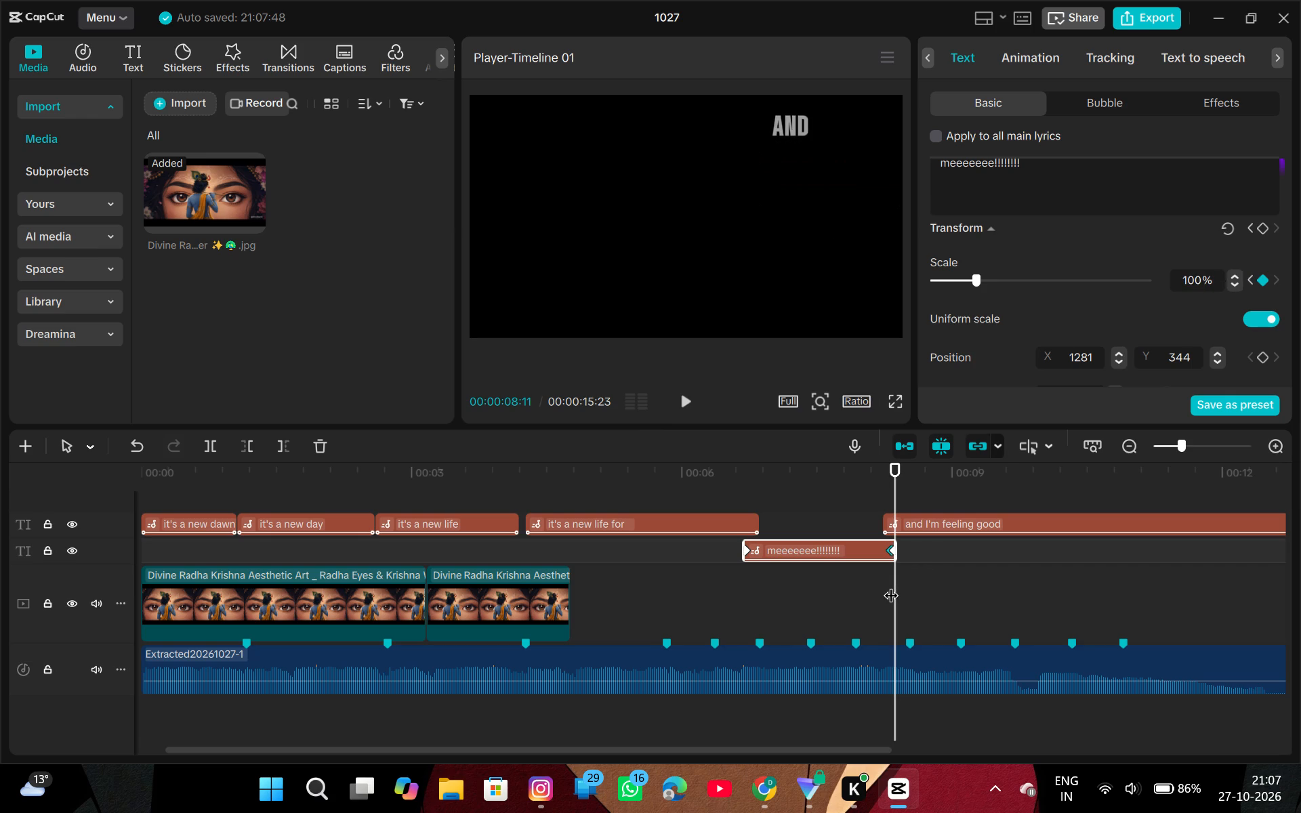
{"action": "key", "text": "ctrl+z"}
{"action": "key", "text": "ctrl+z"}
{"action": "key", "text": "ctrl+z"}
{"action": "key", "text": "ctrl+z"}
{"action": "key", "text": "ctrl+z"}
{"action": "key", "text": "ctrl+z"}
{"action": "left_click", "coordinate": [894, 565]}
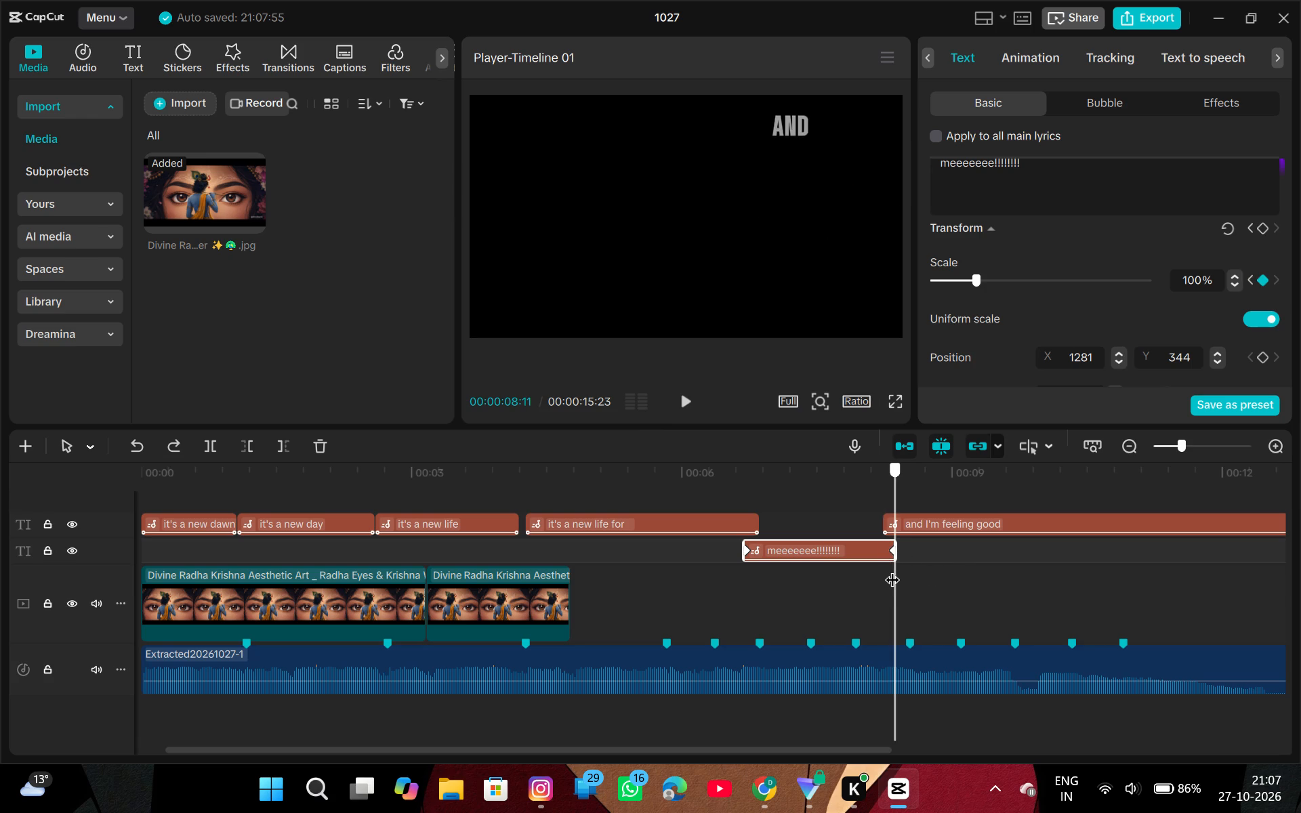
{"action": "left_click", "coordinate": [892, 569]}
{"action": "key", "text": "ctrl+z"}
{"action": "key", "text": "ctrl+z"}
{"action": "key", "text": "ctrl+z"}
Go to the "meeeeeee!!!!!!!!" lyric's starting keyframe at 00:00:06:21, collapse its Transform settings and look through its other basic text properties.
{"action": "left_click", "coordinate": [745, 551]}
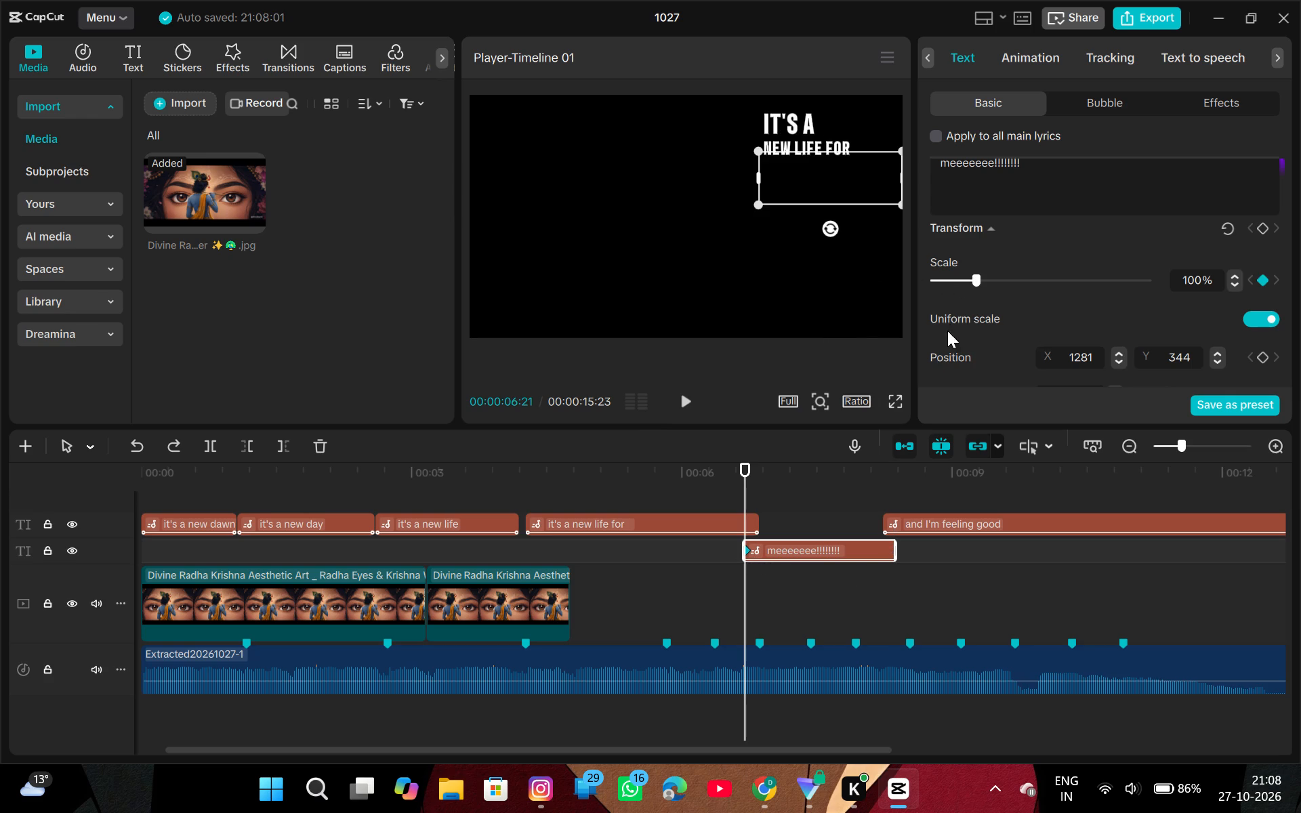
{"action": "left_click", "coordinate": [986, 228]}
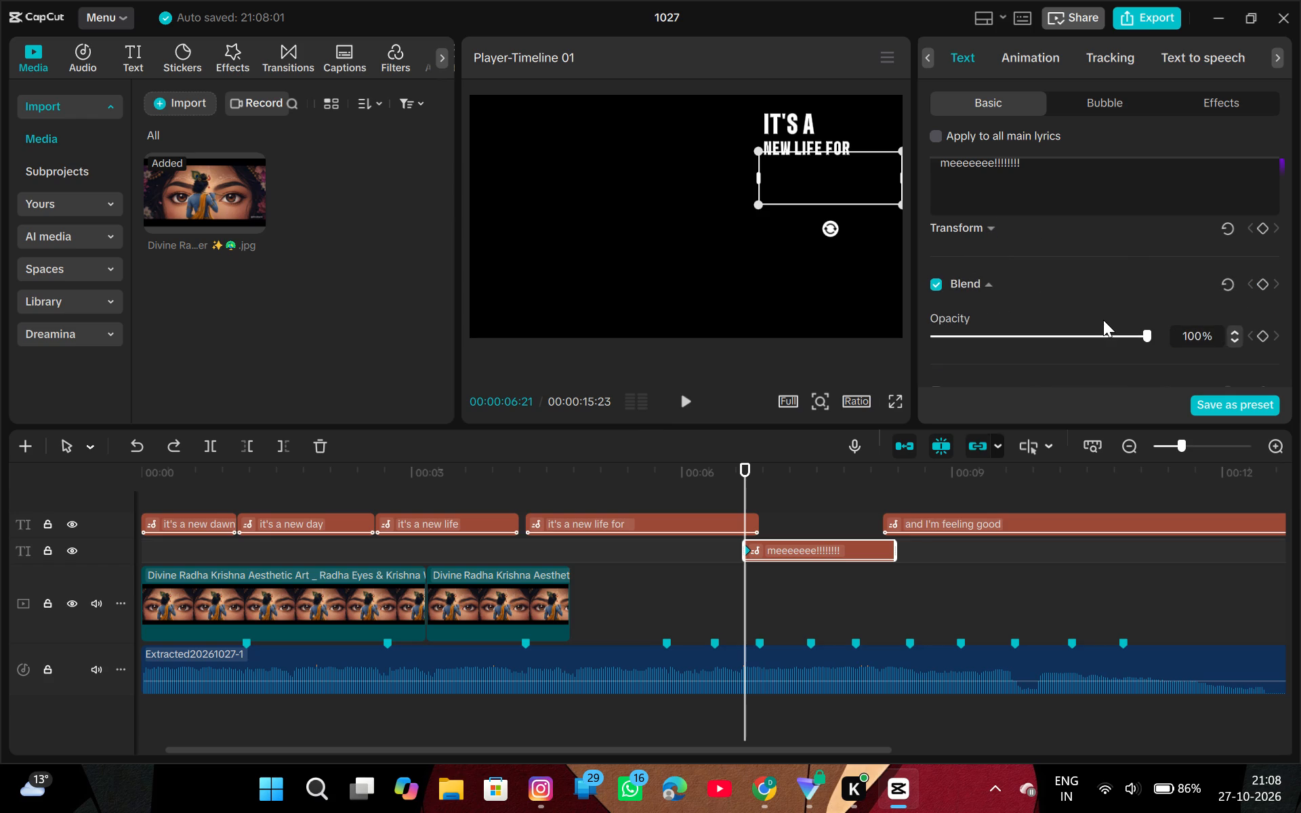
{"action": "scroll", "coordinate": [1083, 291], "scroll_direction": "down", "scroll_amount": 1}
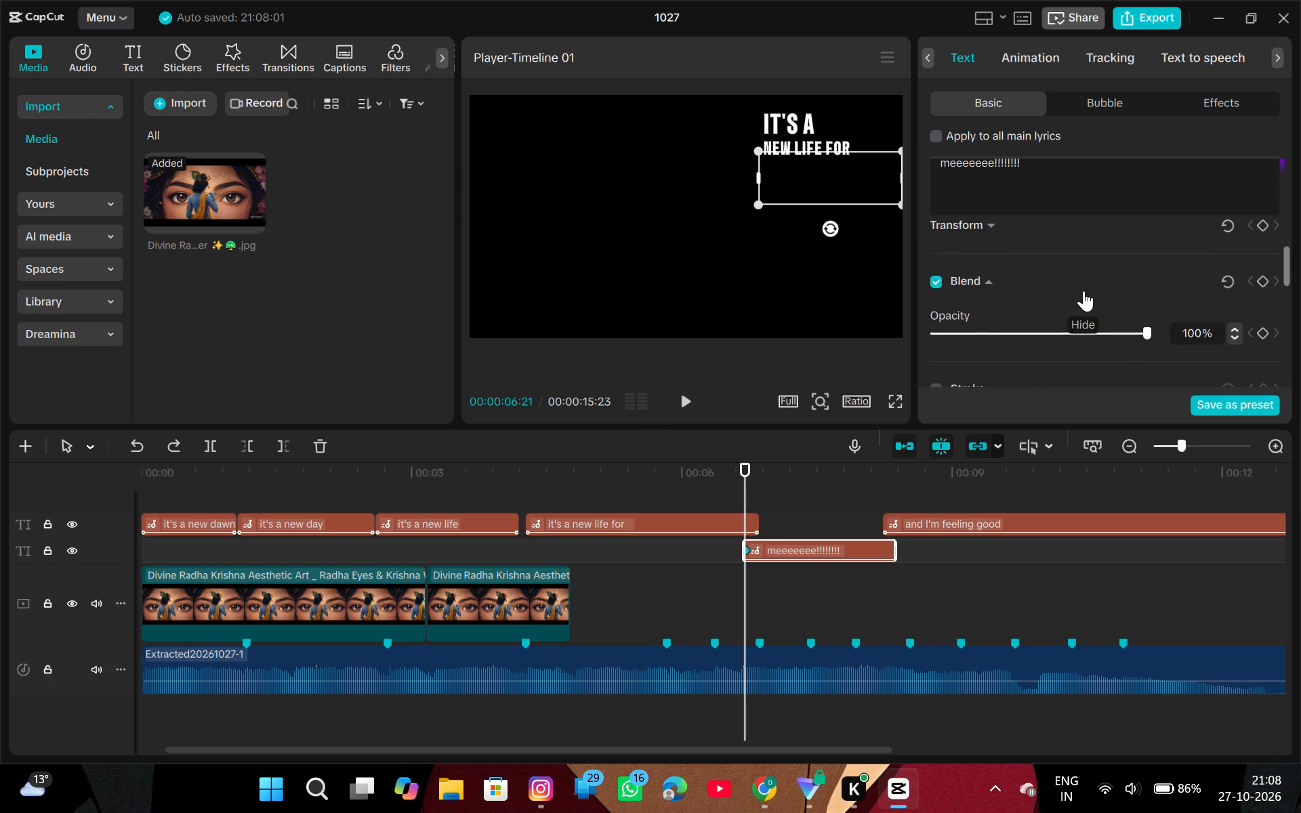
{"action": "scroll", "coordinate": [1083, 291], "scroll_direction": "down", "scroll_amount": 4}
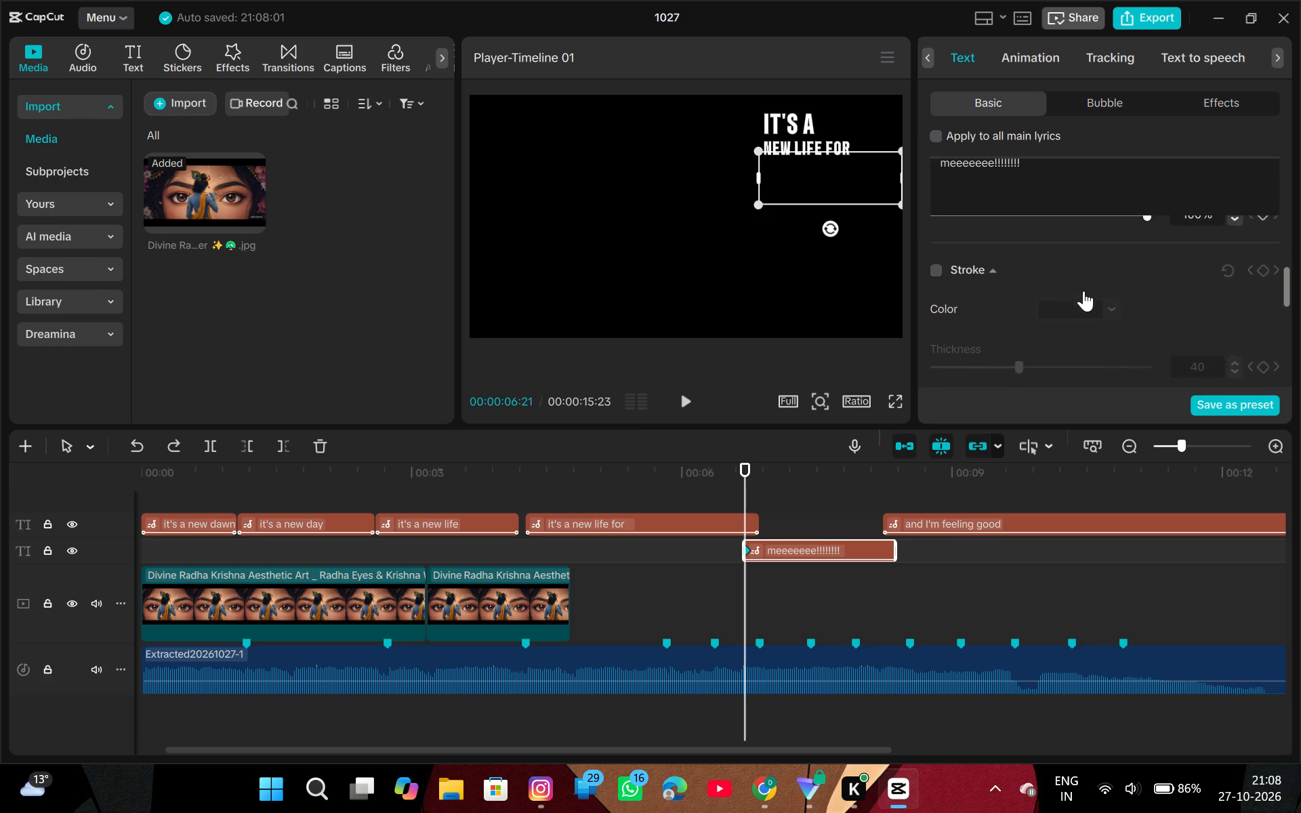
{"action": "scroll", "coordinate": [1083, 291], "scroll_direction": "down", "scroll_amount": 3}
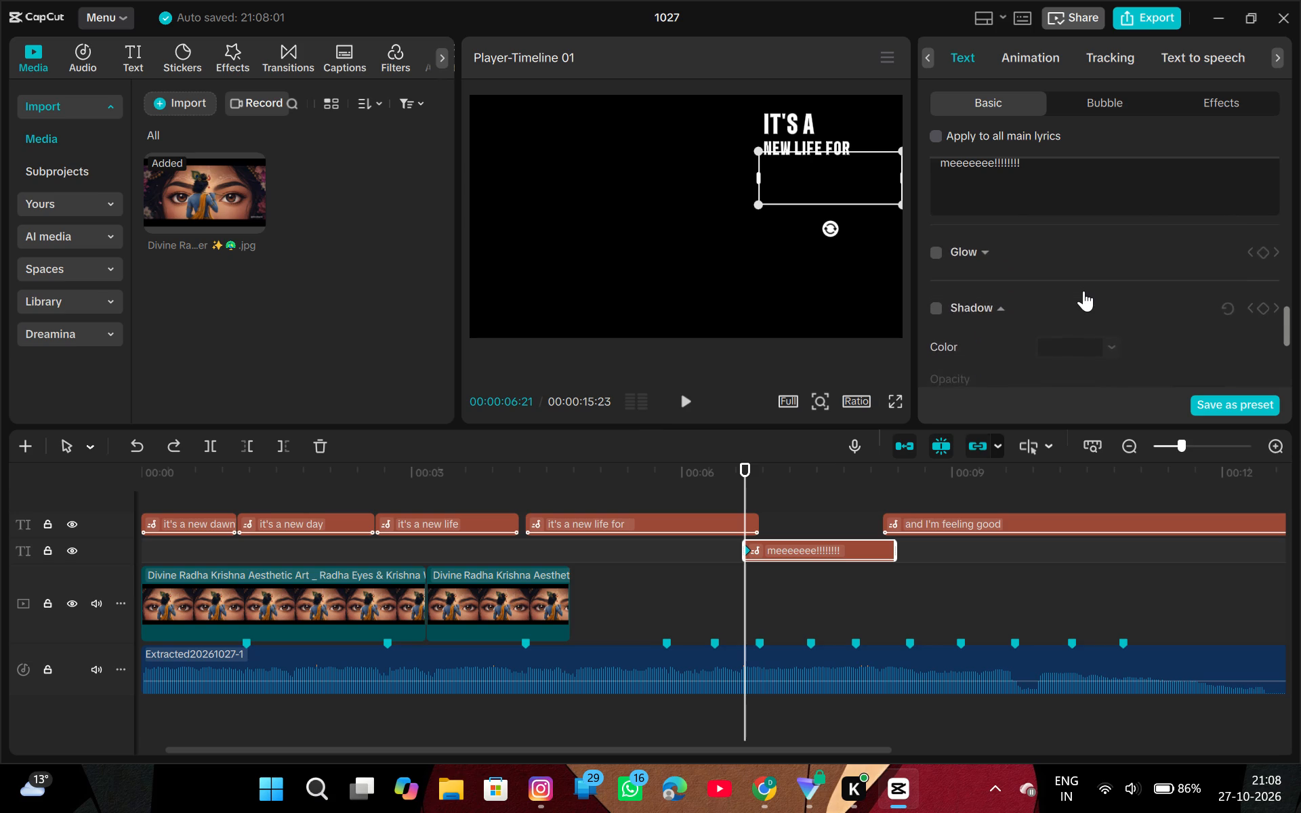
{"action": "scroll", "coordinate": [1083, 291], "scroll_direction": "down", "scroll_amount": 6}
{"action": "scroll", "coordinate": [1083, 291], "scroll_direction": "up", "scroll_amount": 1}
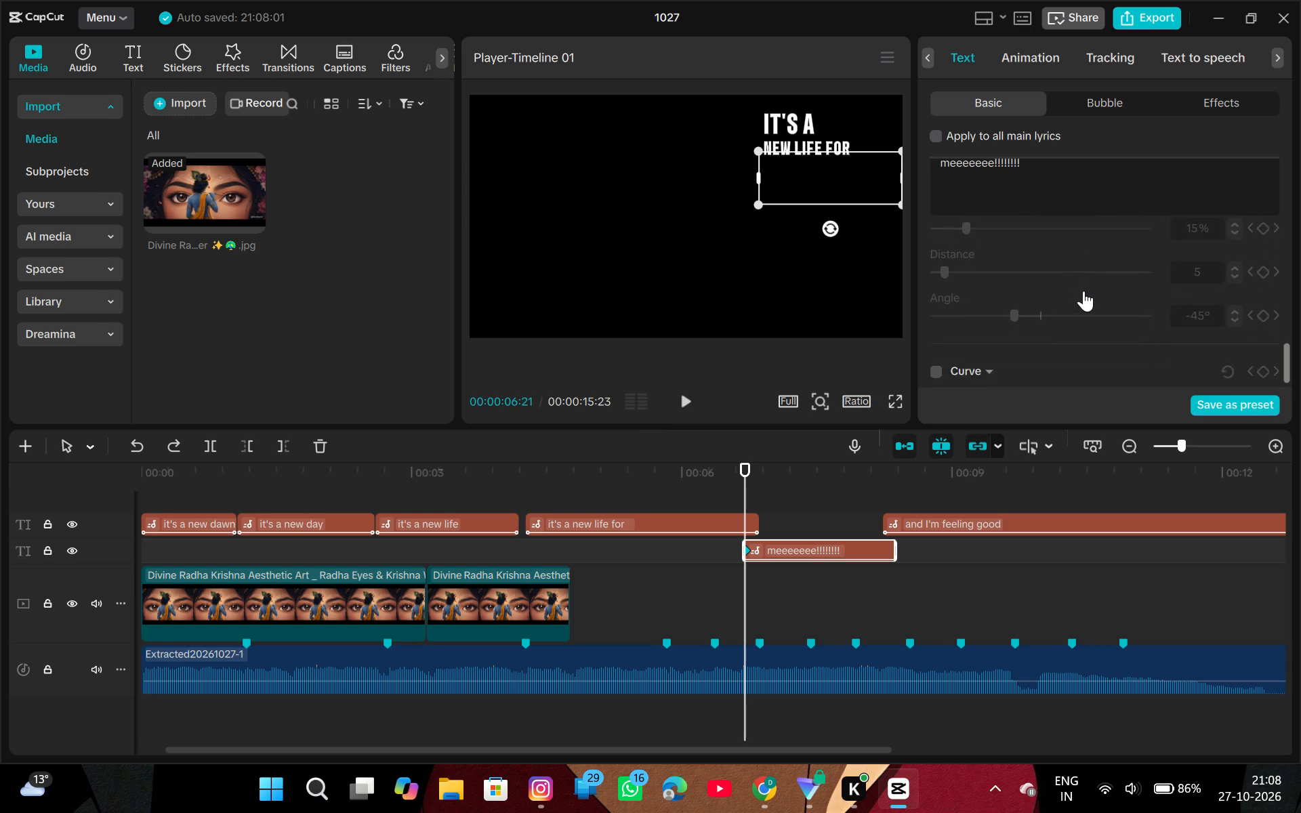
{"action": "scroll", "coordinate": [1083, 291], "scroll_direction": "up", "scroll_amount": 1}
{"action": "scroll", "coordinate": [1083, 291], "scroll_direction": "down", "scroll_amount": 5}
{"action": "scroll", "coordinate": [1083, 291], "scroll_direction": "up", "scroll_amount": 2}
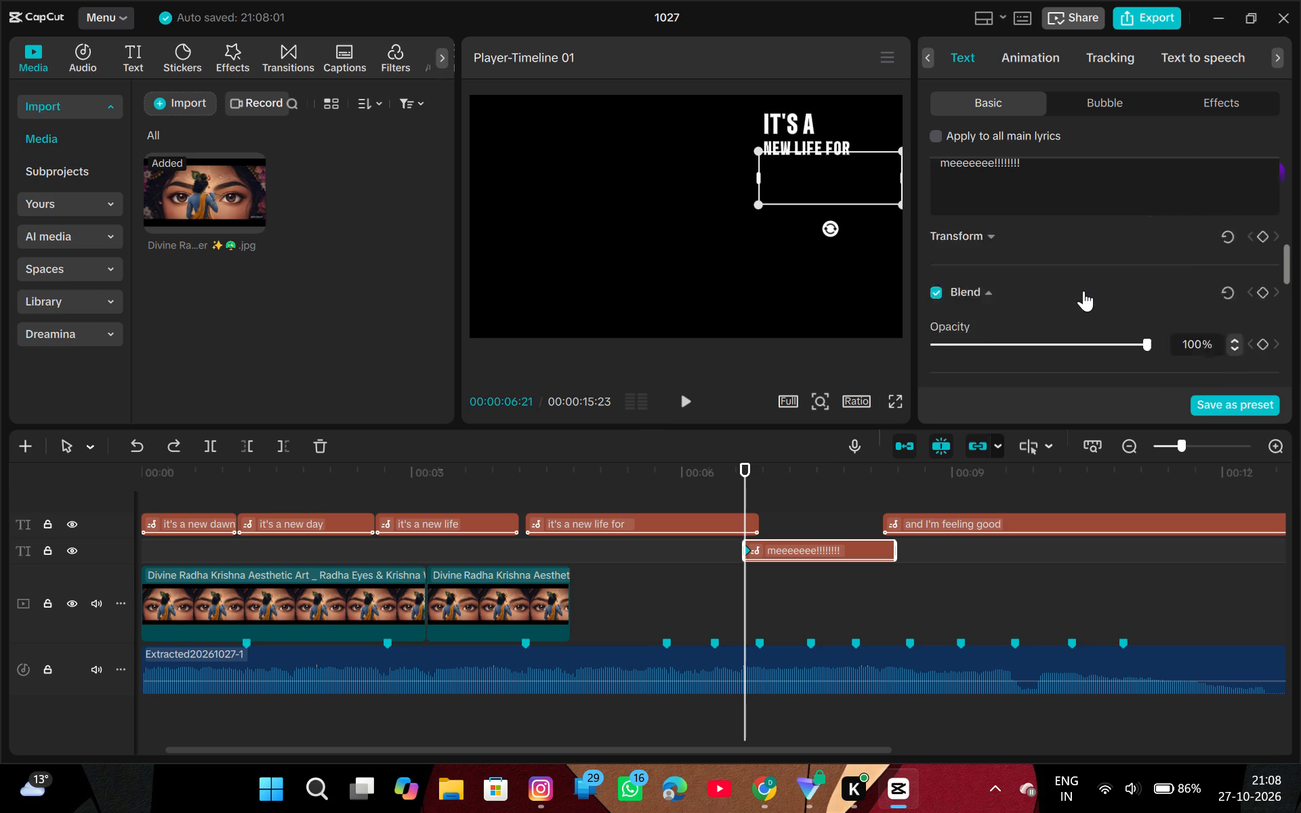
{"action": "scroll", "coordinate": [1083, 291], "scroll_direction": "down", "scroll_amount": 2}
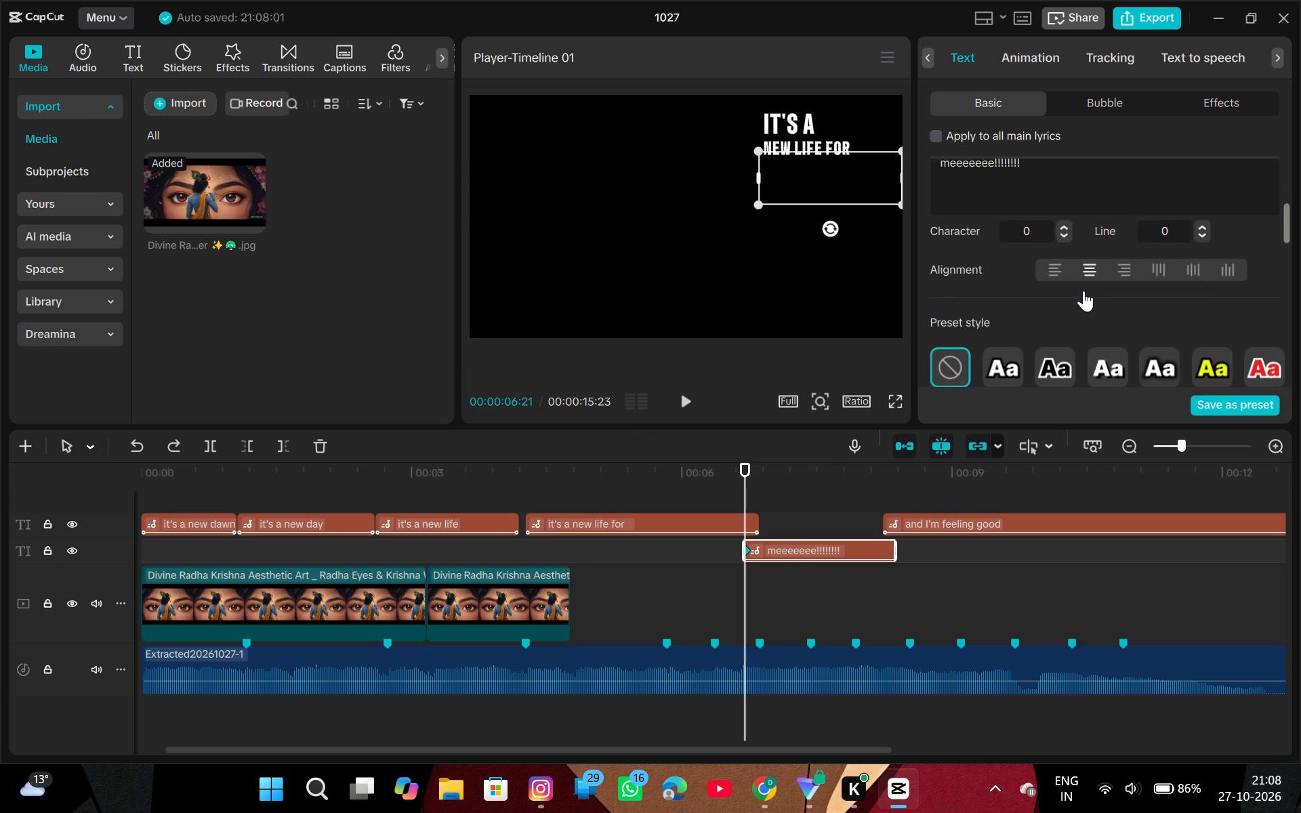
{"action": "scroll", "coordinate": [1083, 291], "scroll_direction": "down", "scroll_amount": 3}
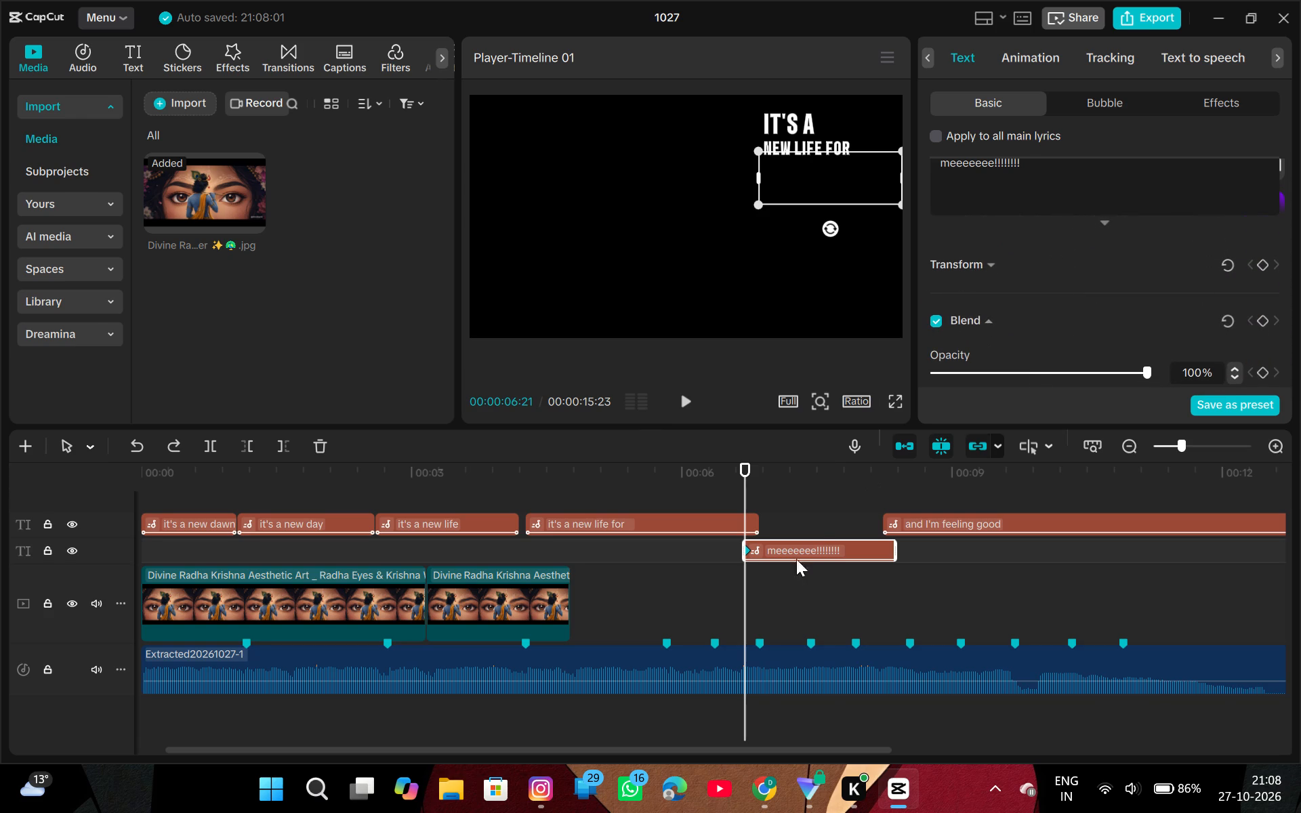
Add a Transform keyframe to the "meeeeeee!!!!!!!!" lyric at 00:00:08:07, just before the end of its clip.
{"action": "left_click_drag", "start_coordinate": [744, 592], "coordinate": [892, 586]}
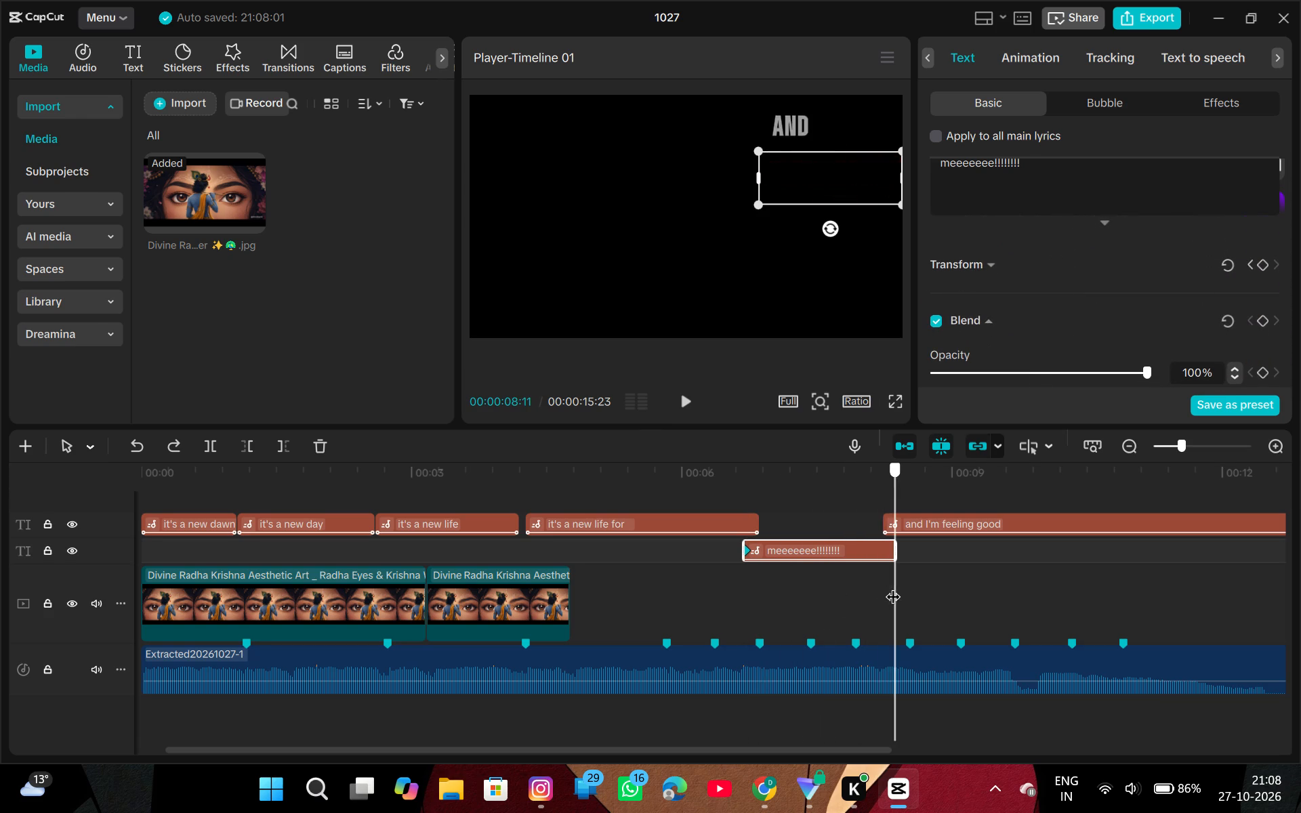
{"action": "left_click_drag", "start_coordinate": [892, 586], "coordinate": [888, 585]}
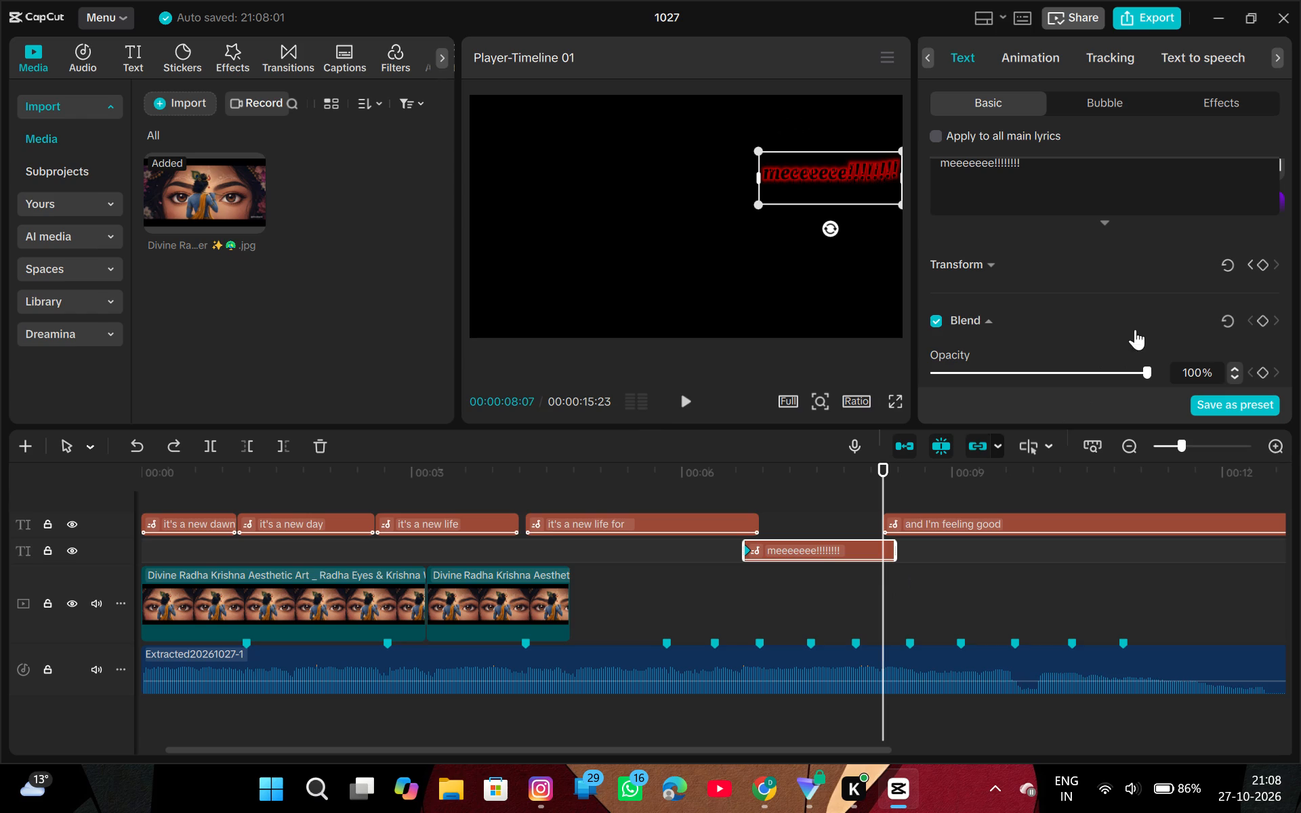
{"action": "left_click", "coordinate": [1258, 261]}
{"action": "scroll", "coordinate": [993, 327], "scroll_direction": "down", "scroll_amount": 1}
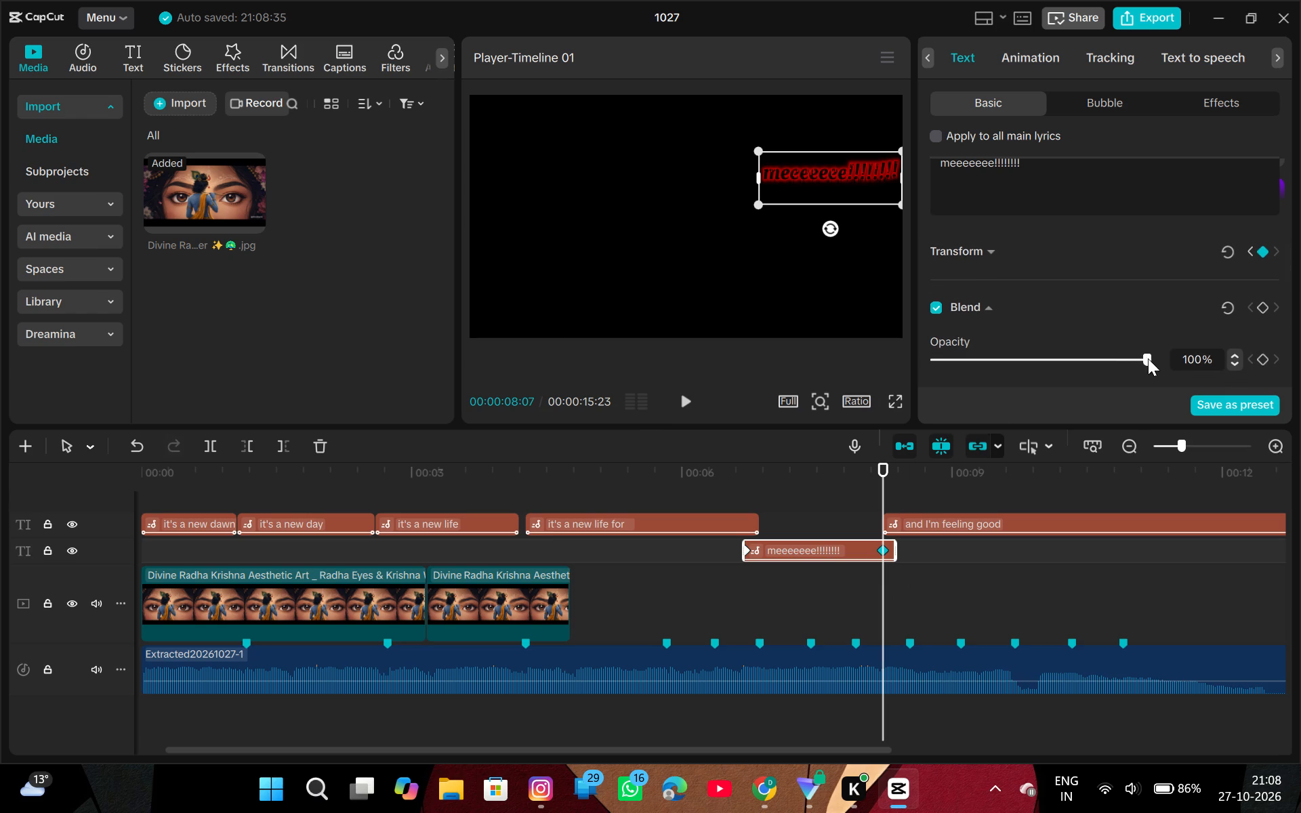
Go to the "meeeeeee!!!!!!!!" lyric's starting keyframe at 00:00:06:21.
{"action": "left_click", "coordinate": [745, 546]}
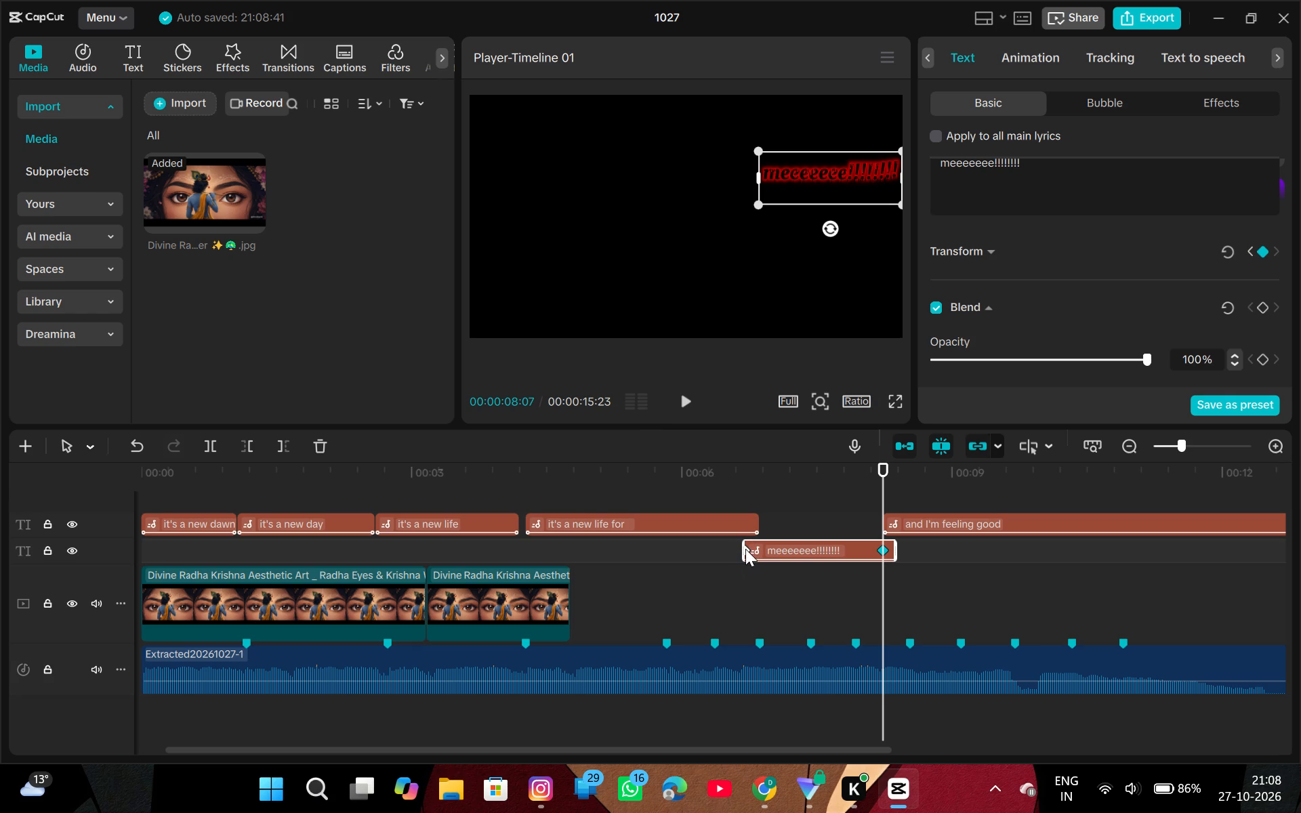
{"action": "left_click", "coordinate": [746, 549]}
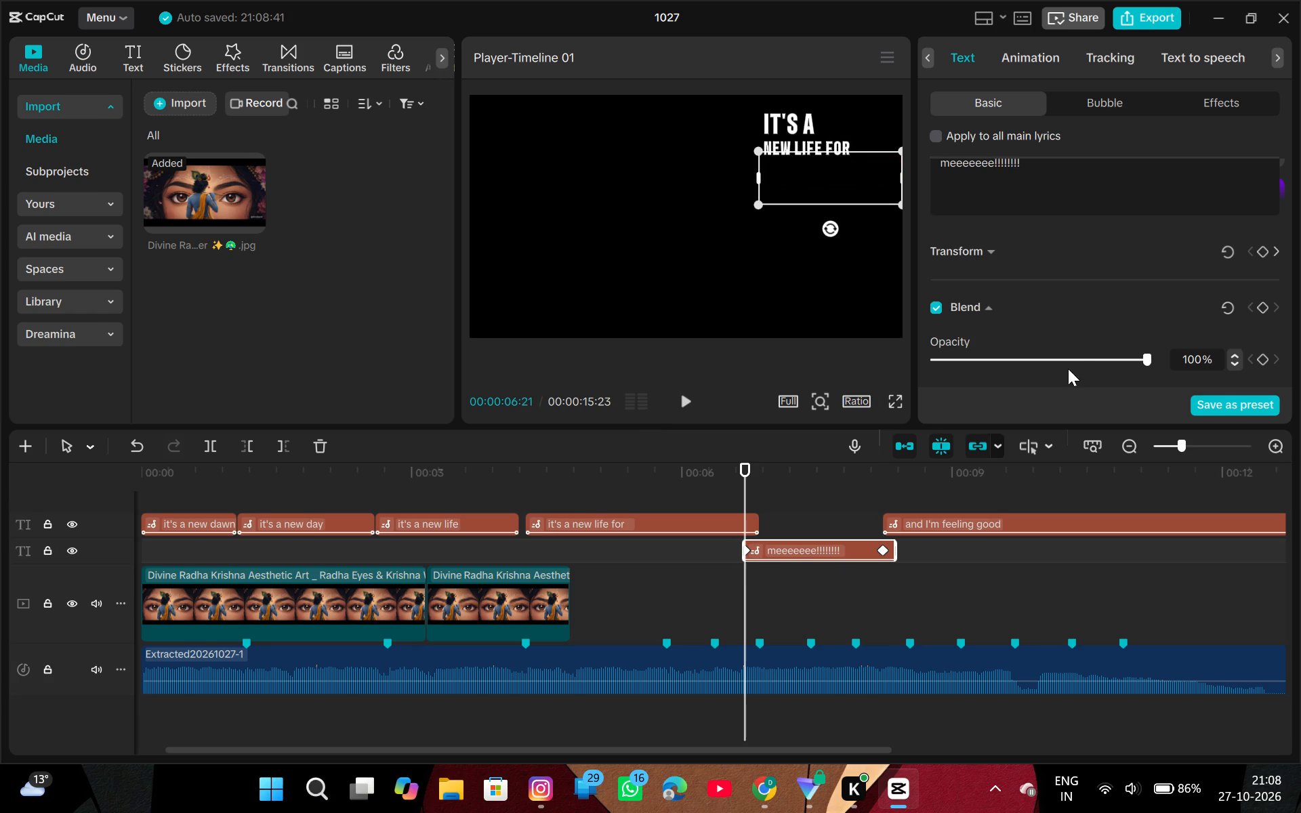
{"action": "left_click_drag", "start_coordinate": [747, 606], "coordinate": [751, 615]}
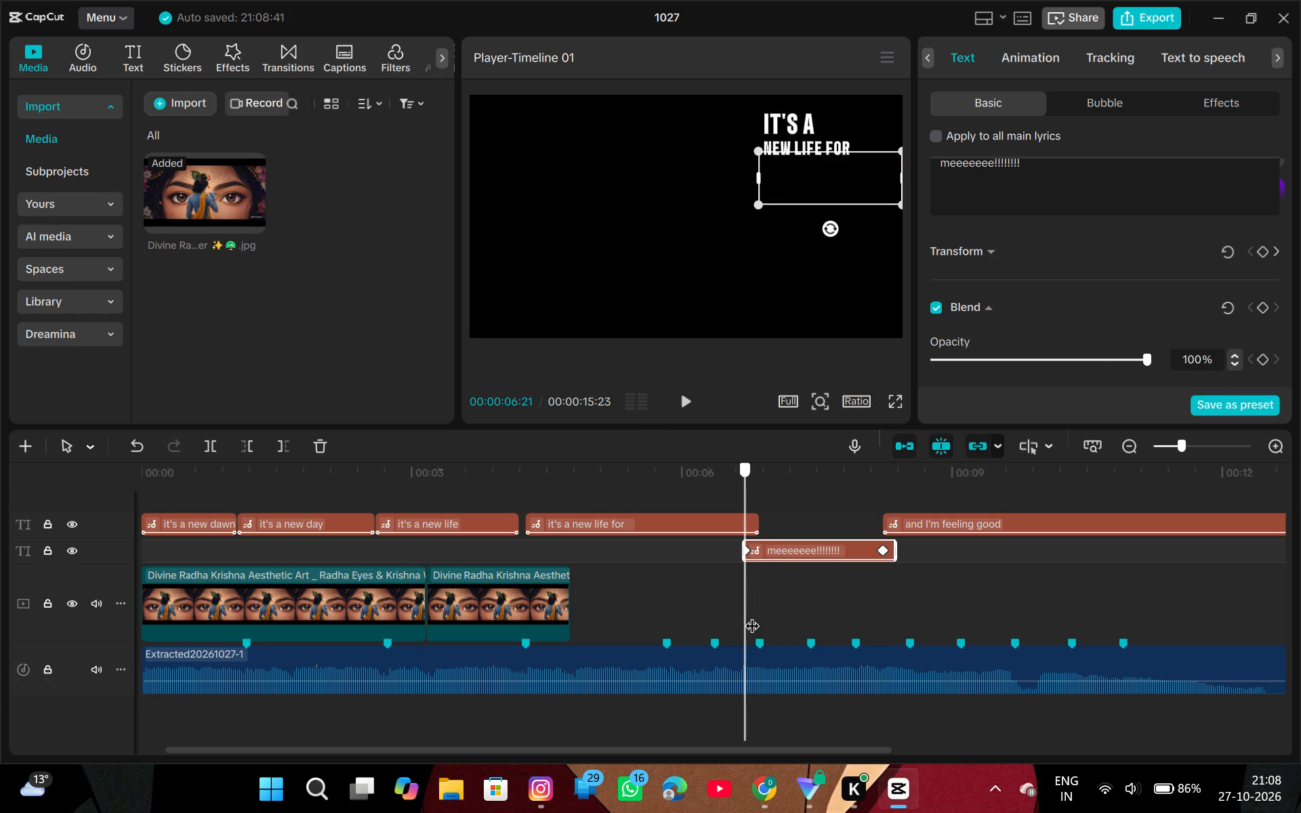
{"action": "left_click_drag", "start_coordinate": [751, 615], "coordinate": [751, 614]}
{"action": "left_click", "coordinate": [751, 614]}
Check the Timeline shortcuts list for the commands that show the keyframe panel and add keyframes.
{"action": "left_click", "coordinate": [1024, 16]}
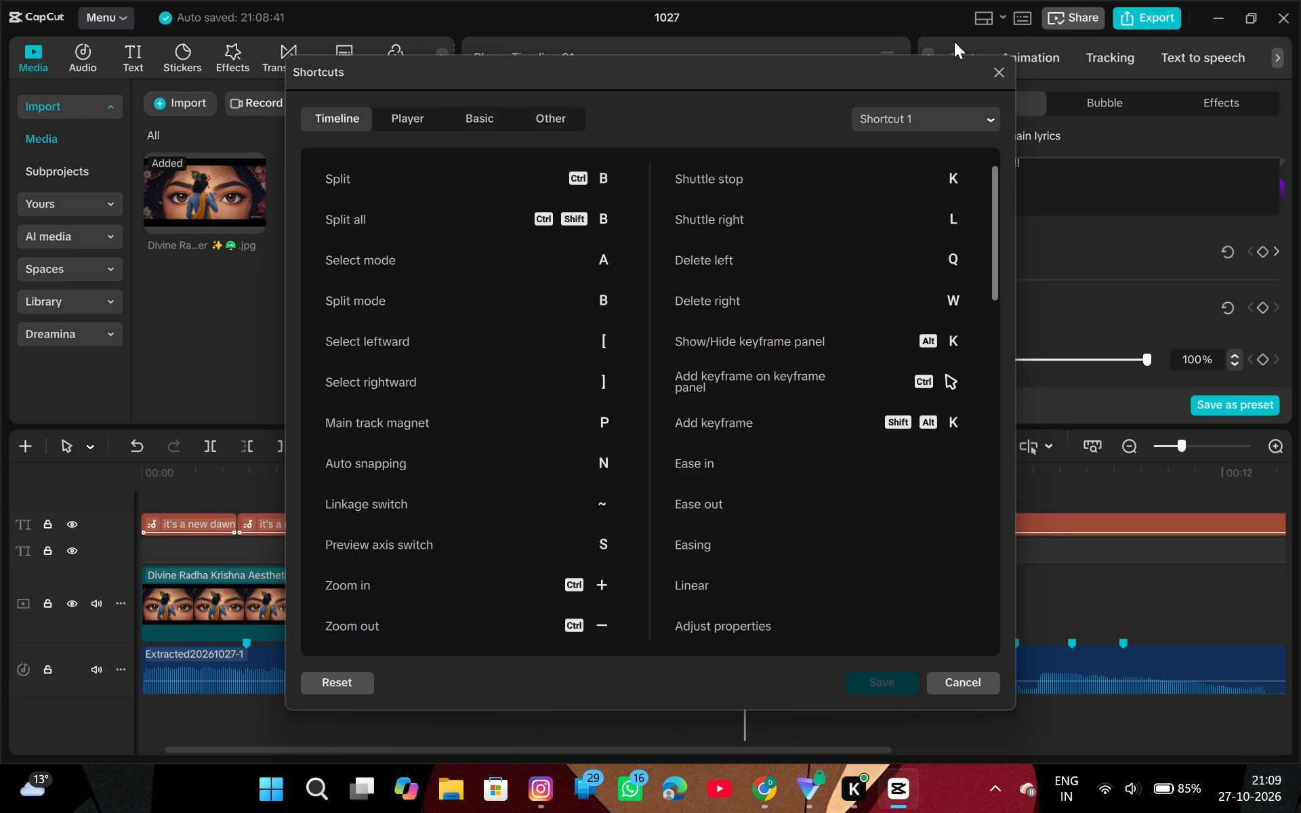
{"action": "left_click", "coordinate": [1003, 69]}
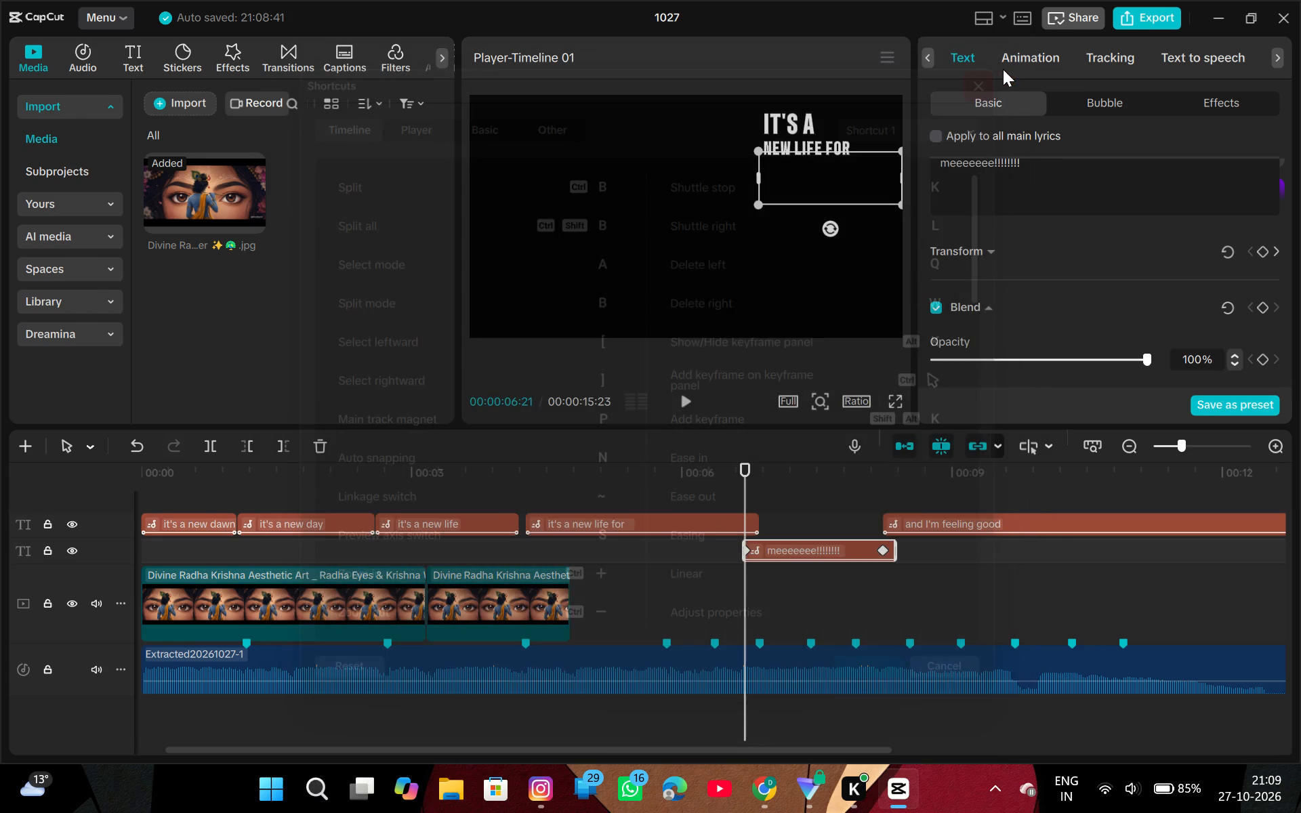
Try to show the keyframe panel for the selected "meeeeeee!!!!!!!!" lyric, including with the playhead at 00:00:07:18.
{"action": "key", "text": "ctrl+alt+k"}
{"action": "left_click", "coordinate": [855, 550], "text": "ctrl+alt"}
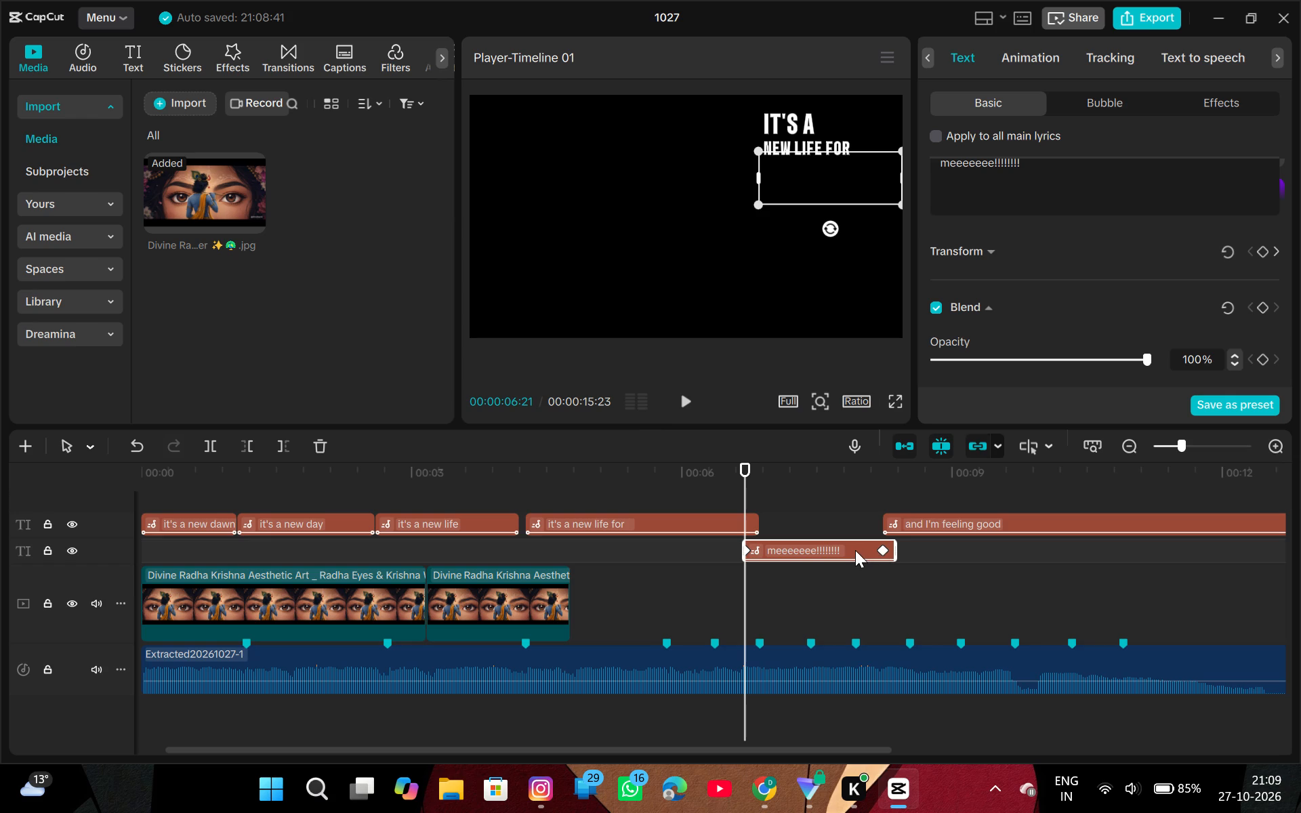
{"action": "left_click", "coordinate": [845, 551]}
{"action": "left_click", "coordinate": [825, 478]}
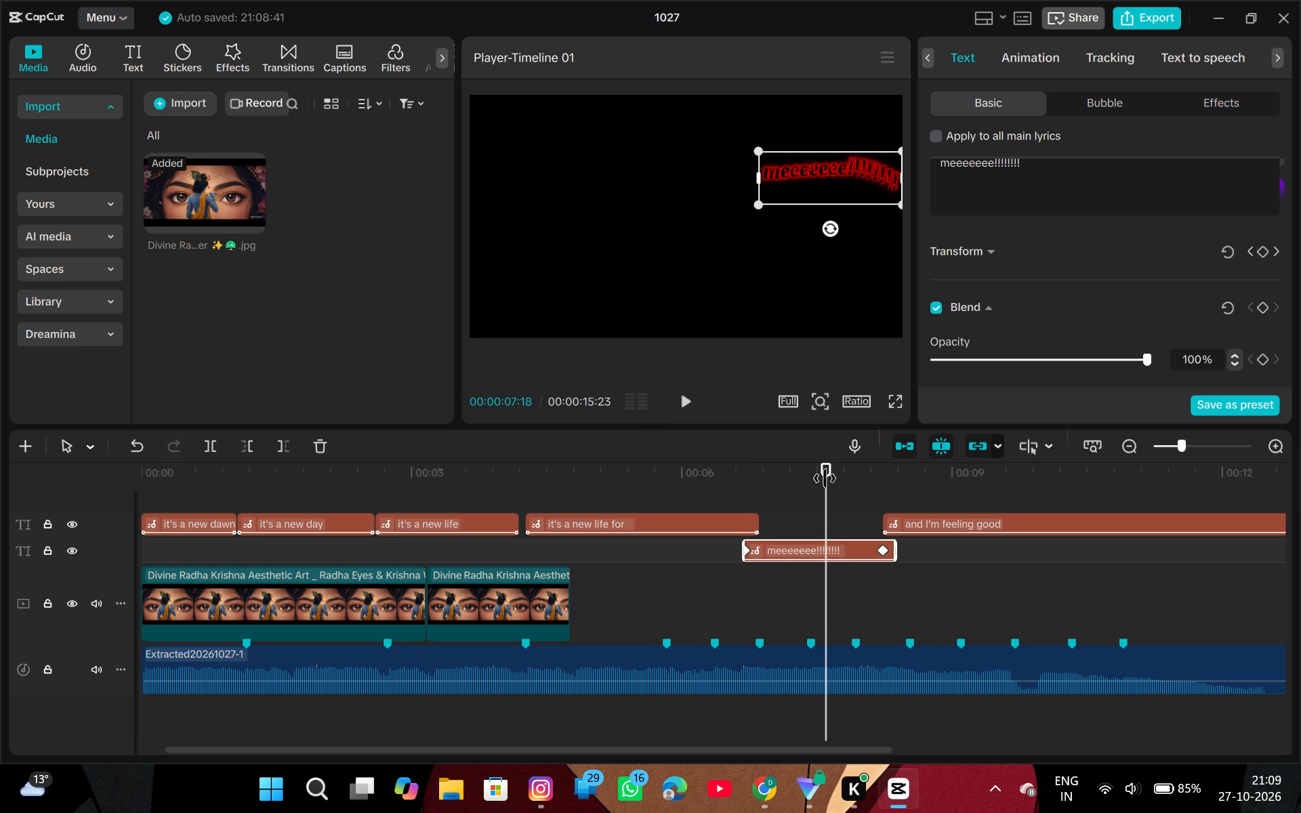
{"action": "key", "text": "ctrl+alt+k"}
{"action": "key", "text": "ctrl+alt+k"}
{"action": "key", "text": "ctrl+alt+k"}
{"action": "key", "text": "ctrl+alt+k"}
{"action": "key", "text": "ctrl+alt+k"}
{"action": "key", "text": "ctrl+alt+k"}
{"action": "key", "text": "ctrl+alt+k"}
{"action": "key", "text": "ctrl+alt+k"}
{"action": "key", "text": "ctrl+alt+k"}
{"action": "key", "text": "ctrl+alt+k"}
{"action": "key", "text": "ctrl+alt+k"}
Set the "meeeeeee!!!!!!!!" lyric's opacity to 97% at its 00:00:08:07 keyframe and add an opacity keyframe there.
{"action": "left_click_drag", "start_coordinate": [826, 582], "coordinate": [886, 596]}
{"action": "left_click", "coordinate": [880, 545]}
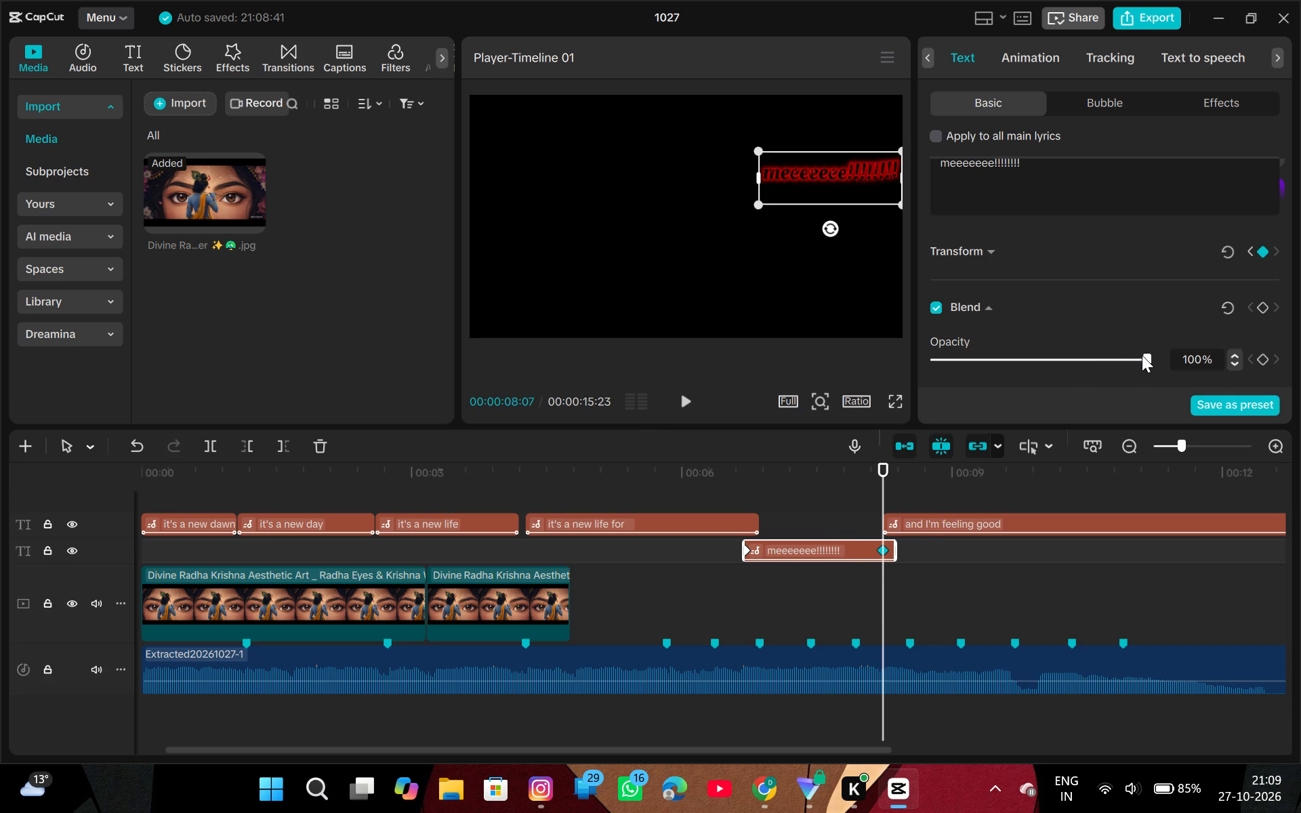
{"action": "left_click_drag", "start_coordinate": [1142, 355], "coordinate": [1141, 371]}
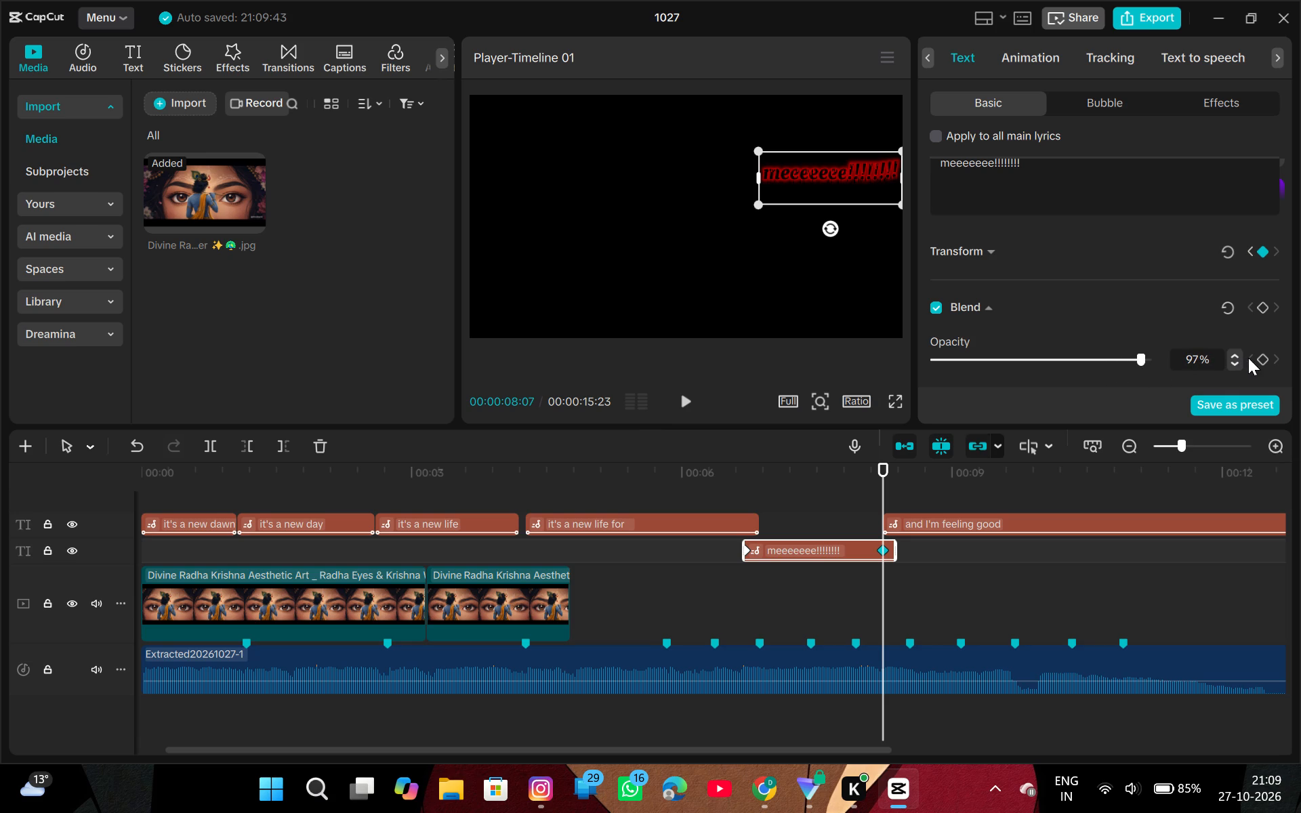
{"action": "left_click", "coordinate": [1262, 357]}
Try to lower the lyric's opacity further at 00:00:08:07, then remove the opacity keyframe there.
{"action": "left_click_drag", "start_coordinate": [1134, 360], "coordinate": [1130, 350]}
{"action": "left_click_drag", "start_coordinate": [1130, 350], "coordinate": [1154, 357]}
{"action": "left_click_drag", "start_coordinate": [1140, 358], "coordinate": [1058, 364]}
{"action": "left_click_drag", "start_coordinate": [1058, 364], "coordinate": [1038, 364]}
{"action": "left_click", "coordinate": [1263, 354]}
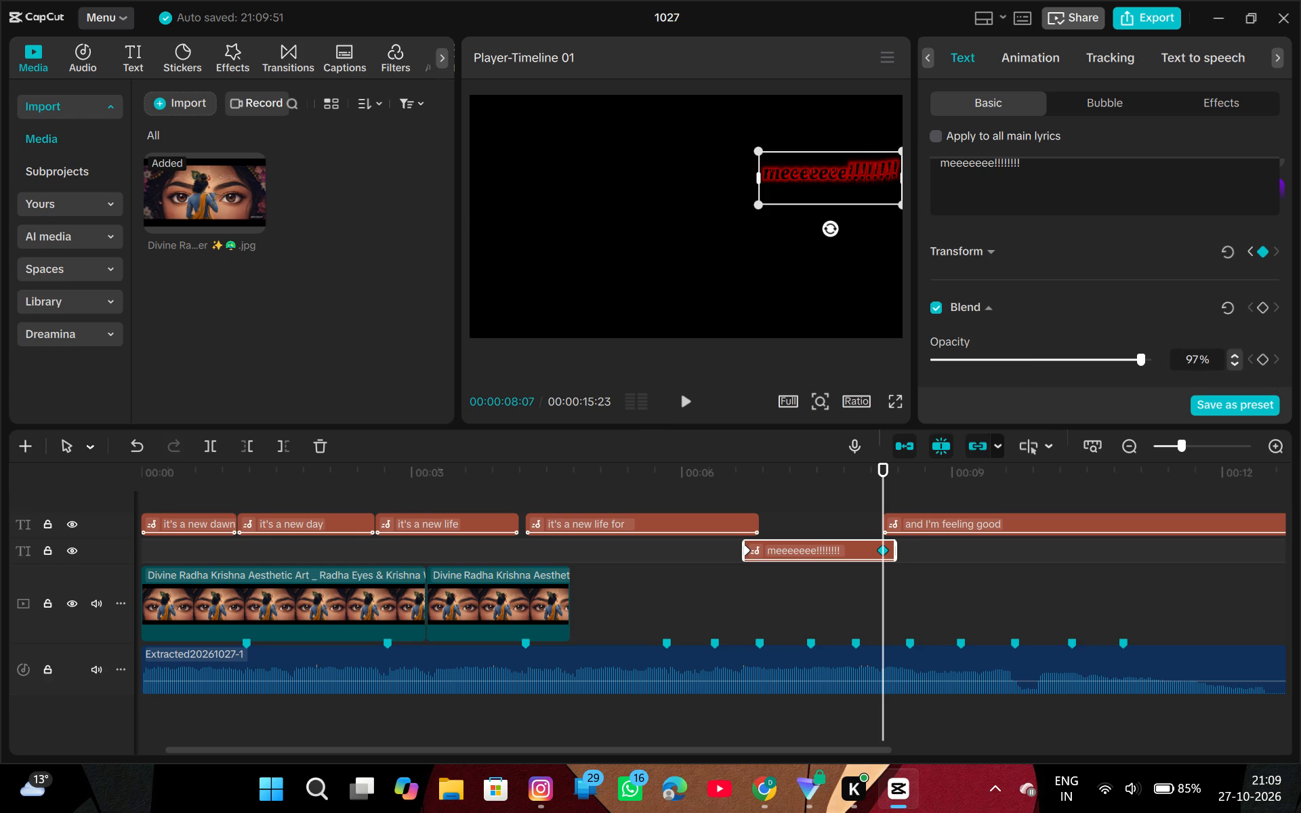
Adjust the "meeeeeee!!!!!!!!" lyric's opacity without a keyframe, ending at 34%.
{"action": "double_click", "coordinate": [1231, 358]}
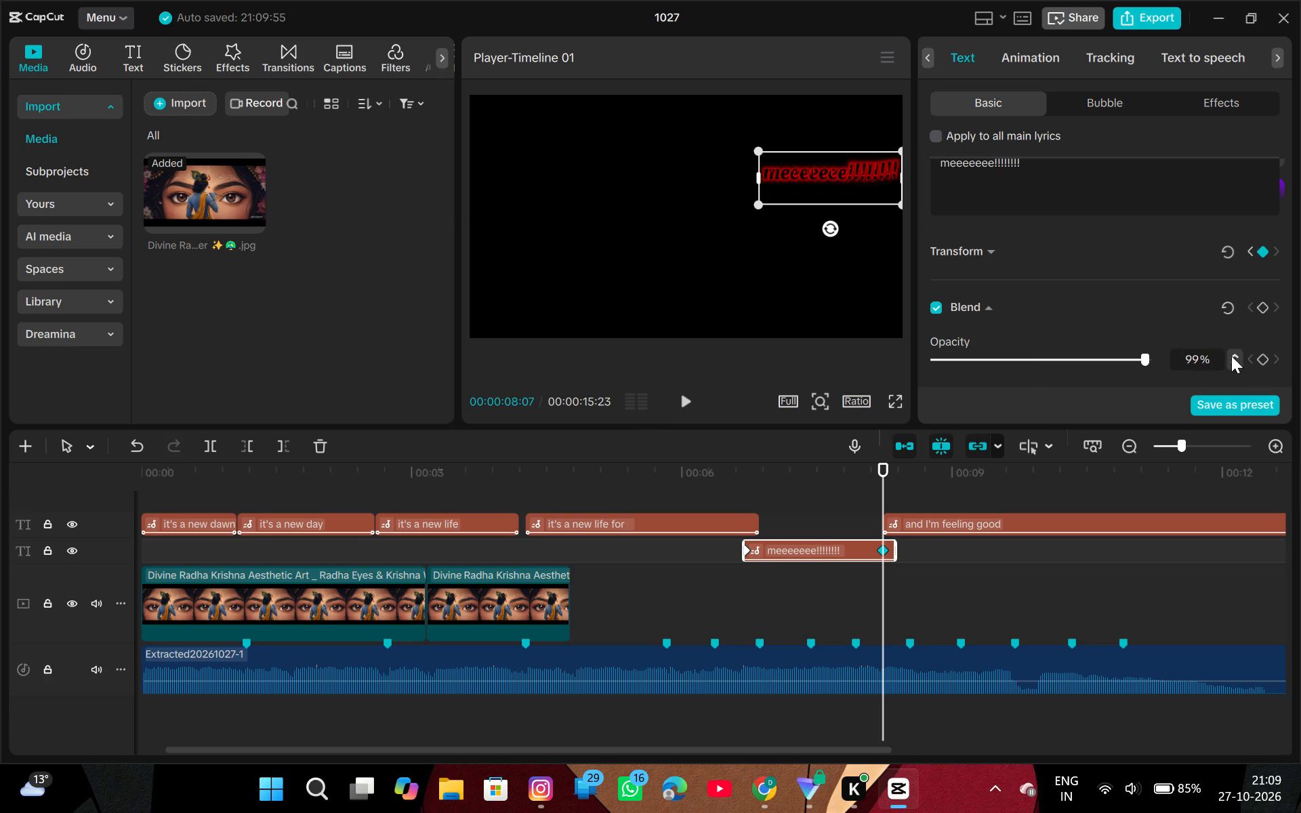
{"action": "left_click", "coordinate": [1233, 359]}
{"action": "triple_click", "coordinate": [1233, 359]}
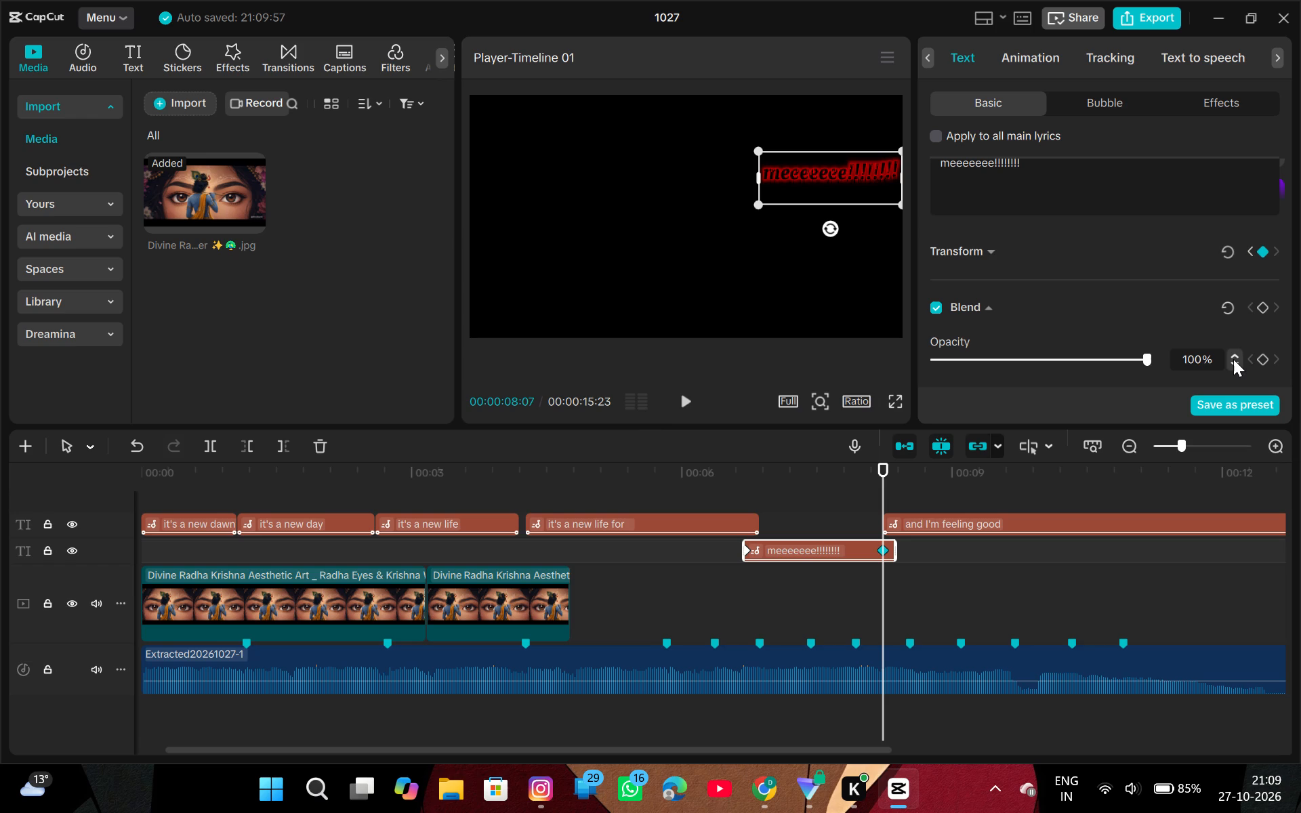
{"action": "double_click", "coordinate": [1233, 364]}
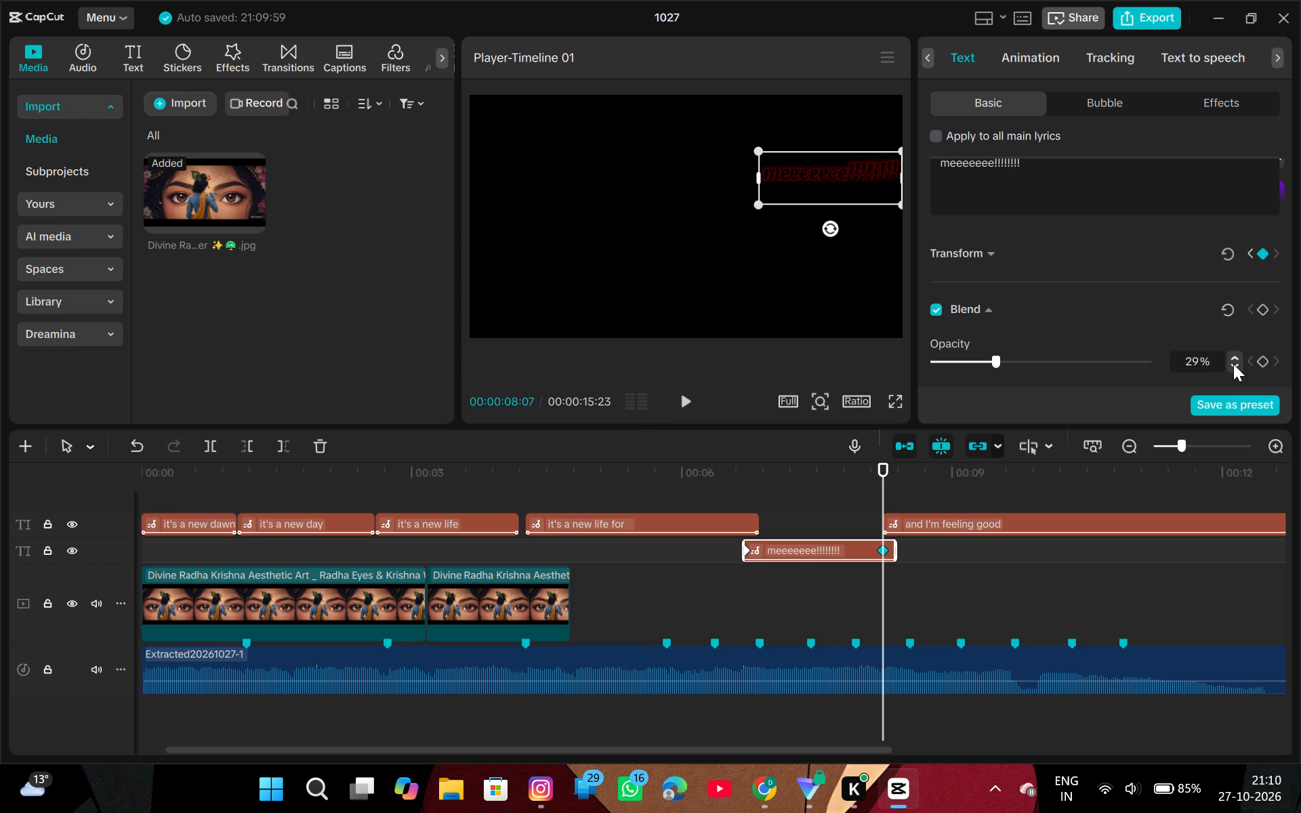
{"action": "left_click", "coordinate": [1235, 352]}
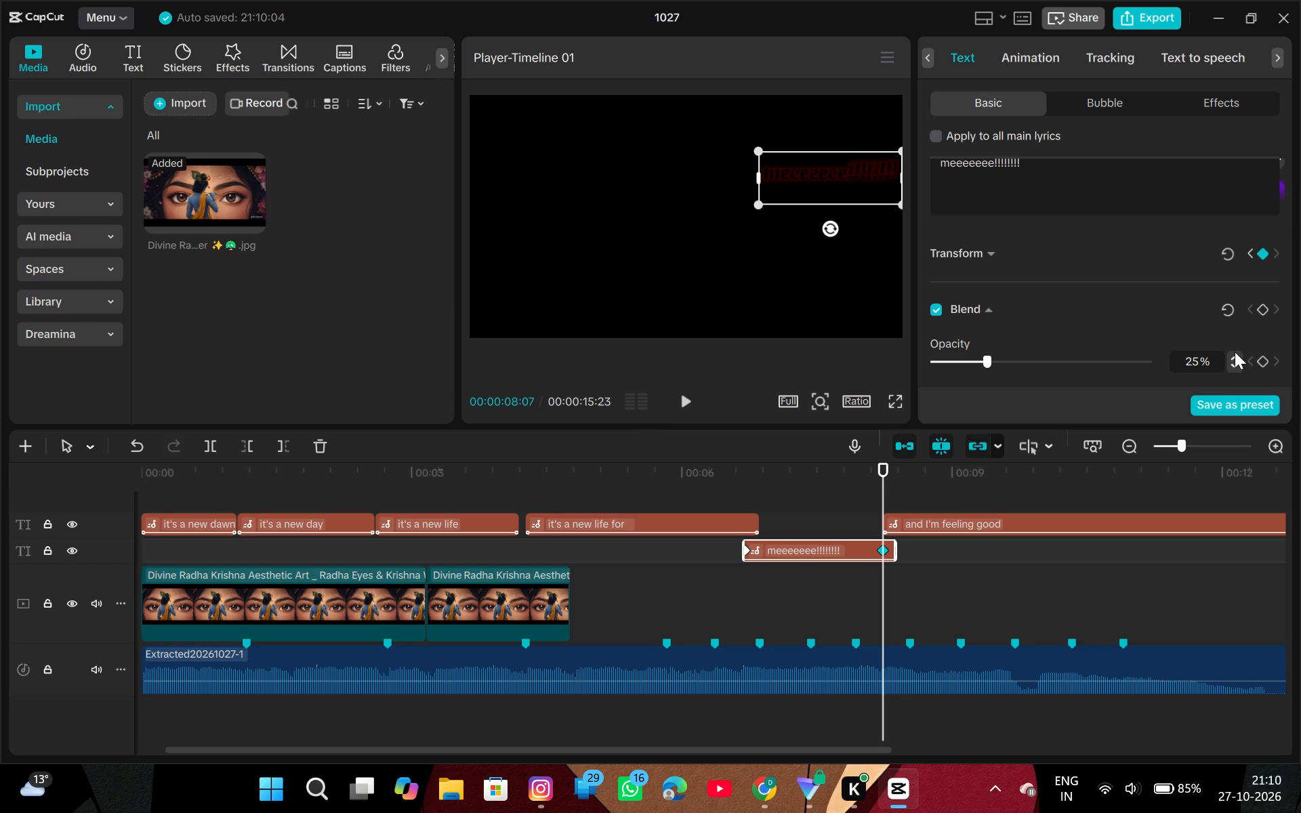
{"action": "left_click", "coordinate": [1235, 354]}
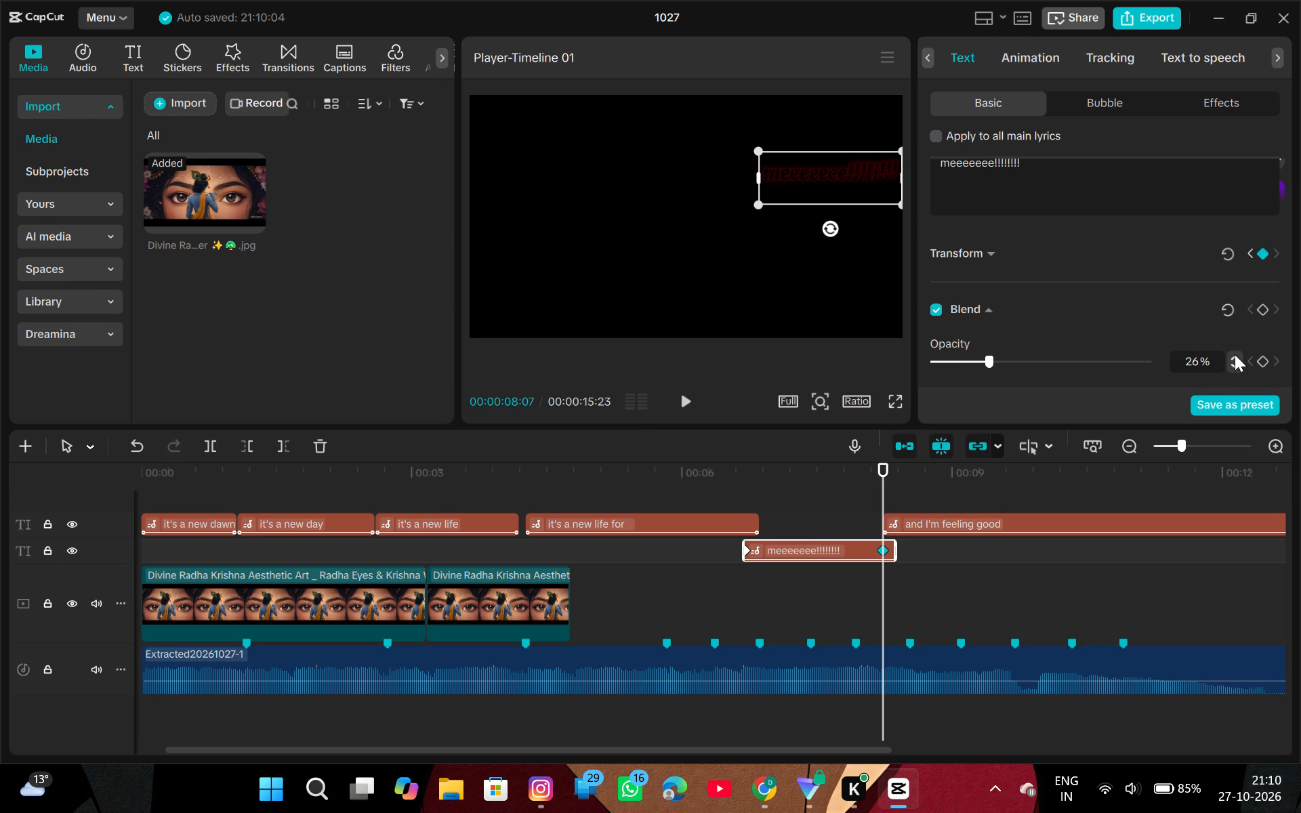
{"action": "left_click", "coordinate": [1235, 354]}
Add an opacity keyframe to the "meeeeeee!!!!!!!!" lyric at the start of its clip, 00:00:06:21.
{"action": "left_click_drag", "start_coordinate": [878, 596], "coordinate": [840, 593]}
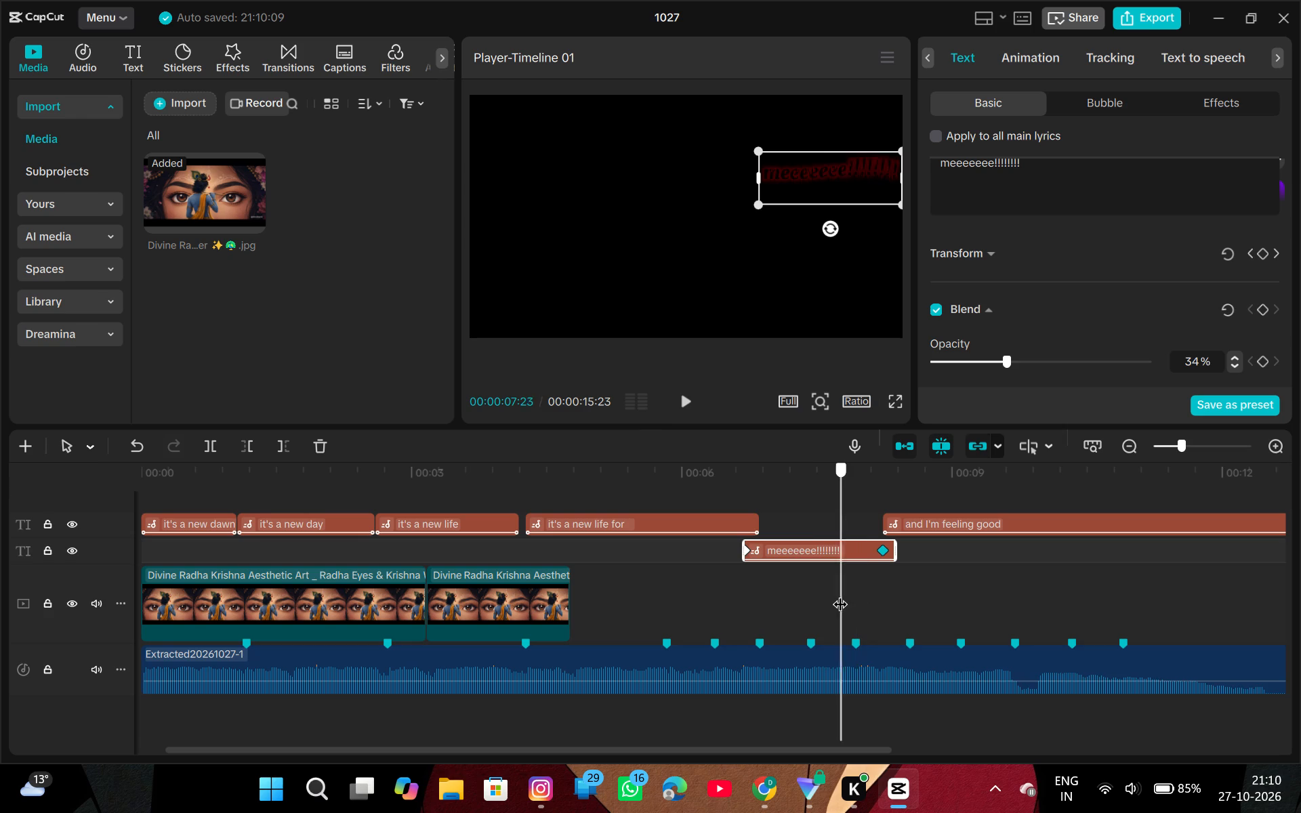
{"action": "left_click_drag", "start_coordinate": [840, 593], "coordinate": [777, 607]}
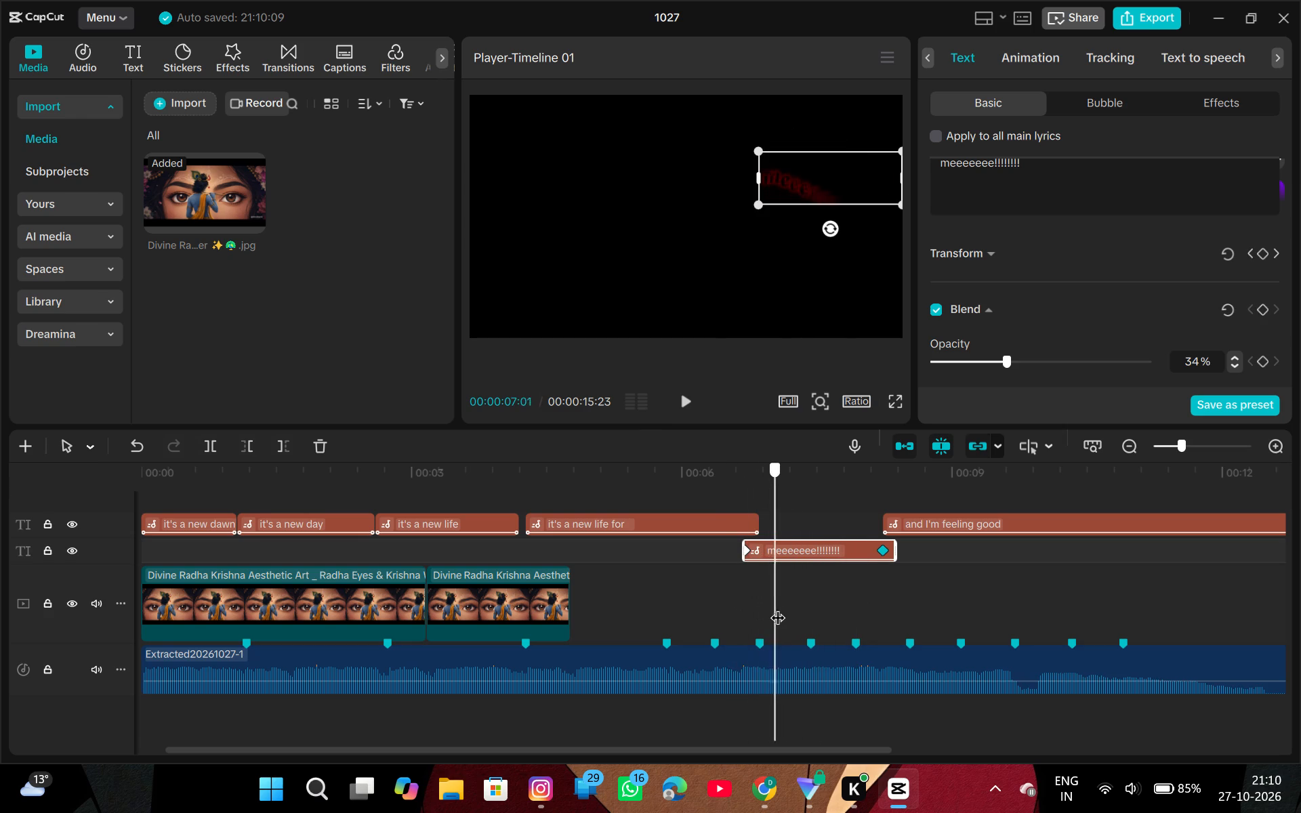
{"action": "left_click_drag", "start_coordinate": [777, 607], "coordinate": [751, 595]}
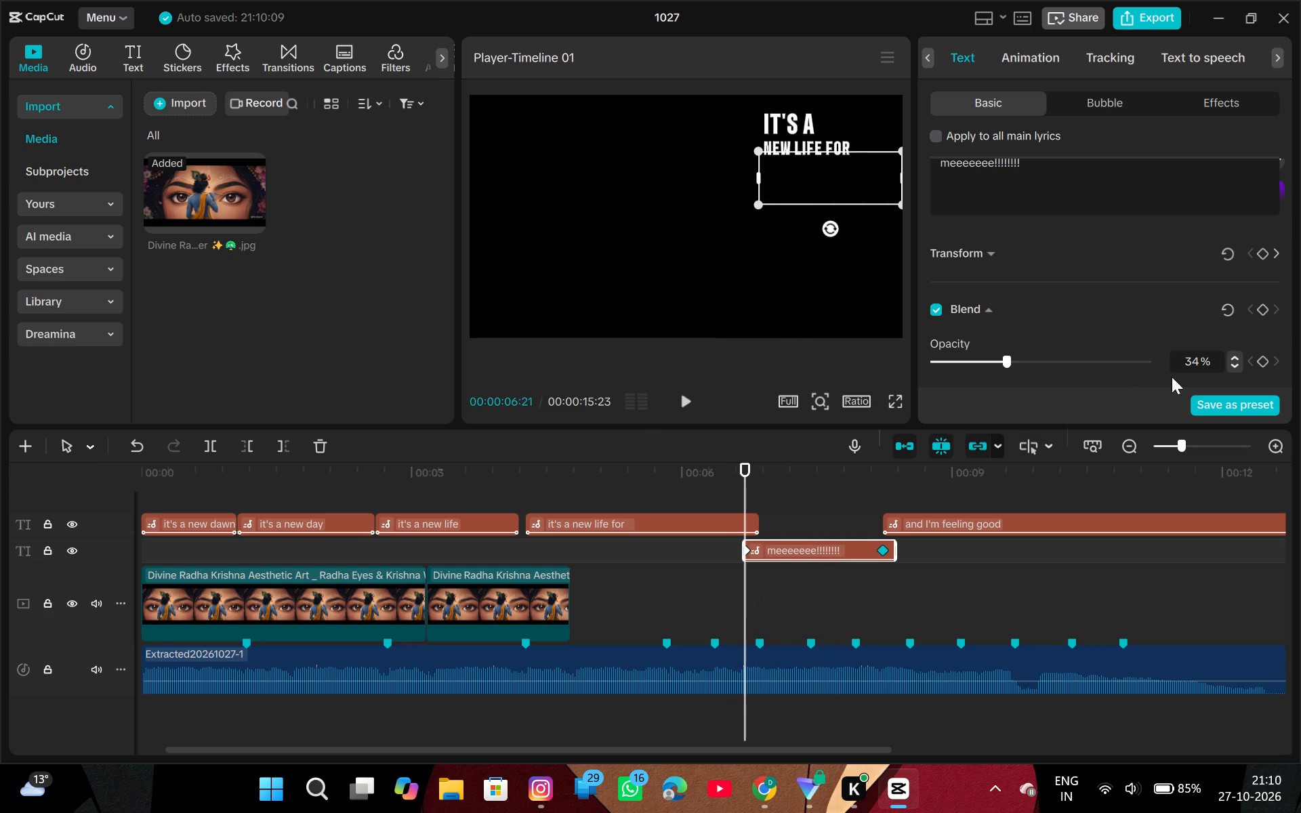
{"action": "left_click", "coordinate": [1262, 357]}
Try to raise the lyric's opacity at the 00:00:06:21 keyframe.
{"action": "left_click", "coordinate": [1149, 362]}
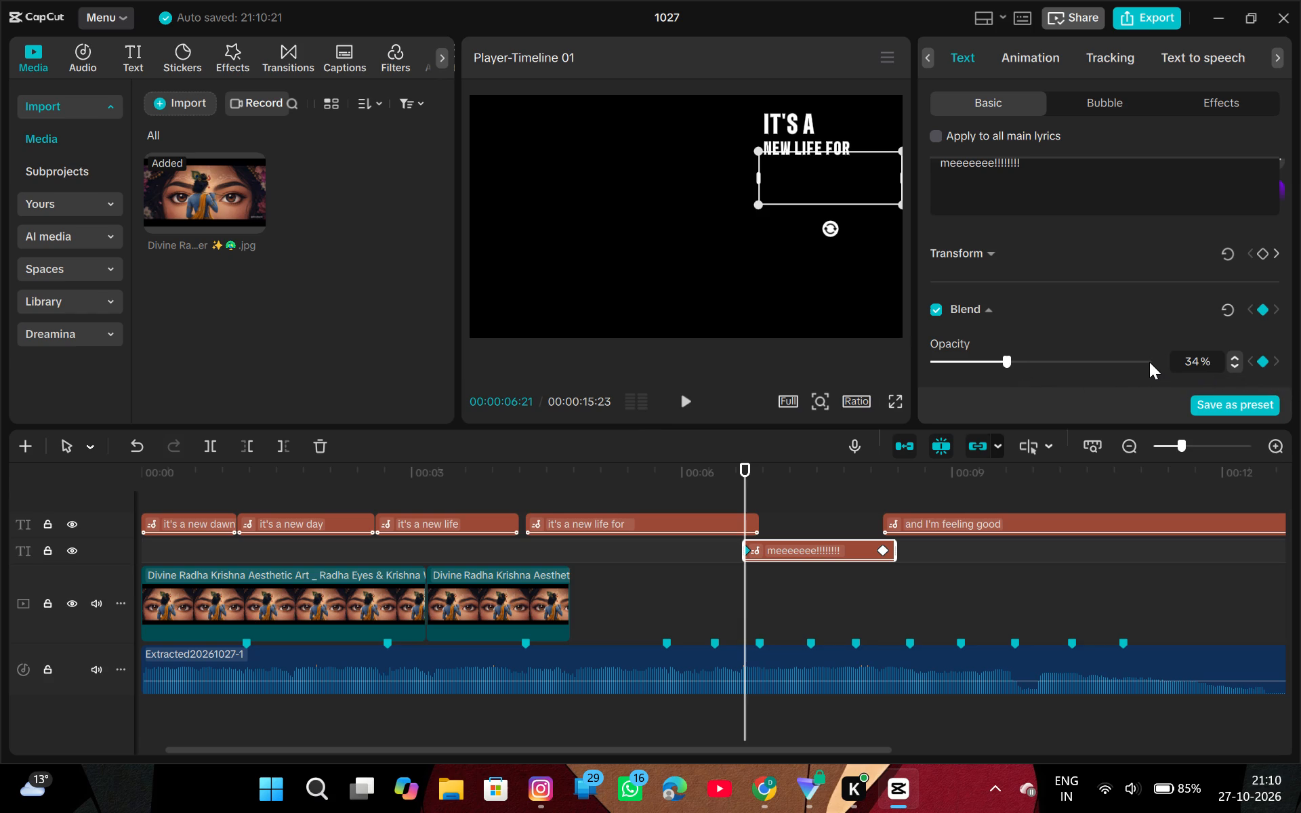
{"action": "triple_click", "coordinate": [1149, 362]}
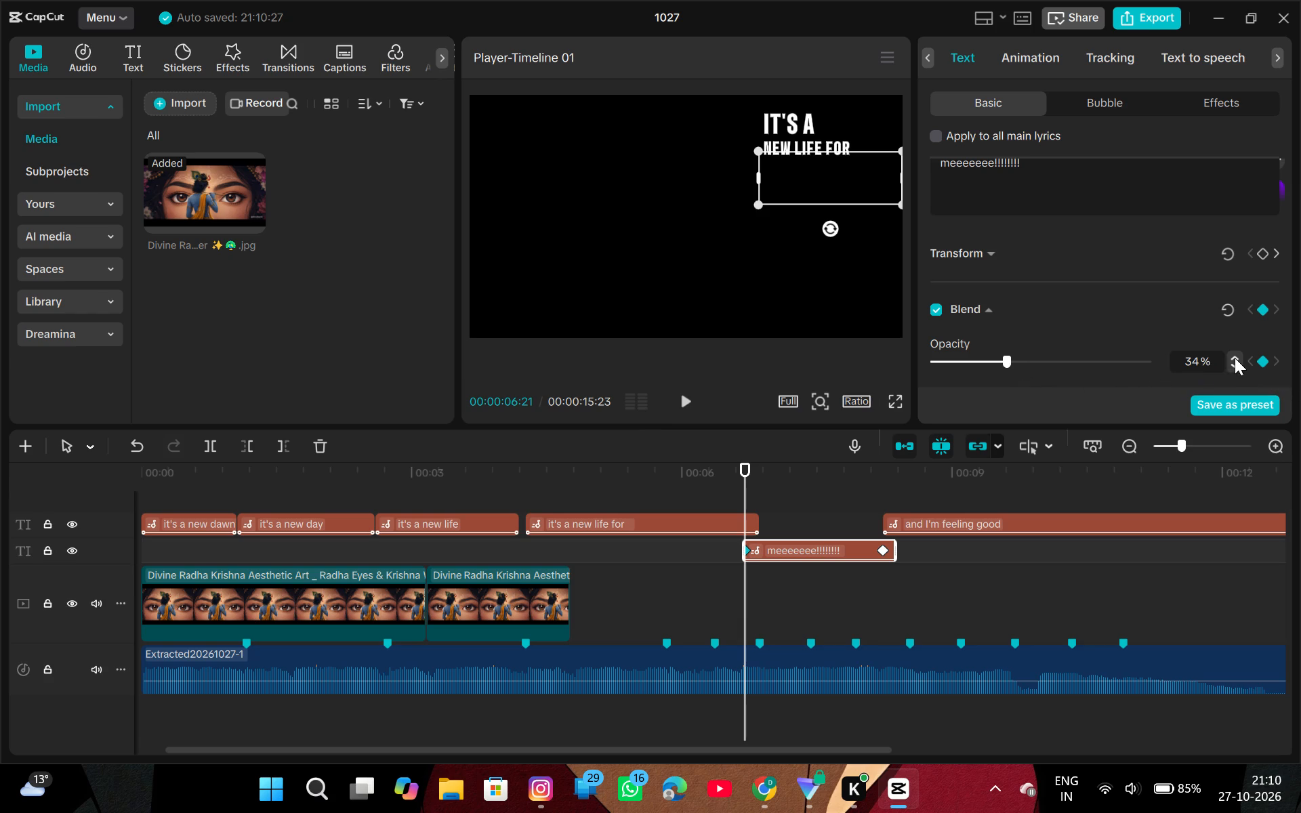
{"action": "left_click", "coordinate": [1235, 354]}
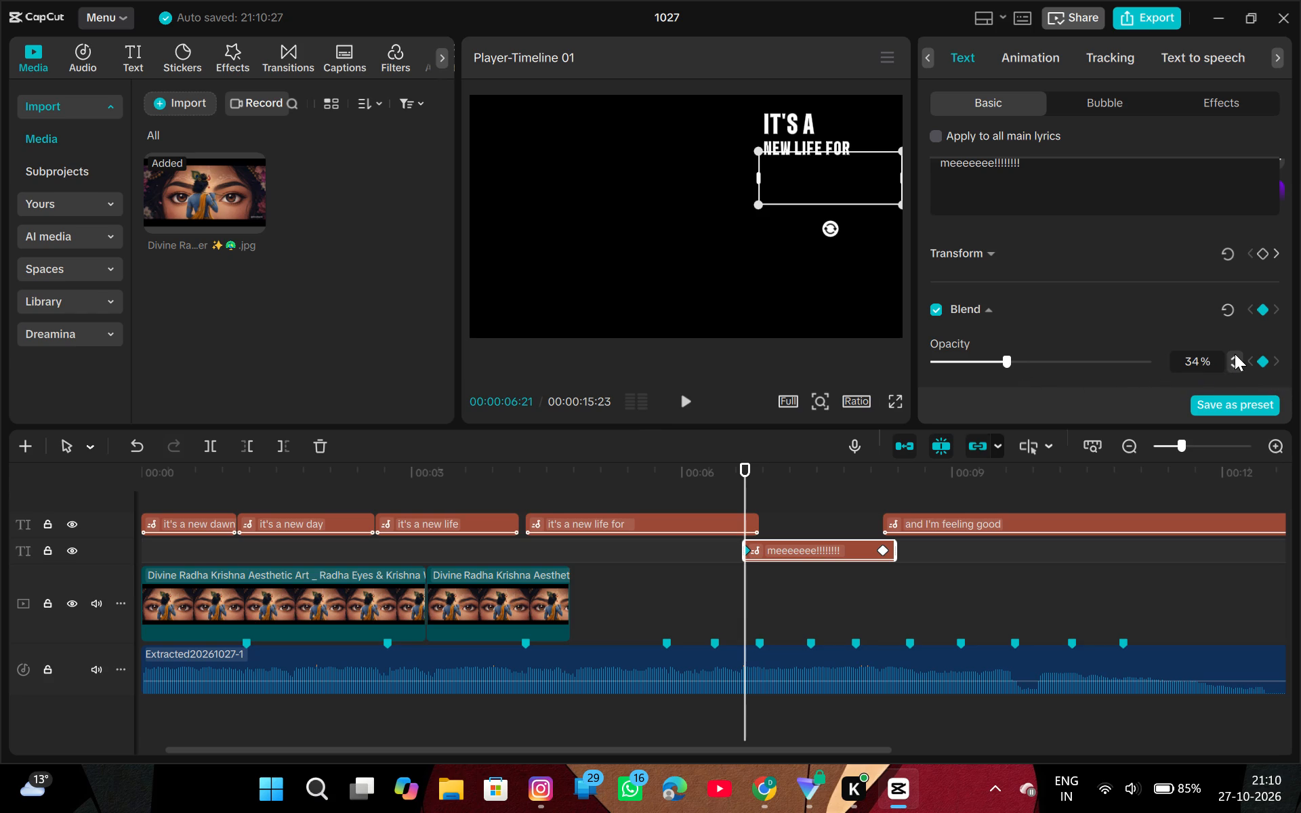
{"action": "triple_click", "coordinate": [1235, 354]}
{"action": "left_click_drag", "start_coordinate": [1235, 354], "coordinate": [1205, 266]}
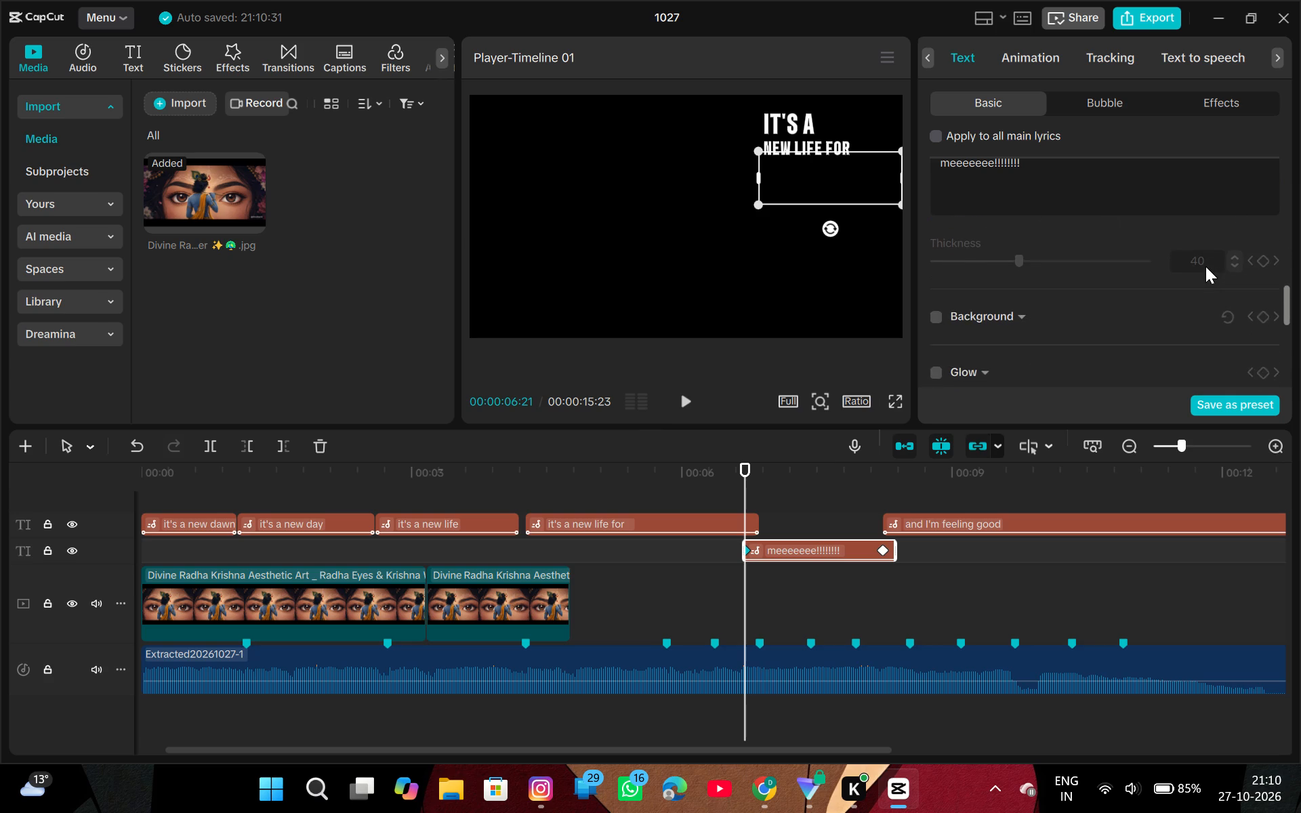
{"action": "scroll", "coordinate": [1205, 266], "scroll_direction": "up", "scroll_amount": 5}
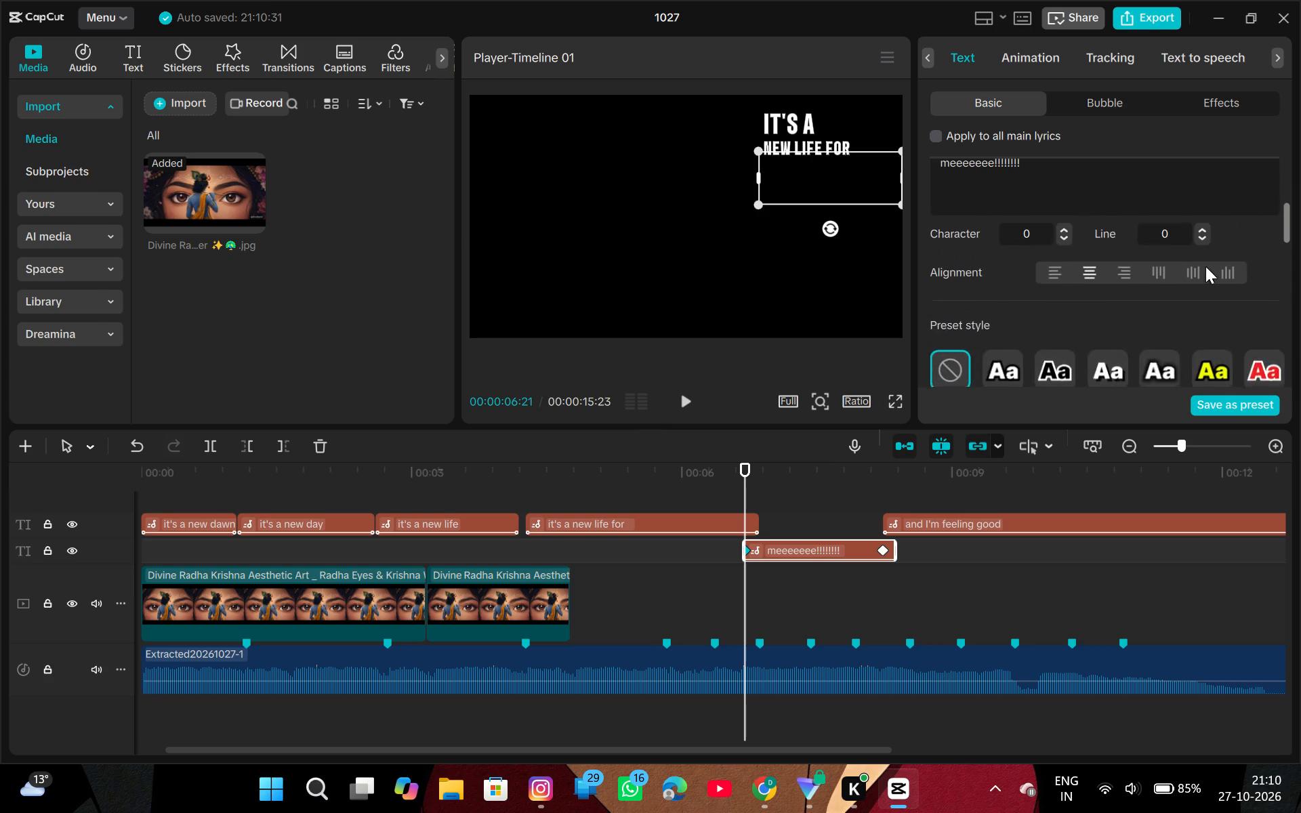
{"action": "scroll", "coordinate": [1205, 266], "scroll_direction": "up", "scroll_amount": 5}
{"action": "scroll", "coordinate": [1205, 266], "scroll_direction": "down", "scroll_amount": 2}
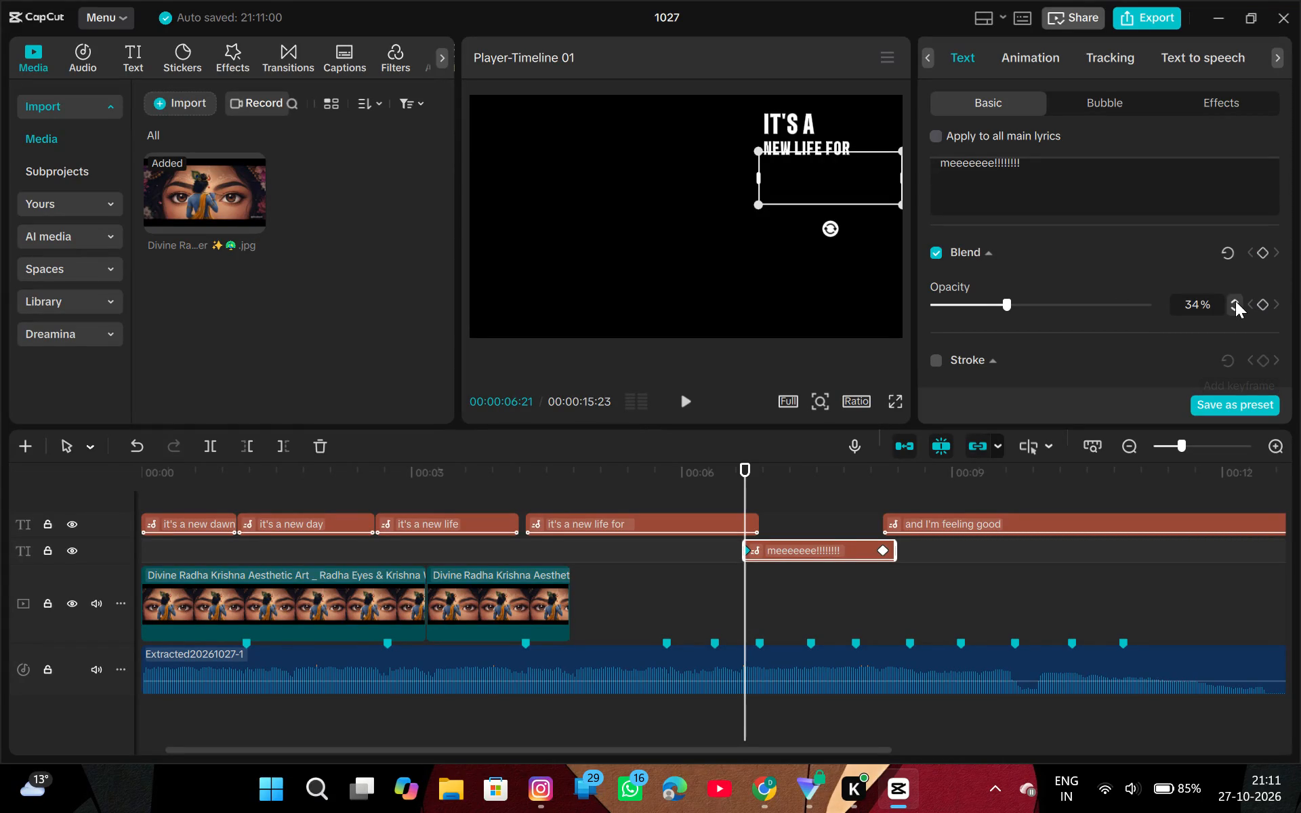
{"action": "double_click", "coordinate": [1235, 301]}
{"action": "left_click", "coordinate": [1233, 298]}
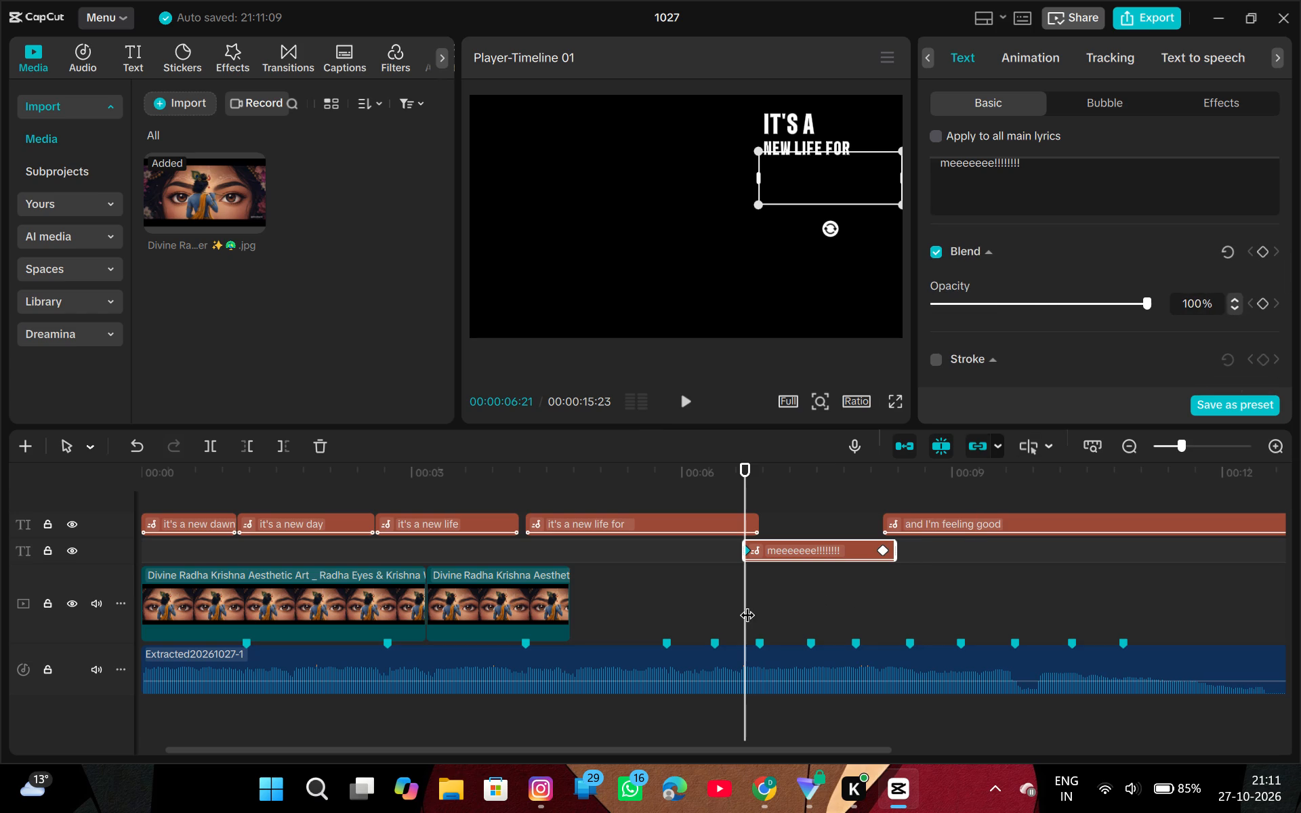
Scrub through the "meeeeeee!!!!!!!!" clip, return to 00:00:06:21, and add a Blend keyframe there.
{"action": "left_click_drag", "start_coordinate": [747, 603], "coordinate": [812, 604]}
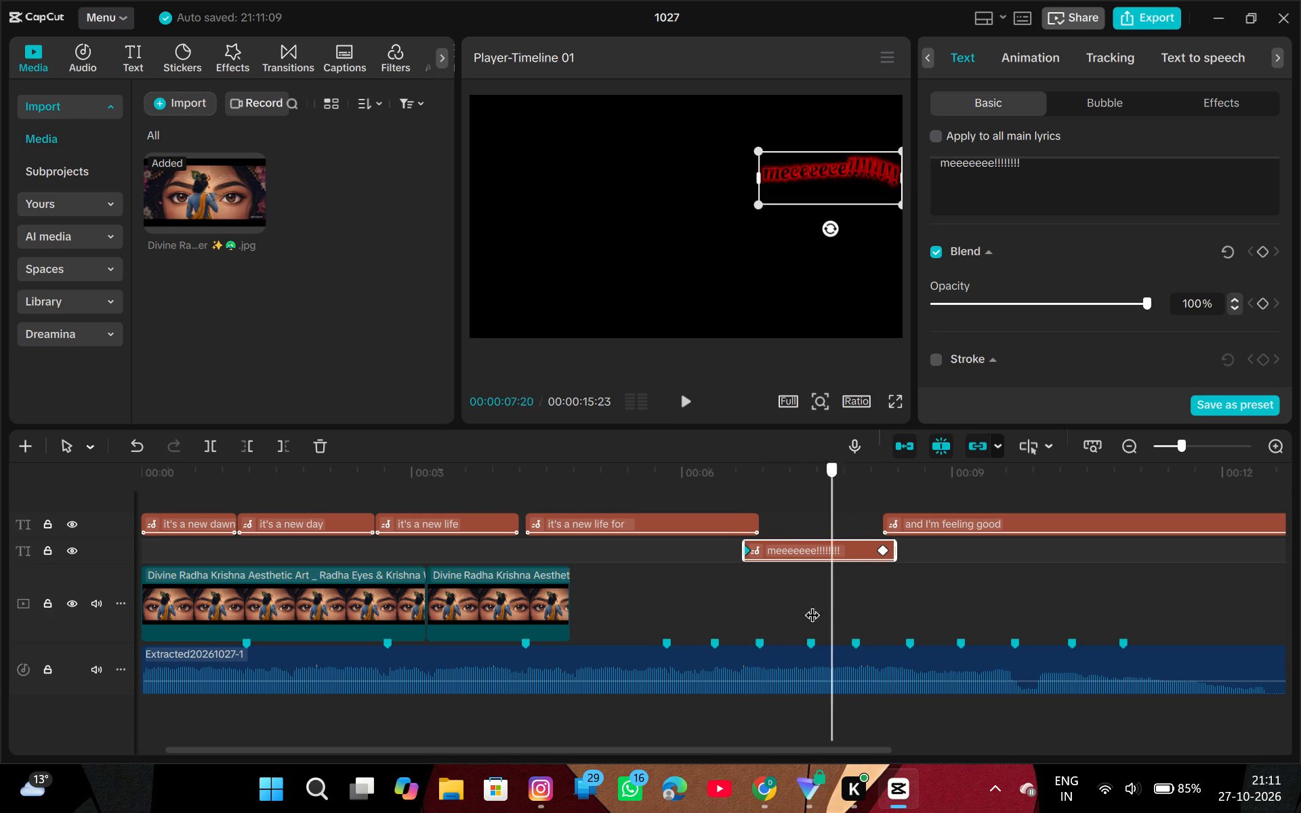
{"action": "left_click_drag", "start_coordinate": [812, 604], "coordinate": [749, 593]}
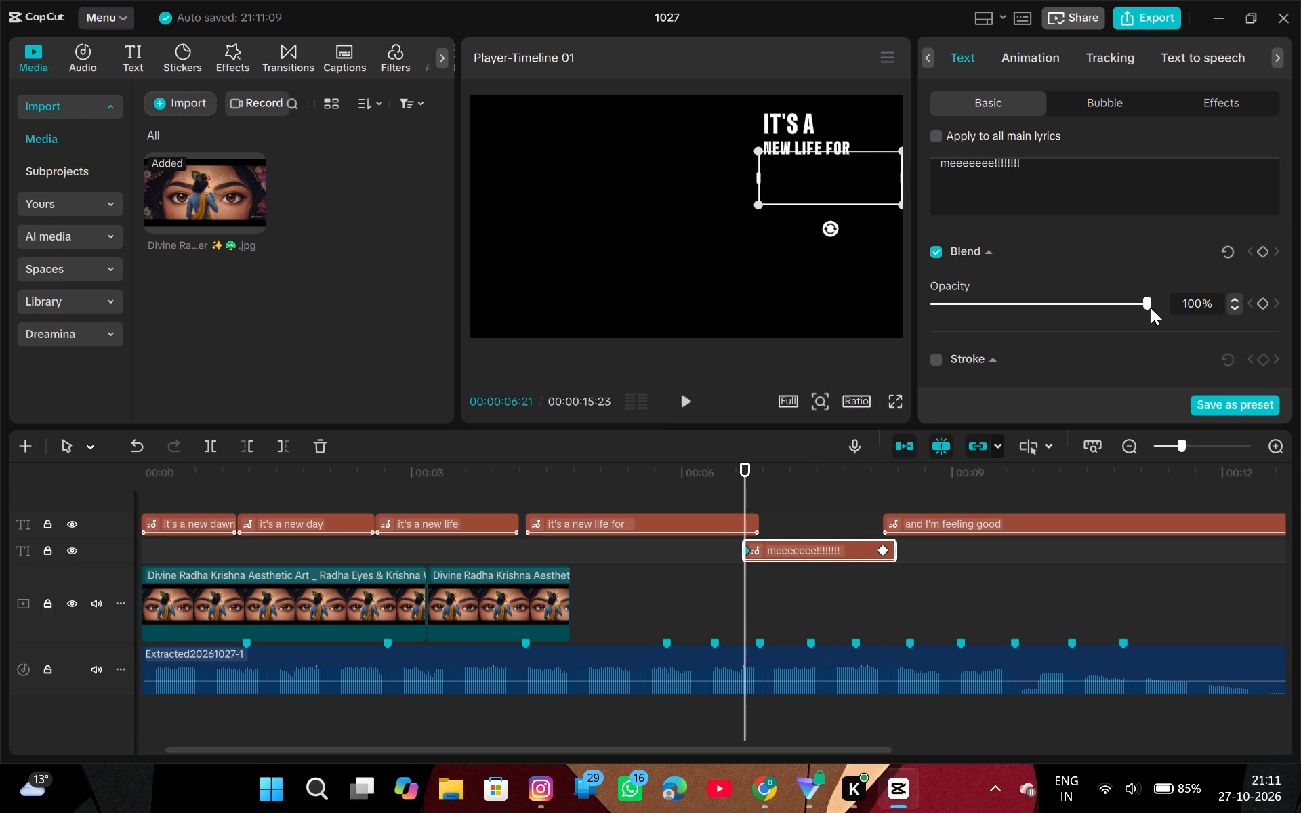
{"action": "left_click", "coordinate": [1256, 253]}
{"action": "left_click", "coordinate": [1266, 249]}
Add a Blend keyframe to the "meeeeeee!!!!!!!!" lyric at the end of its clip, 00:00:08:11.
{"action": "left_click_drag", "start_coordinate": [748, 598], "coordinate": [890, 607]}
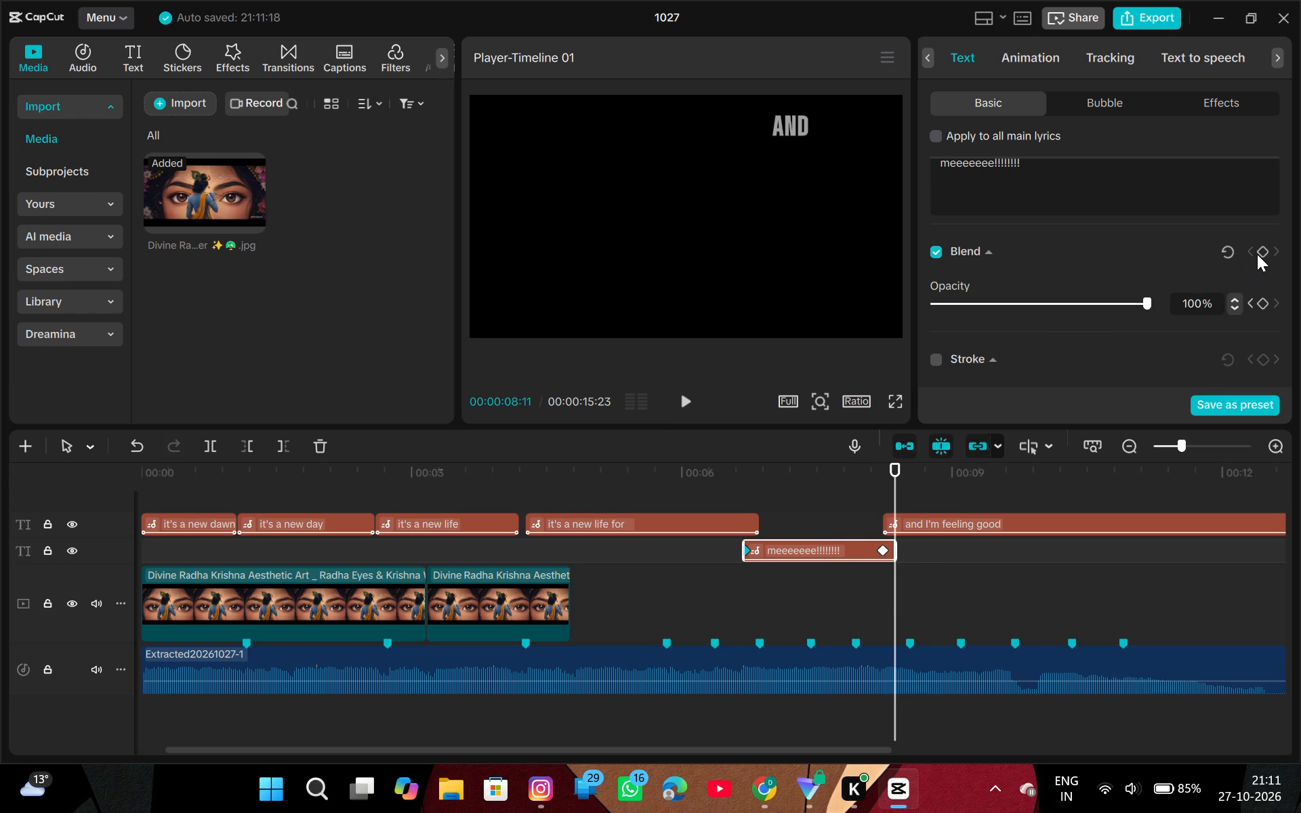
{"action": "left_click", "coordinate": [1257, 254]}
{"action": "left_click", "coordinate": [1261, 251]}
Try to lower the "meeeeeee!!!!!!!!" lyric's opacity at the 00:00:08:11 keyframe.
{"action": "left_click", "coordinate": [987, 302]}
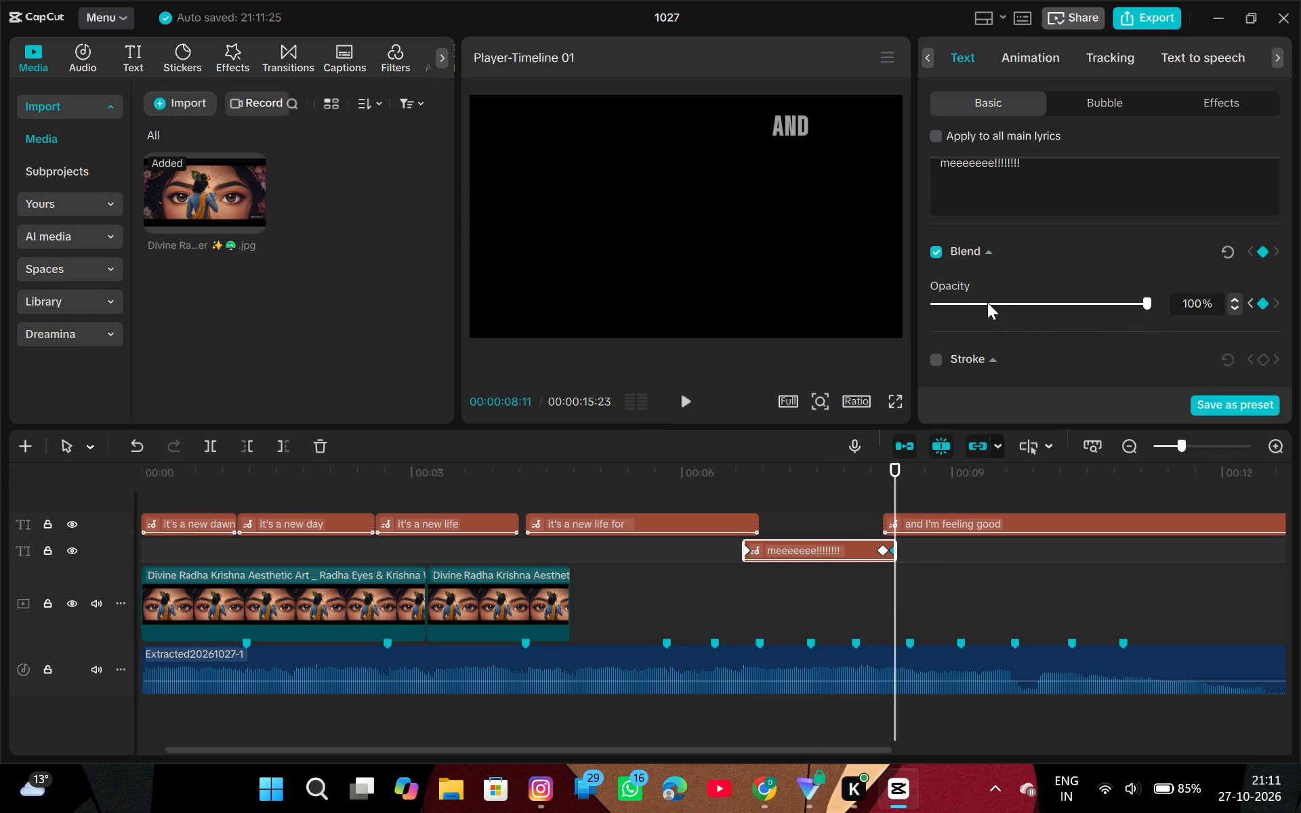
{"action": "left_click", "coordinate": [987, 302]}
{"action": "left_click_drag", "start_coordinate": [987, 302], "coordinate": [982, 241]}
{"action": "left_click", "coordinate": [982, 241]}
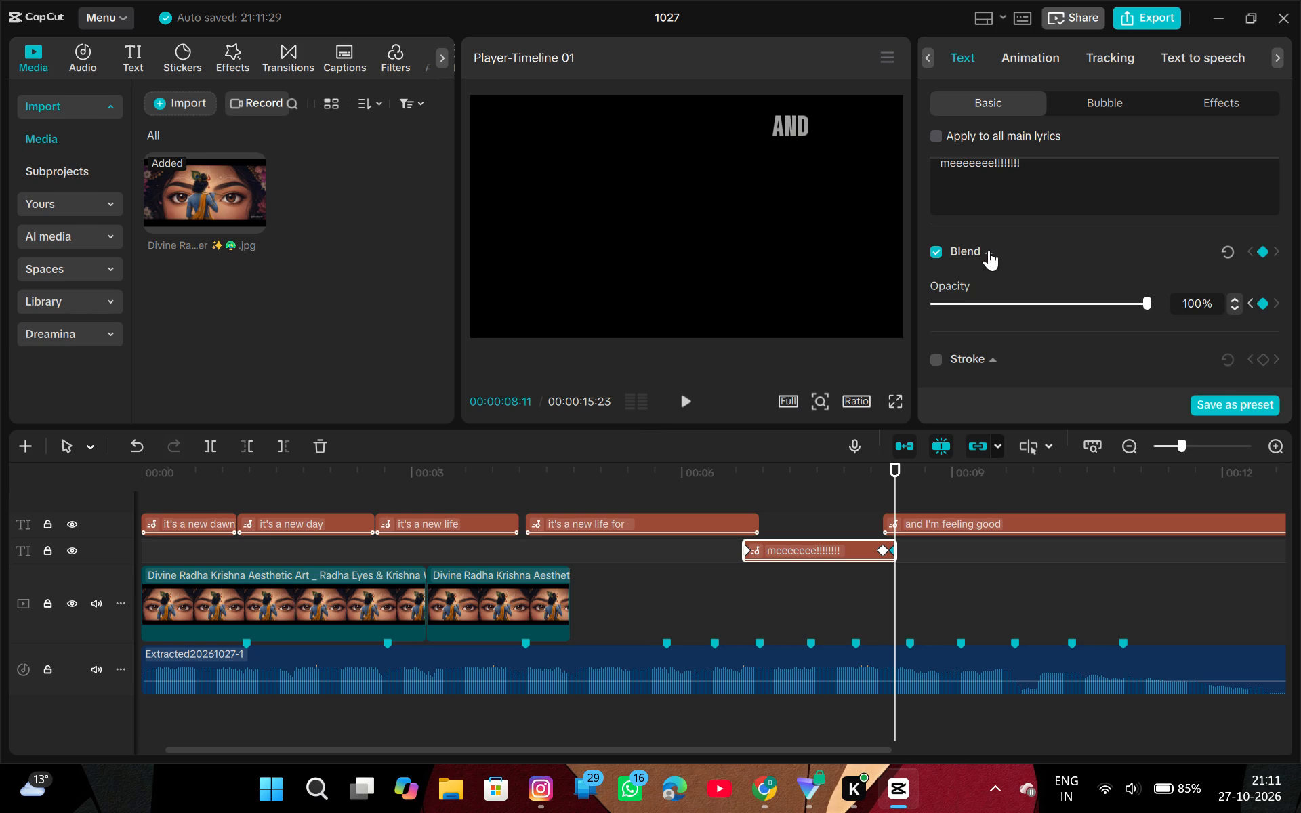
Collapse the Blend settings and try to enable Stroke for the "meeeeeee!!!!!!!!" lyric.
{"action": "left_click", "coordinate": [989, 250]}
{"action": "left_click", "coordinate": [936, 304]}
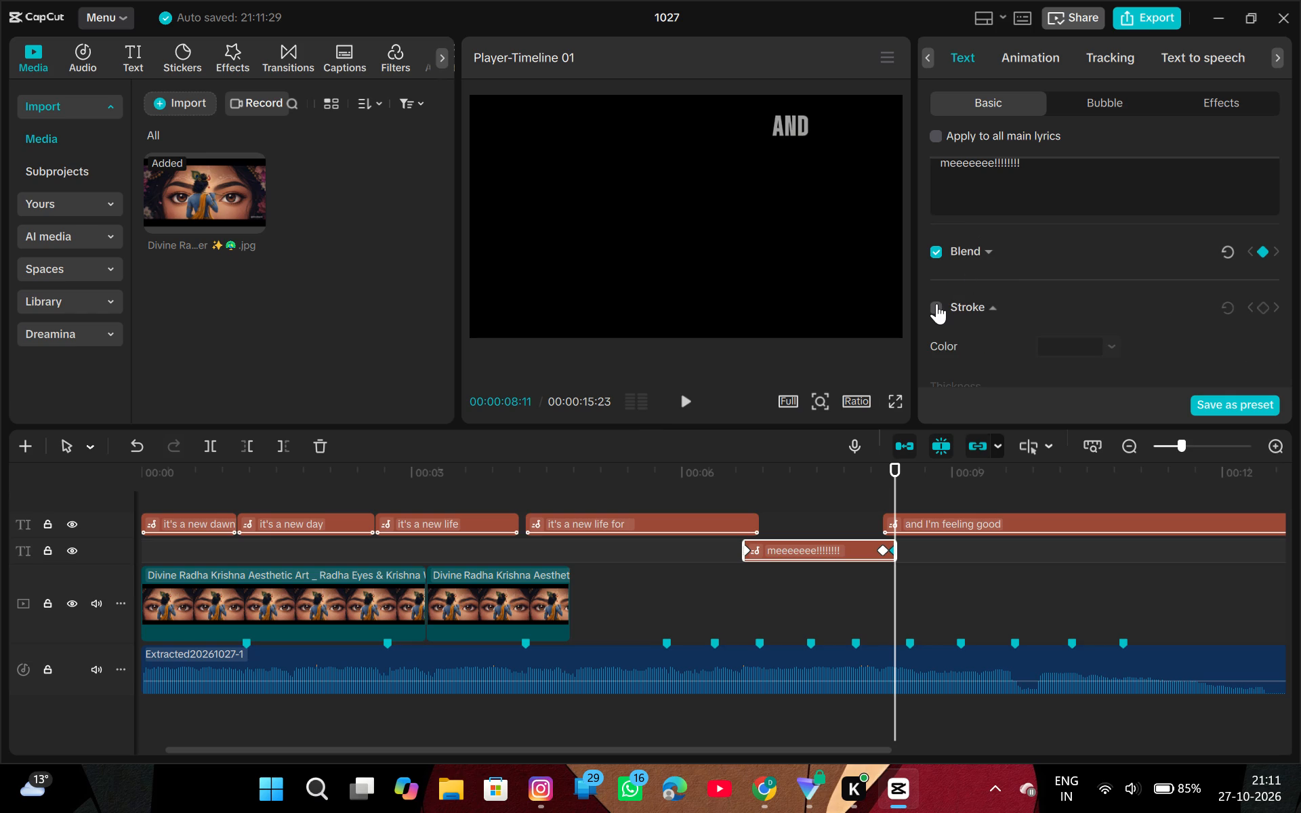
Enable Background for the "meeeeeee!!!!!!!!" lyric and choose the second background style.
{"action": "scroll", "coordinate": [1006, 337], "scroll_direction": "down", "scroll_amount": 1}
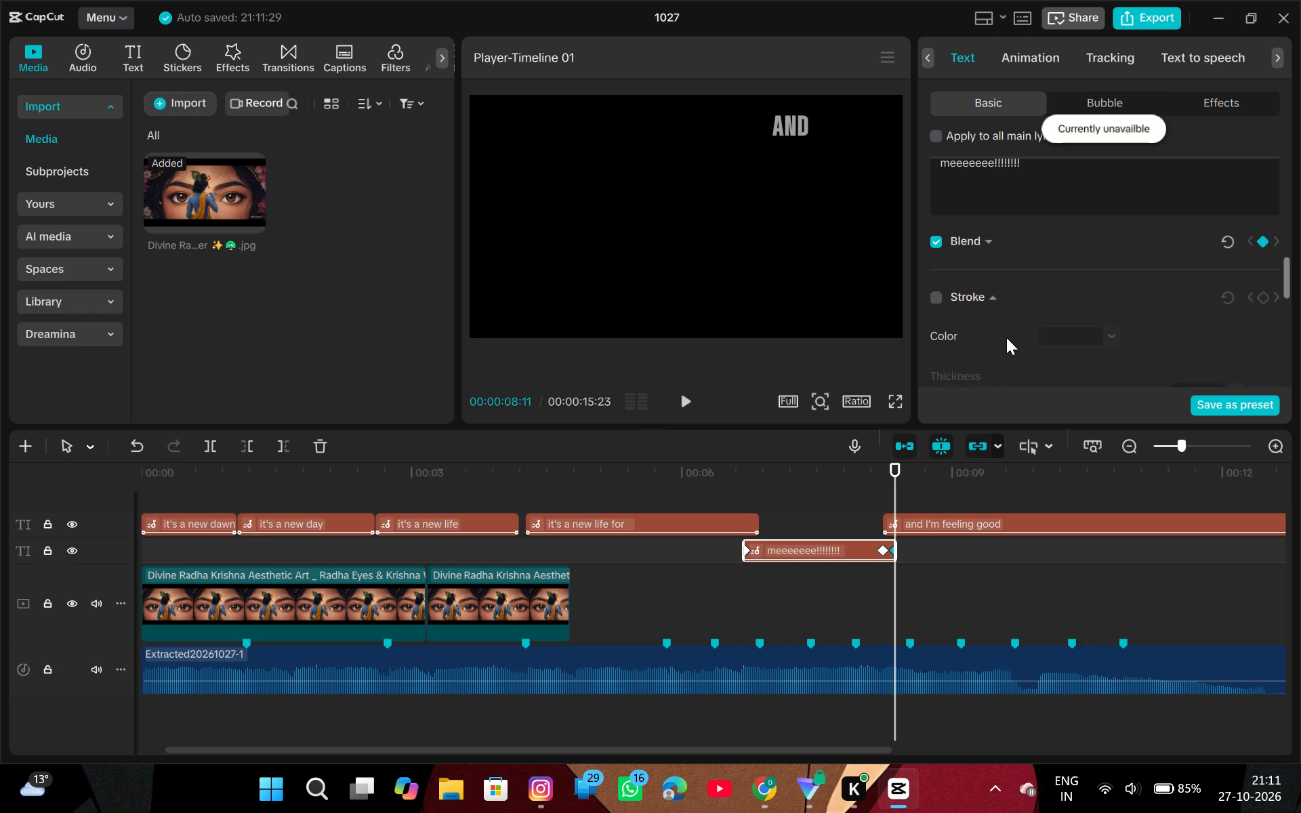
{"action": "scroll", "coordinate": [1006, 337], "scroll_direction": "down", "scroll_amount": 3}
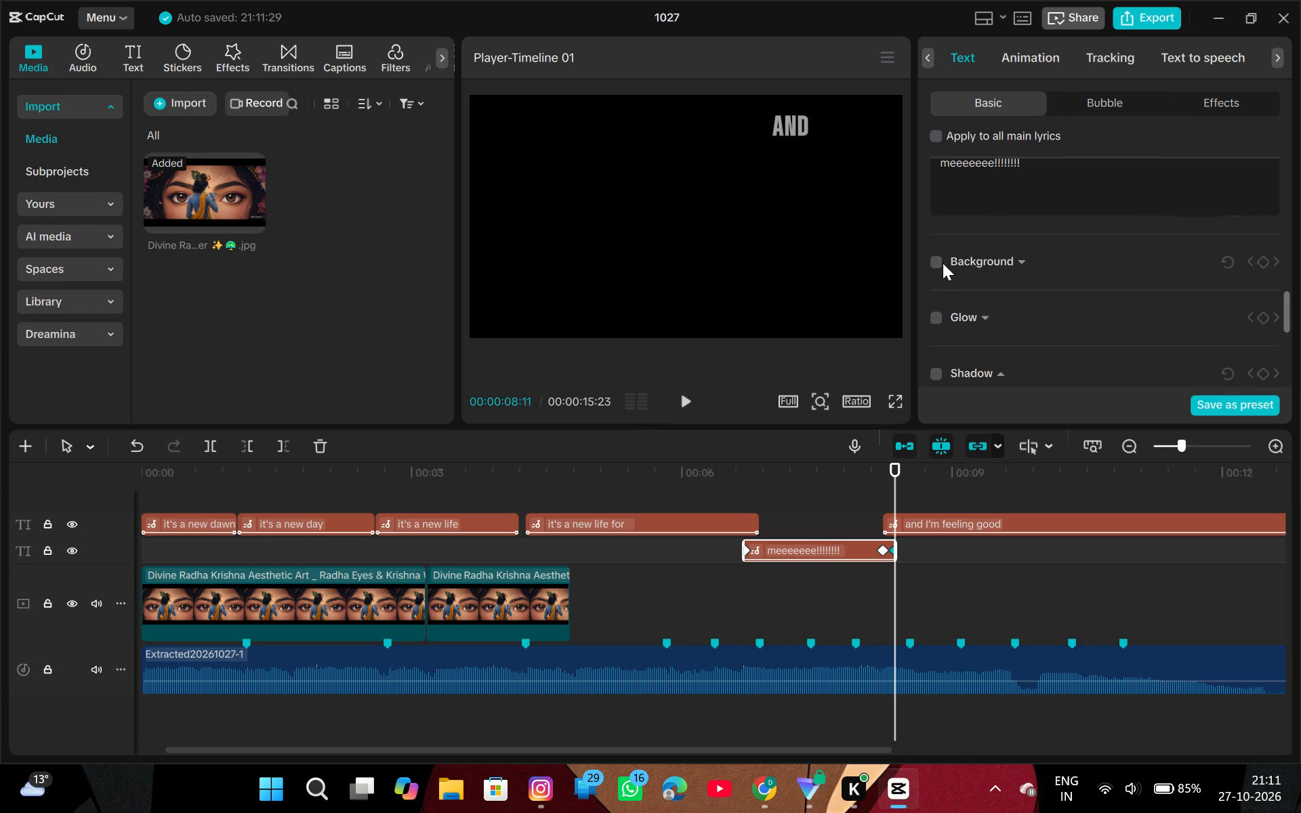
{"action": "left_click", "coordinate": [938, 260]}
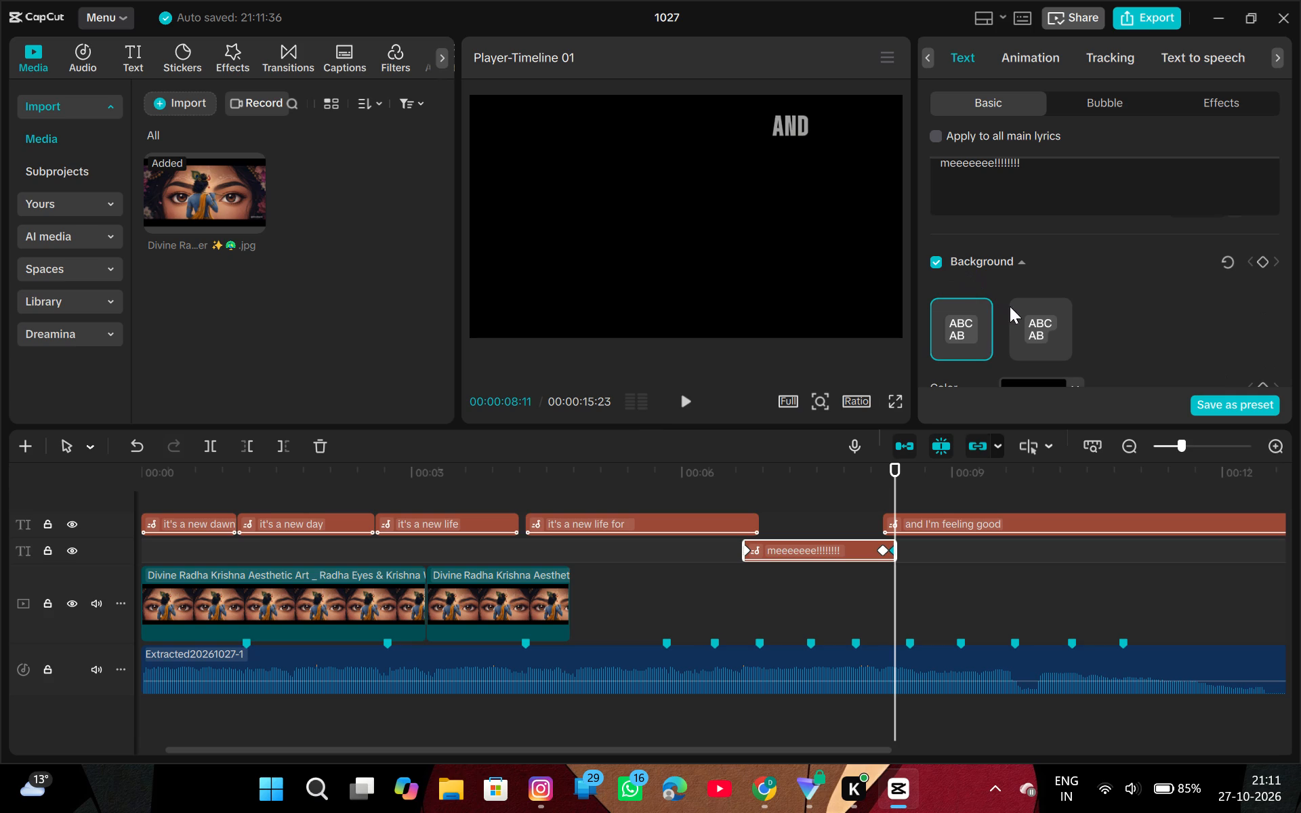
{"action": "left_click", "coordinate": [1041, 302]}
{"action": "scroll", "coordinate": [1041, 302], "scroll_direction": "down", "scroll_amount": 1}
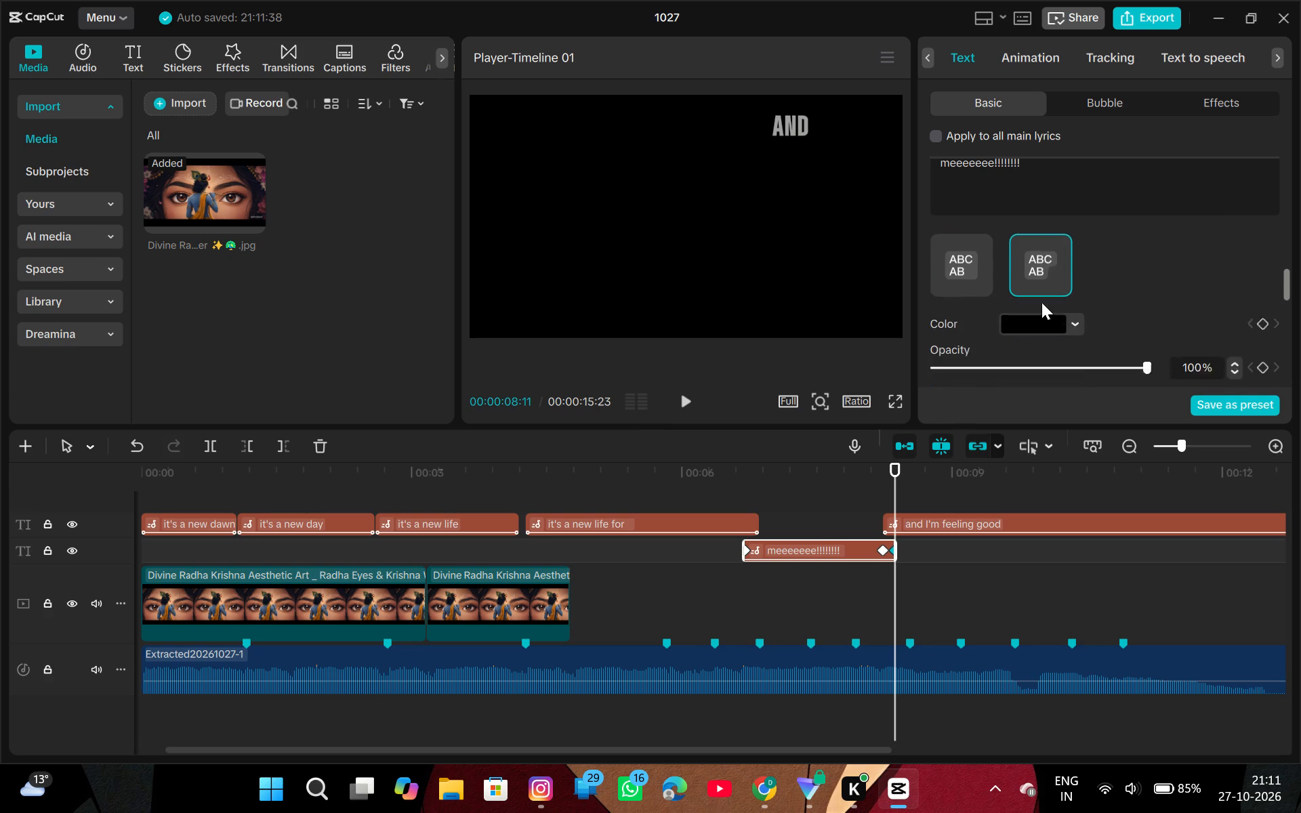
Look through the "meeeeeee!!!!!!!!" lyric's Background, Glow and Shadow settings.
{"action": "scroll", "coordinate": [1041, 302], "scroll_direction": "down", "scroll_amount": 4}
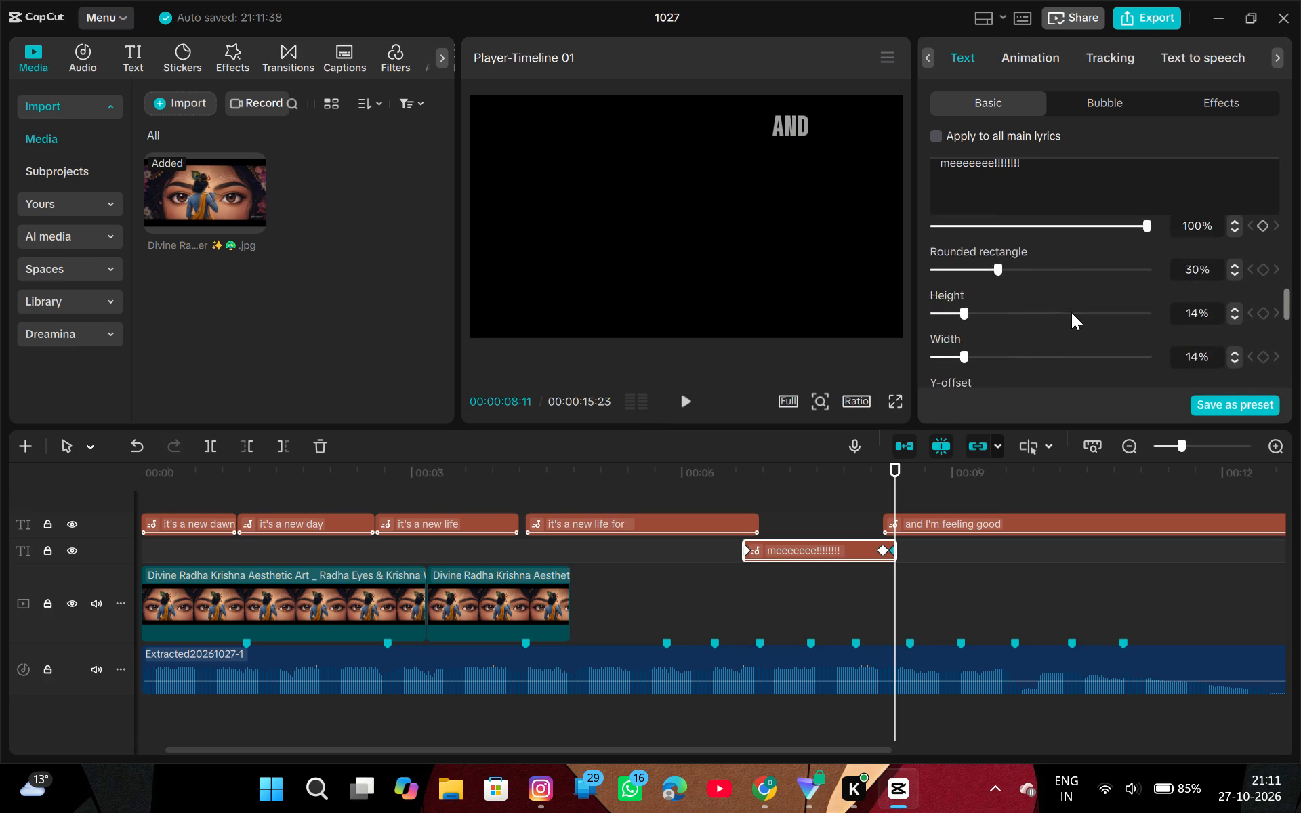
{"action": "scroll", "coordinate": [1071, 312], "scroll_direction": "down", "scroll_amount": 4}
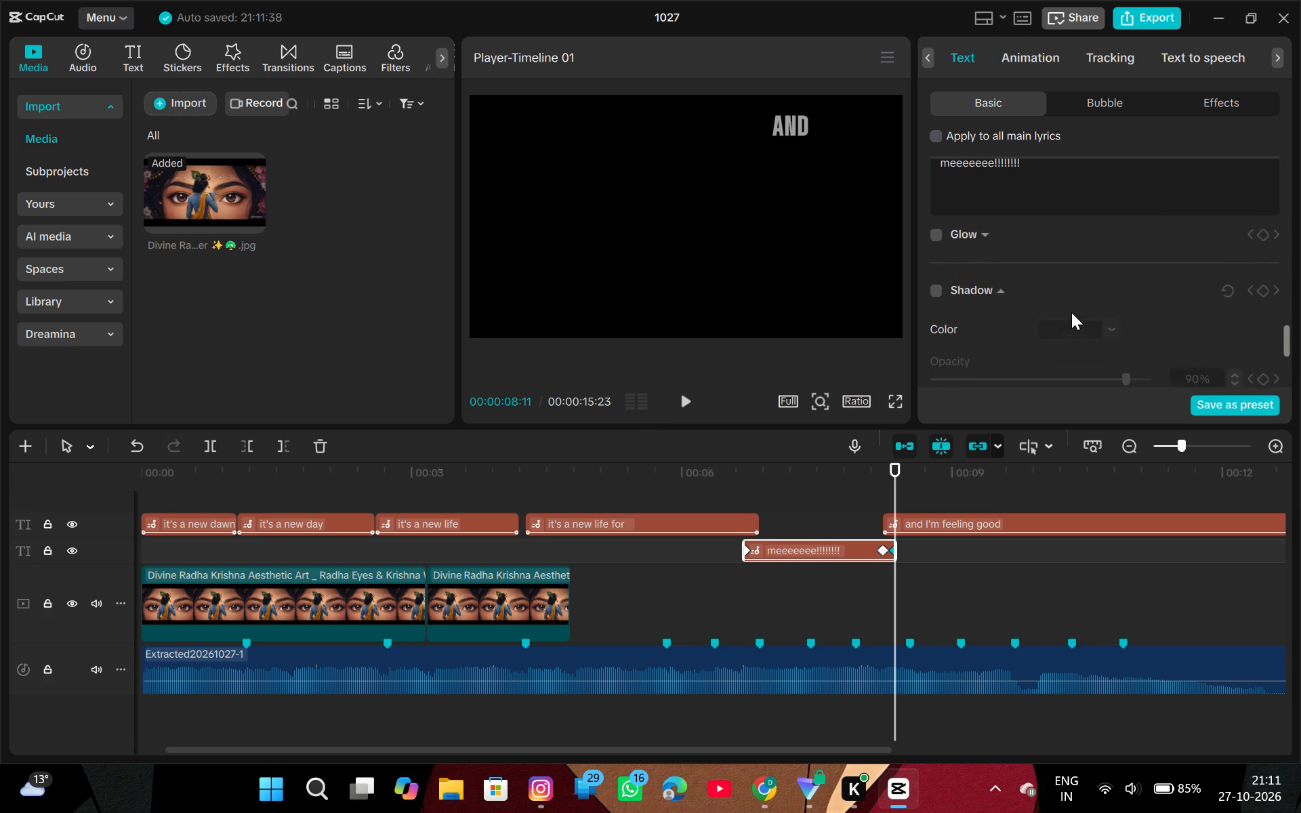
{"action": "scroll", "coordinate": [1071, 312], "scroll_direction": "down", "scroll_amount": 2}
{"action": "scroll", "coordinate": [1071, 312], "scroll_direction": "up", "scroll_amount": 3}
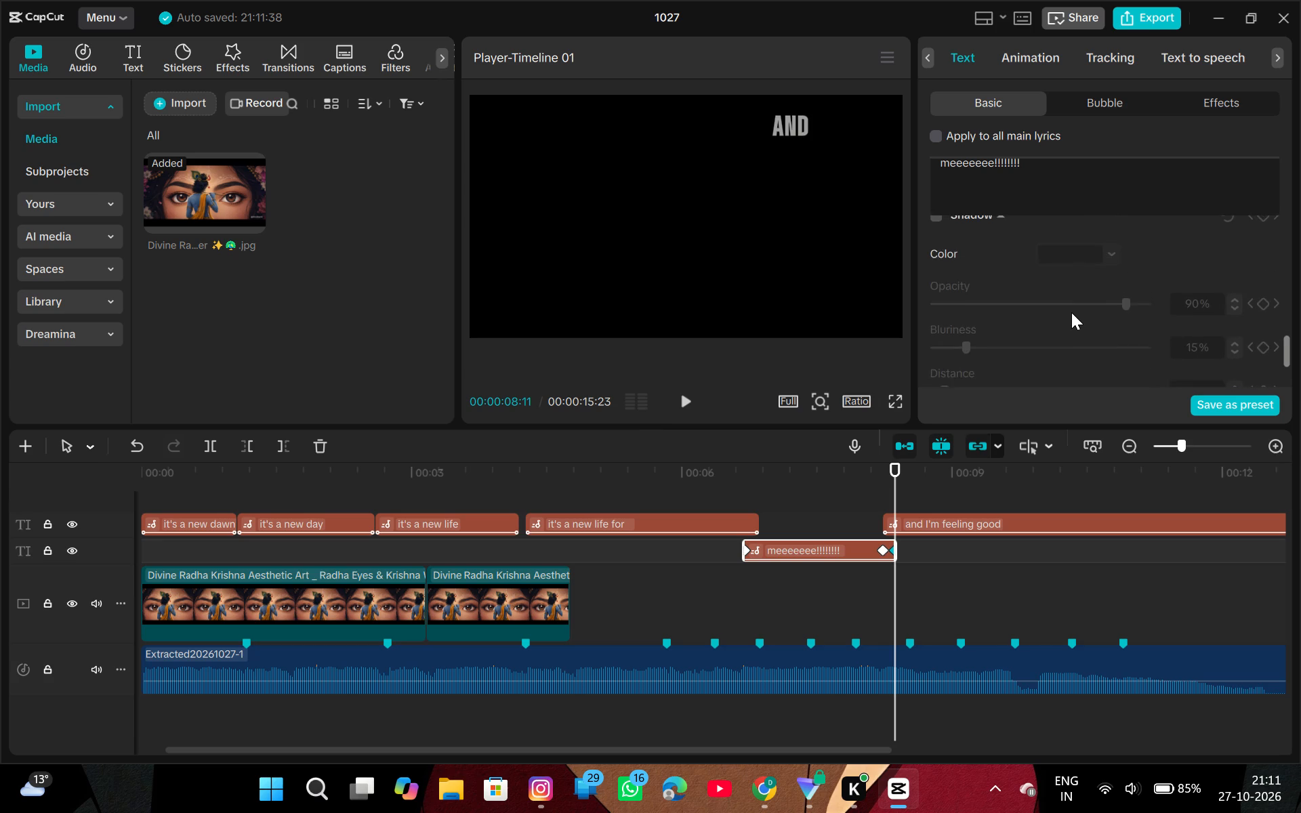
{"action": "scroll", "coordinate": [1071, 312], "scroll_direction": "up", "scroll_amount": 6}
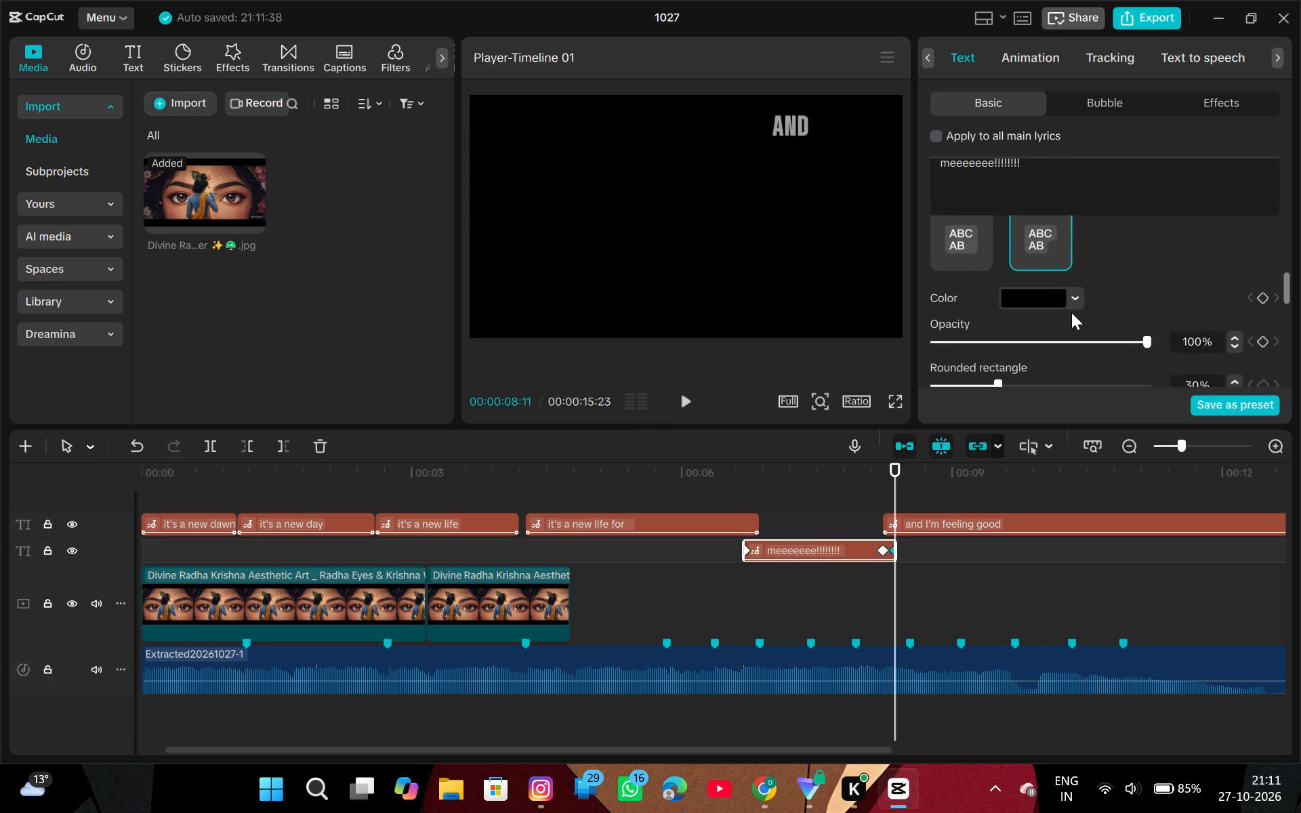
{"action": "scroll", "coordinate": [1071, 312], "scroll_direction": "up", "scroll_amount": 1}
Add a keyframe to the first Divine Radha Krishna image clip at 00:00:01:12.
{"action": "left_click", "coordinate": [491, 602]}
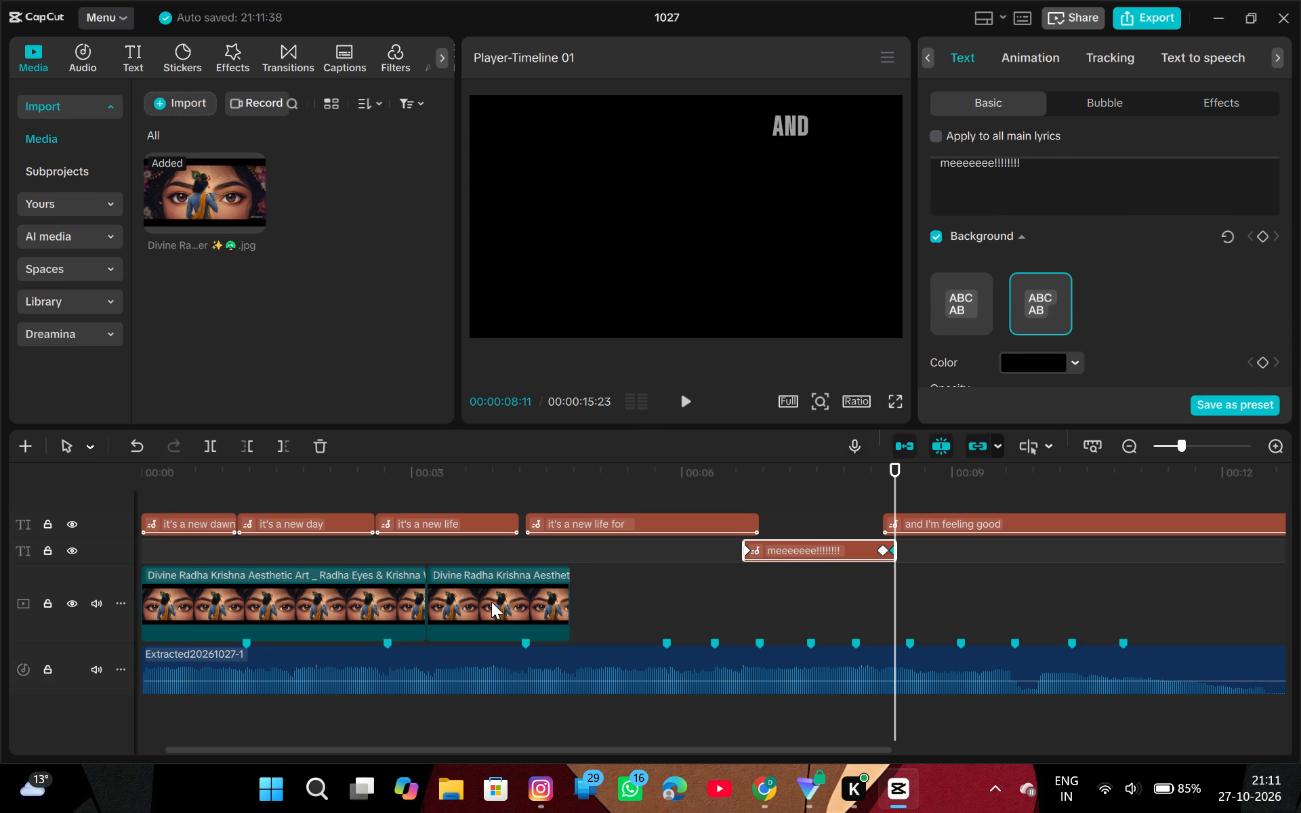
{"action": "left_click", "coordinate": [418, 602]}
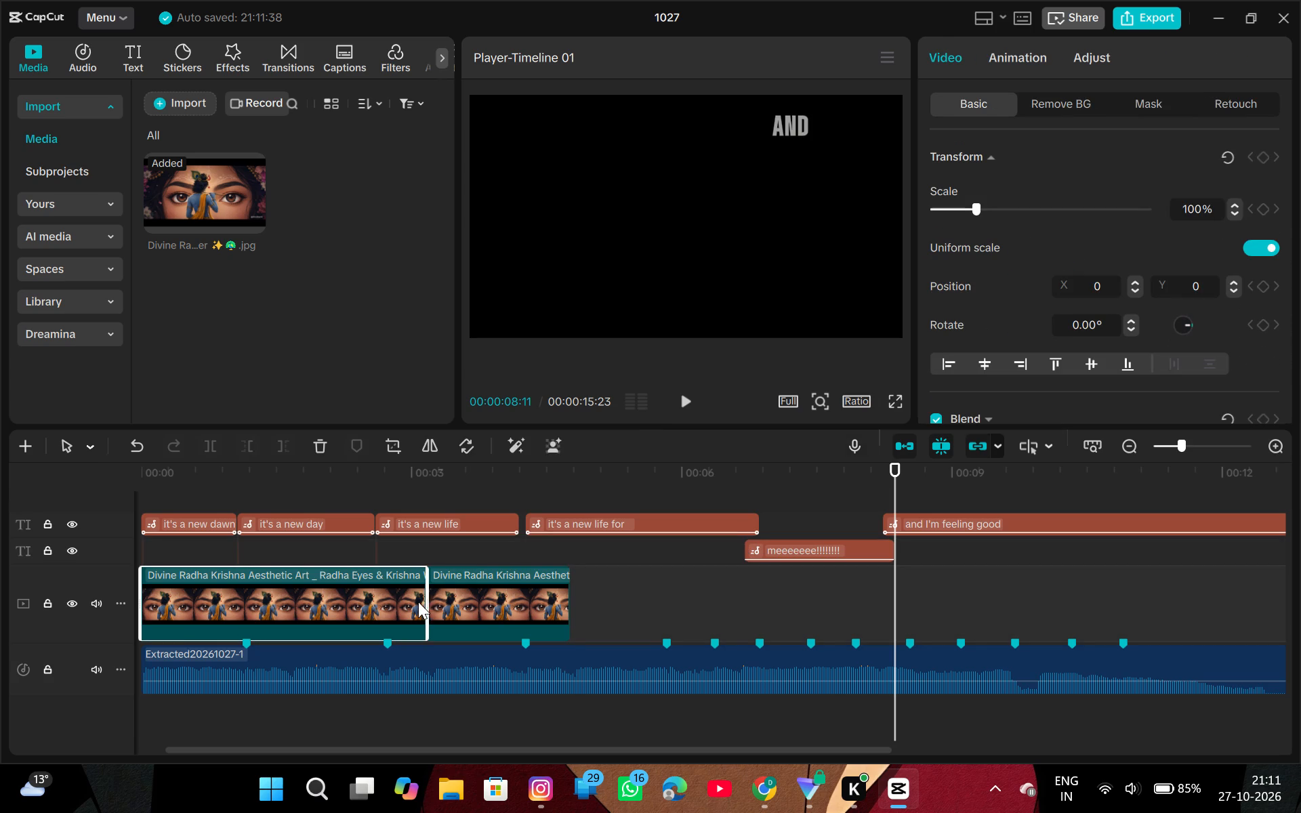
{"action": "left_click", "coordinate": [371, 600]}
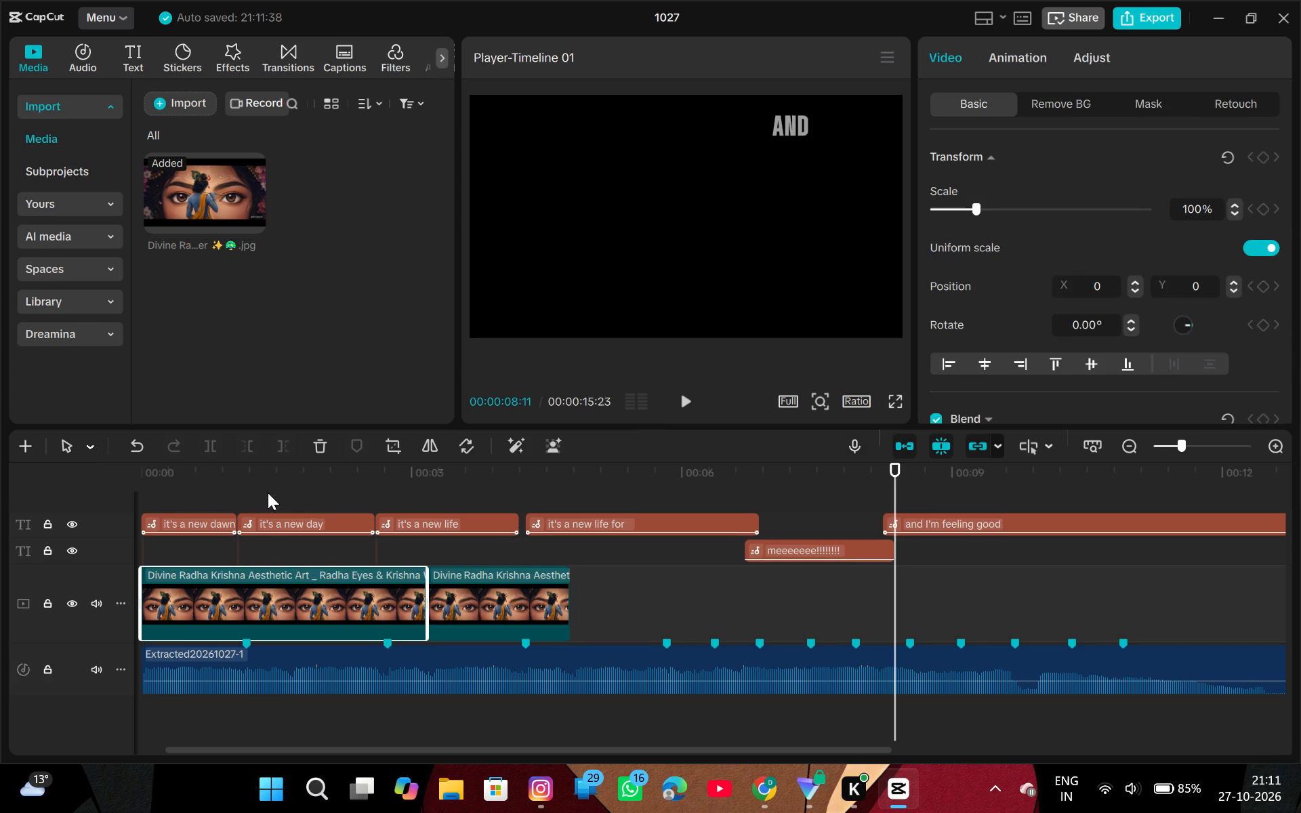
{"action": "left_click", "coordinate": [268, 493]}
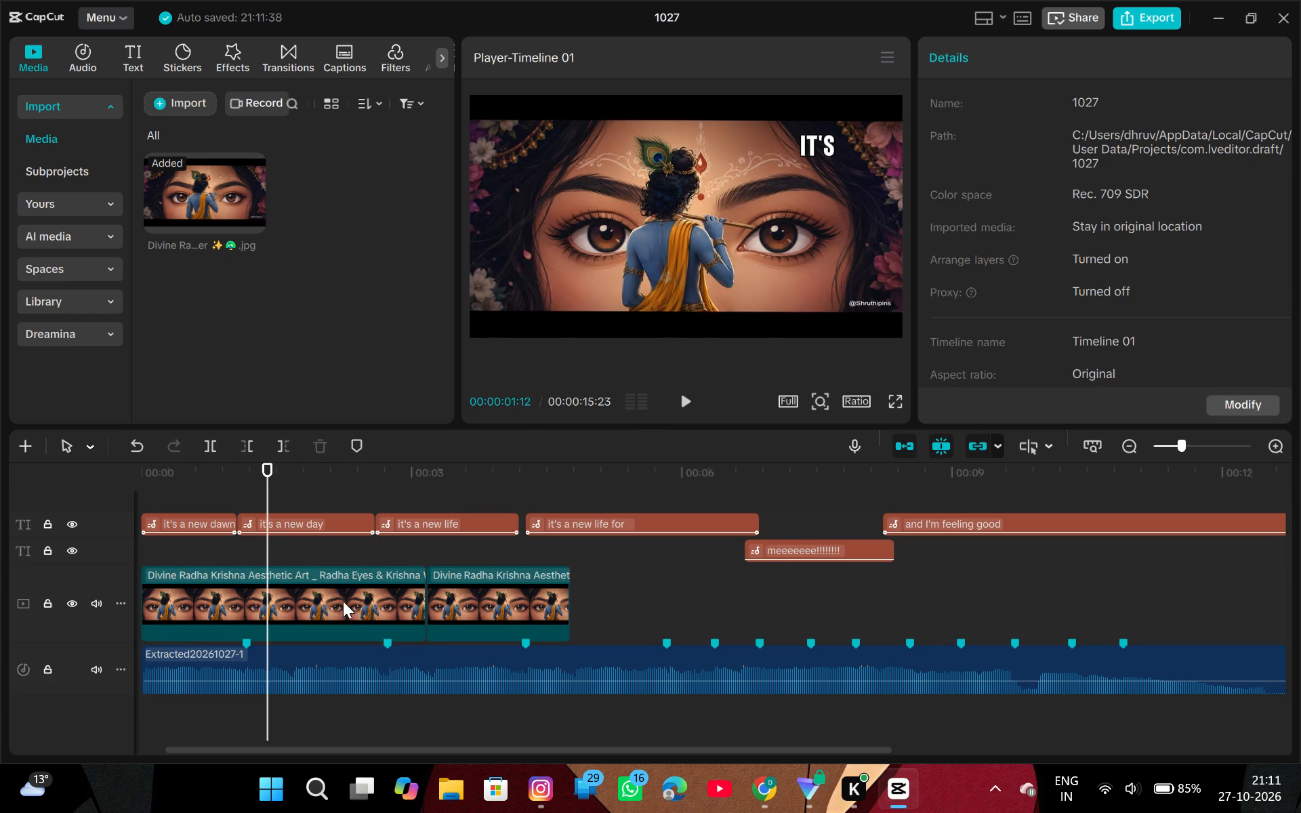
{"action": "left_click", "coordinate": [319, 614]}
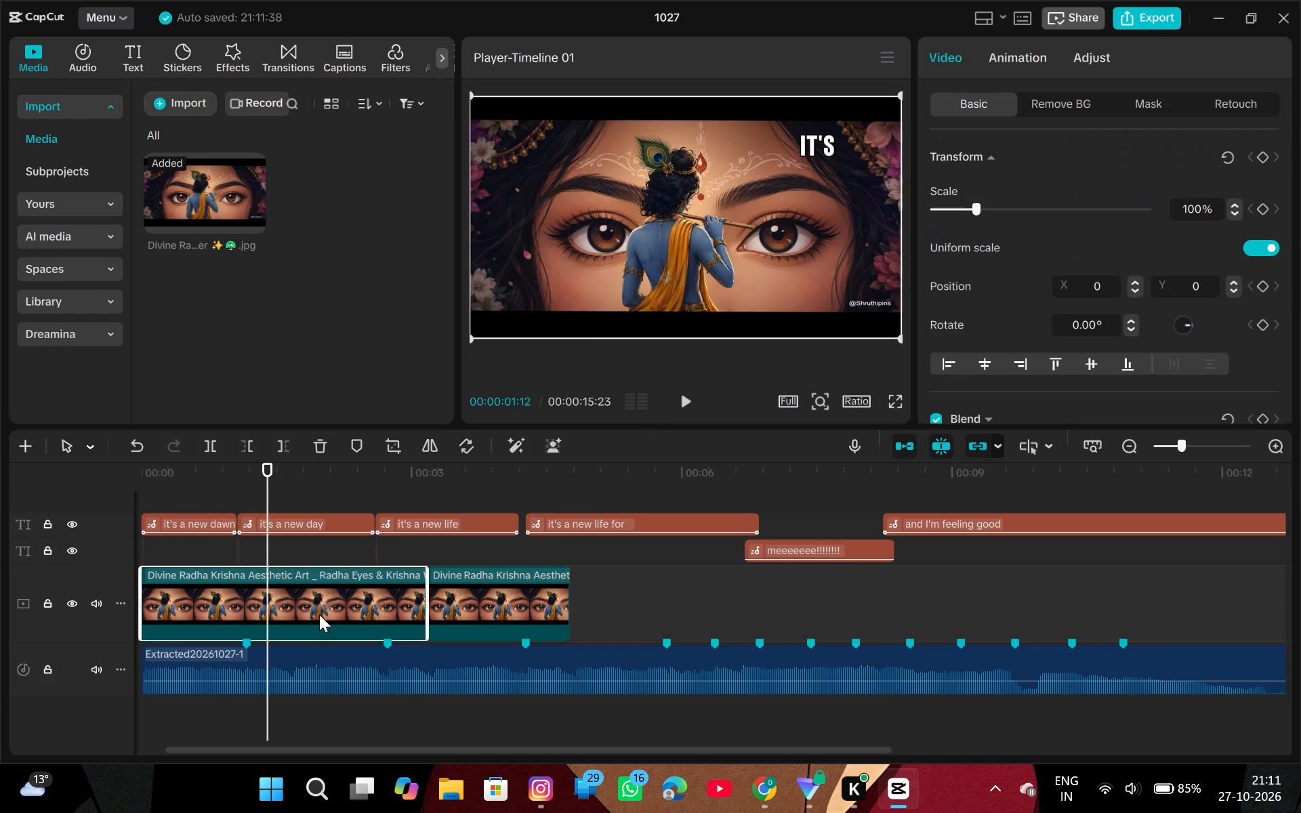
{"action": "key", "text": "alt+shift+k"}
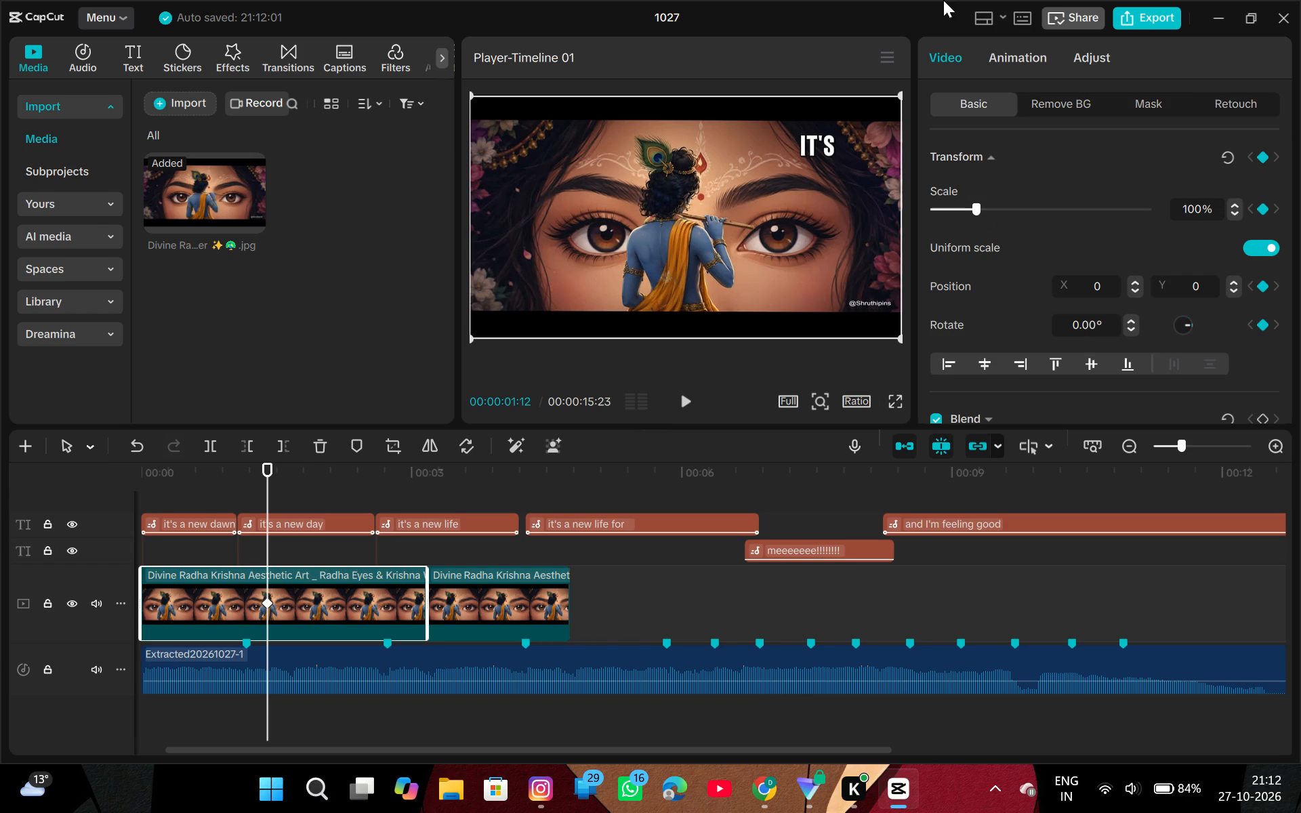
Check the timeline shortcuts list for the keyframe commands and close it.
{"action": "left_click", "coordinate": [1014, 12]}
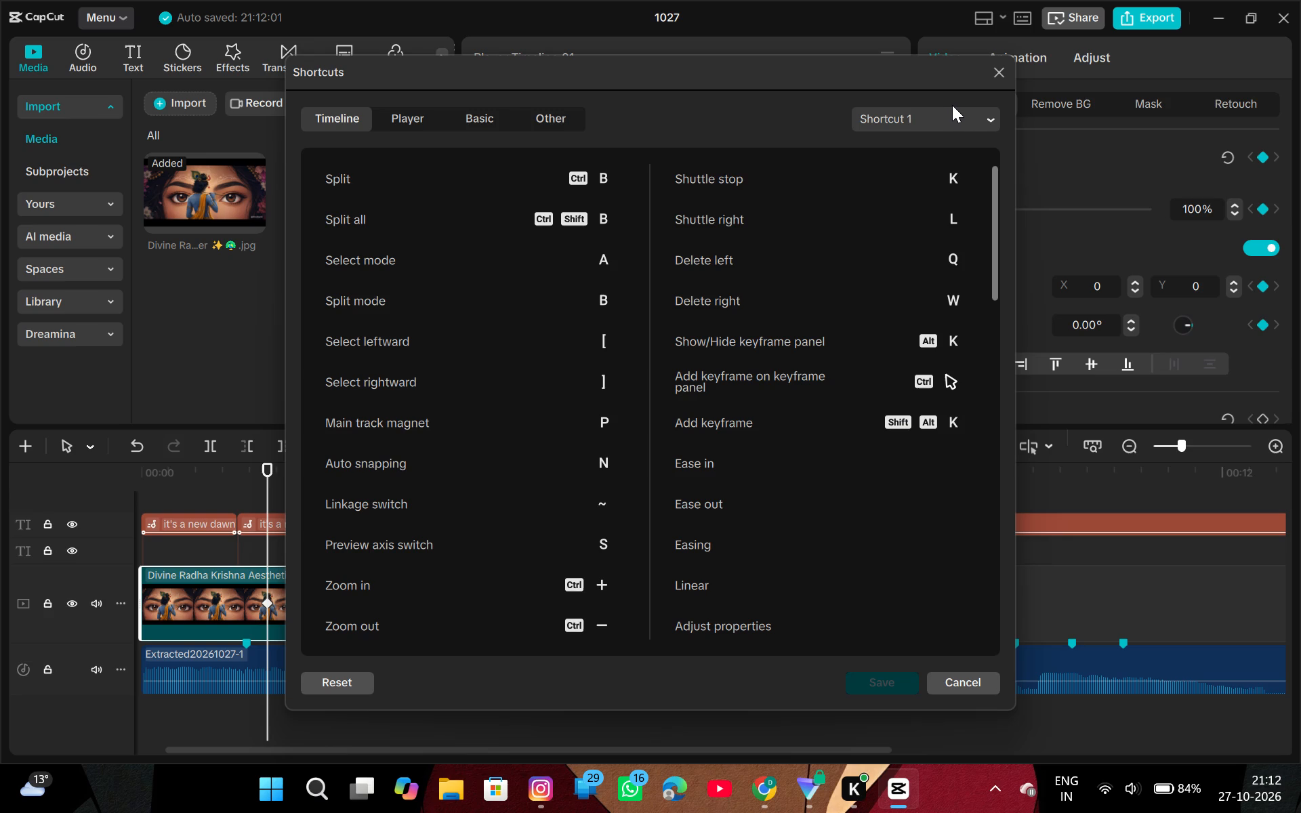
{"action": "left_click", "coordinate": [989, 66]}
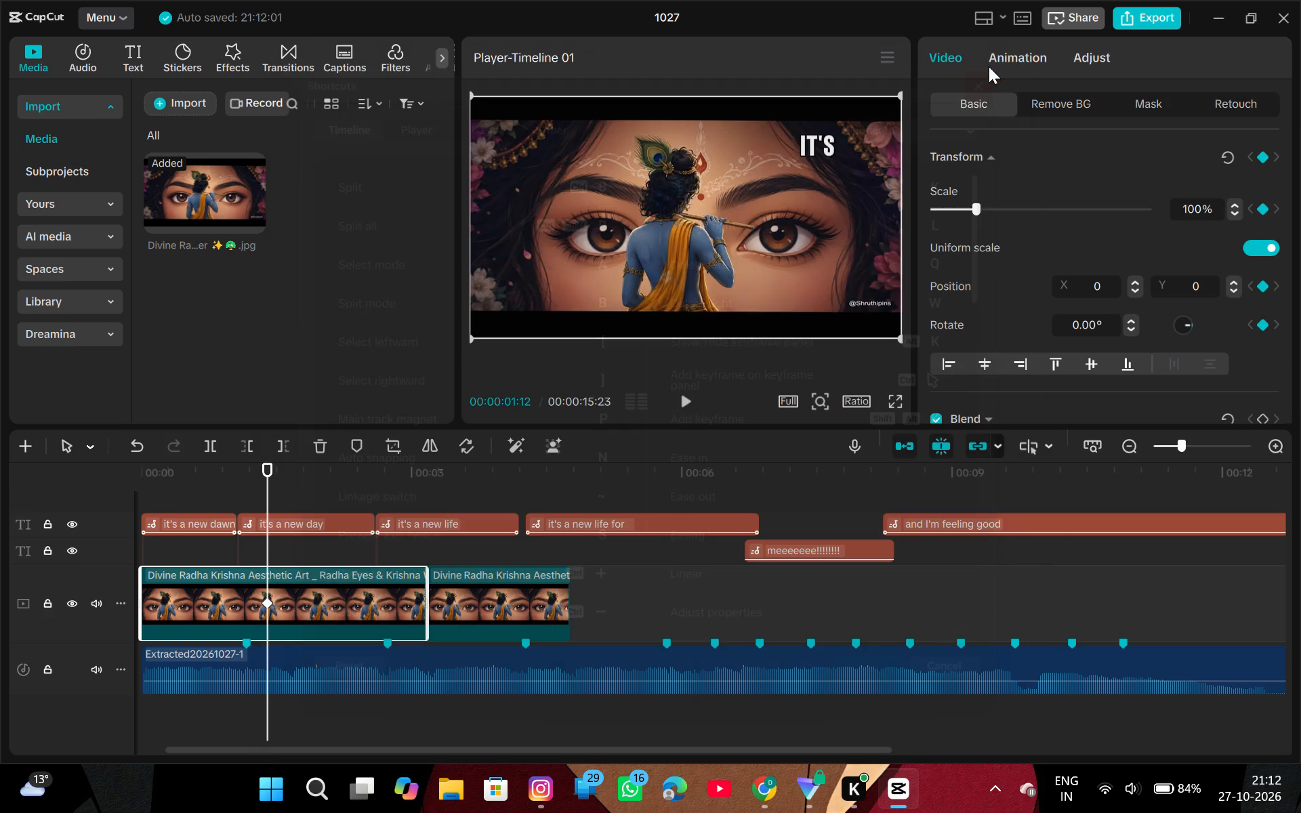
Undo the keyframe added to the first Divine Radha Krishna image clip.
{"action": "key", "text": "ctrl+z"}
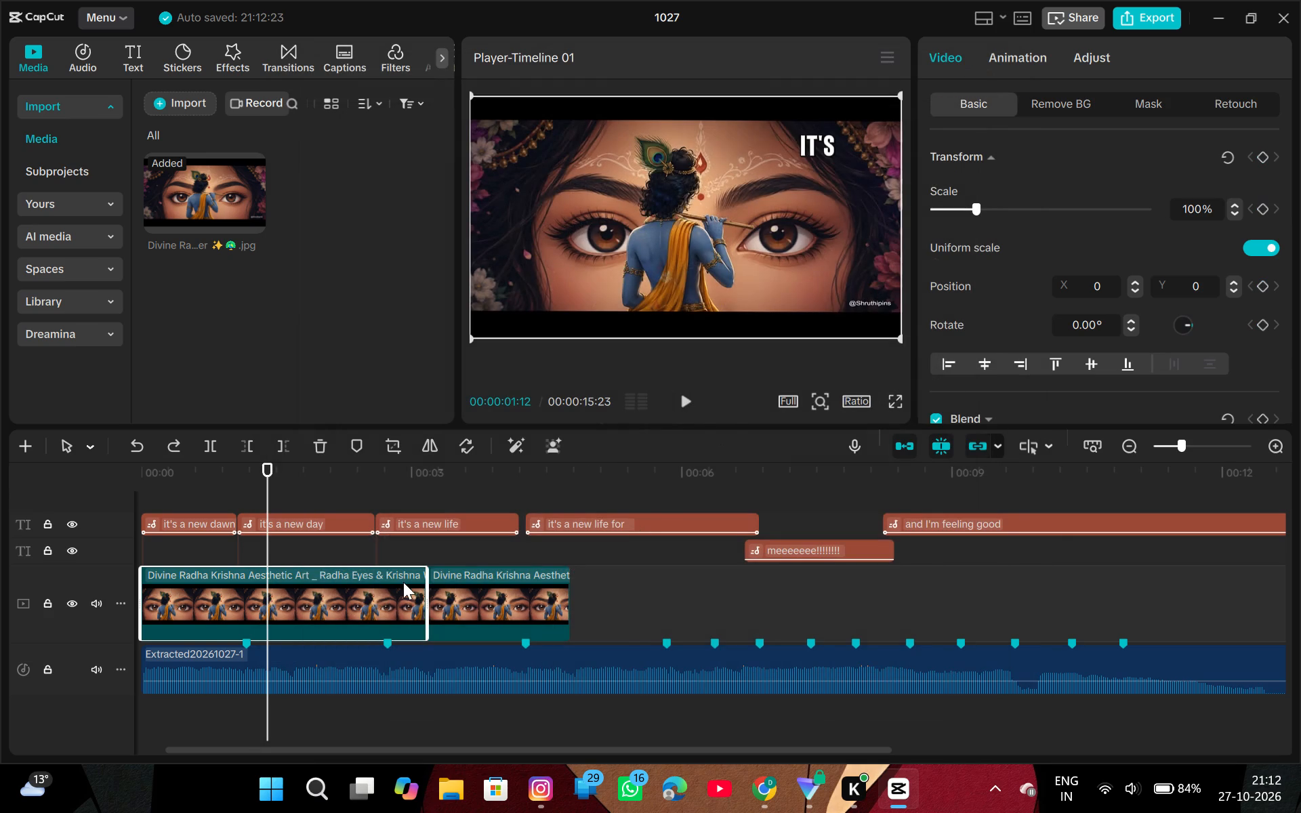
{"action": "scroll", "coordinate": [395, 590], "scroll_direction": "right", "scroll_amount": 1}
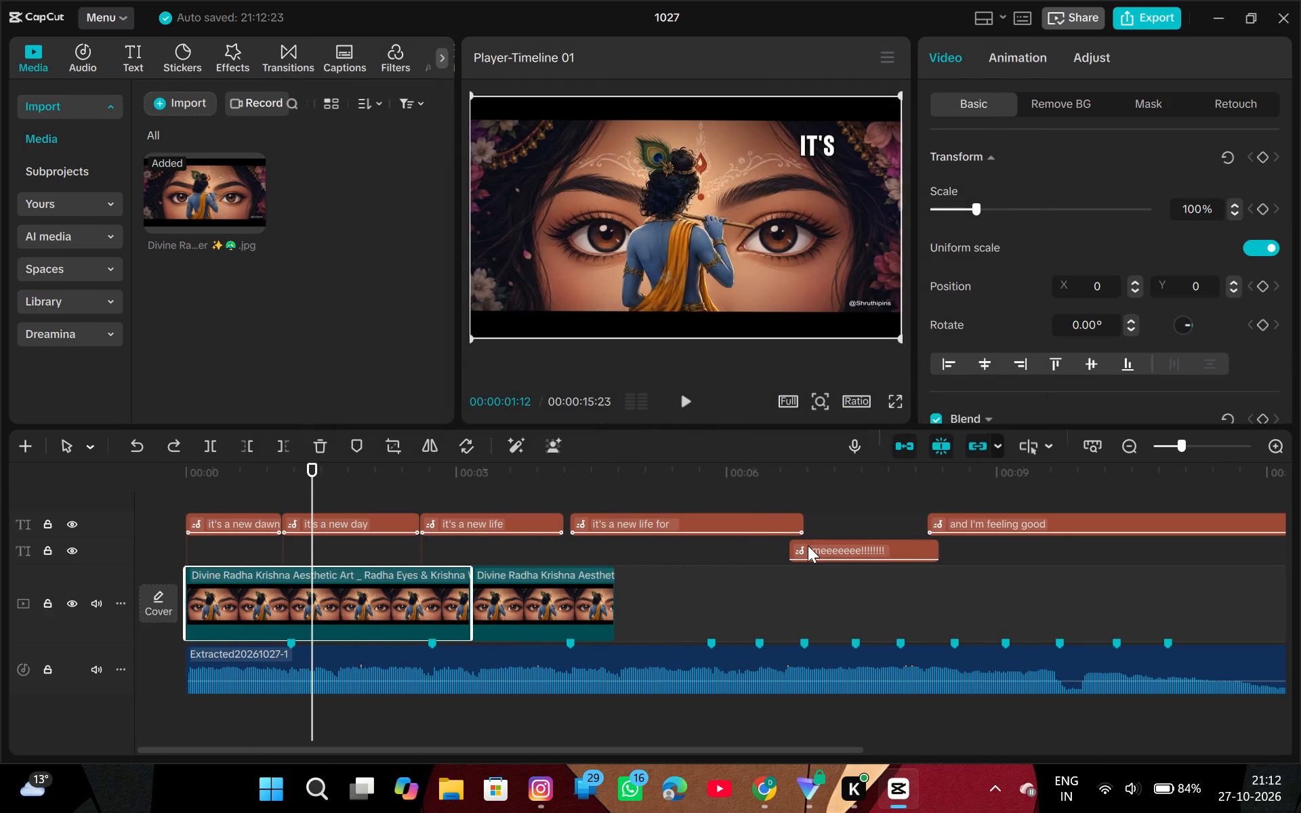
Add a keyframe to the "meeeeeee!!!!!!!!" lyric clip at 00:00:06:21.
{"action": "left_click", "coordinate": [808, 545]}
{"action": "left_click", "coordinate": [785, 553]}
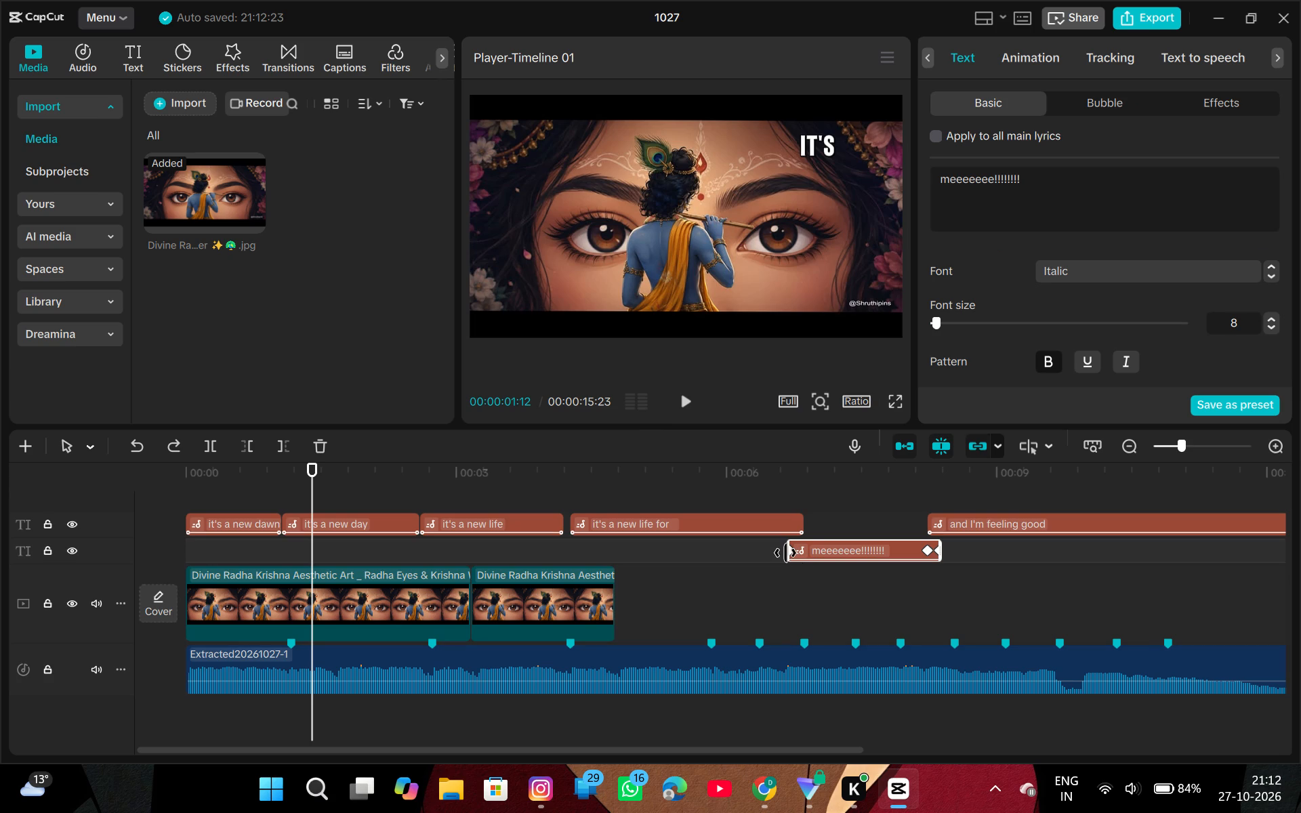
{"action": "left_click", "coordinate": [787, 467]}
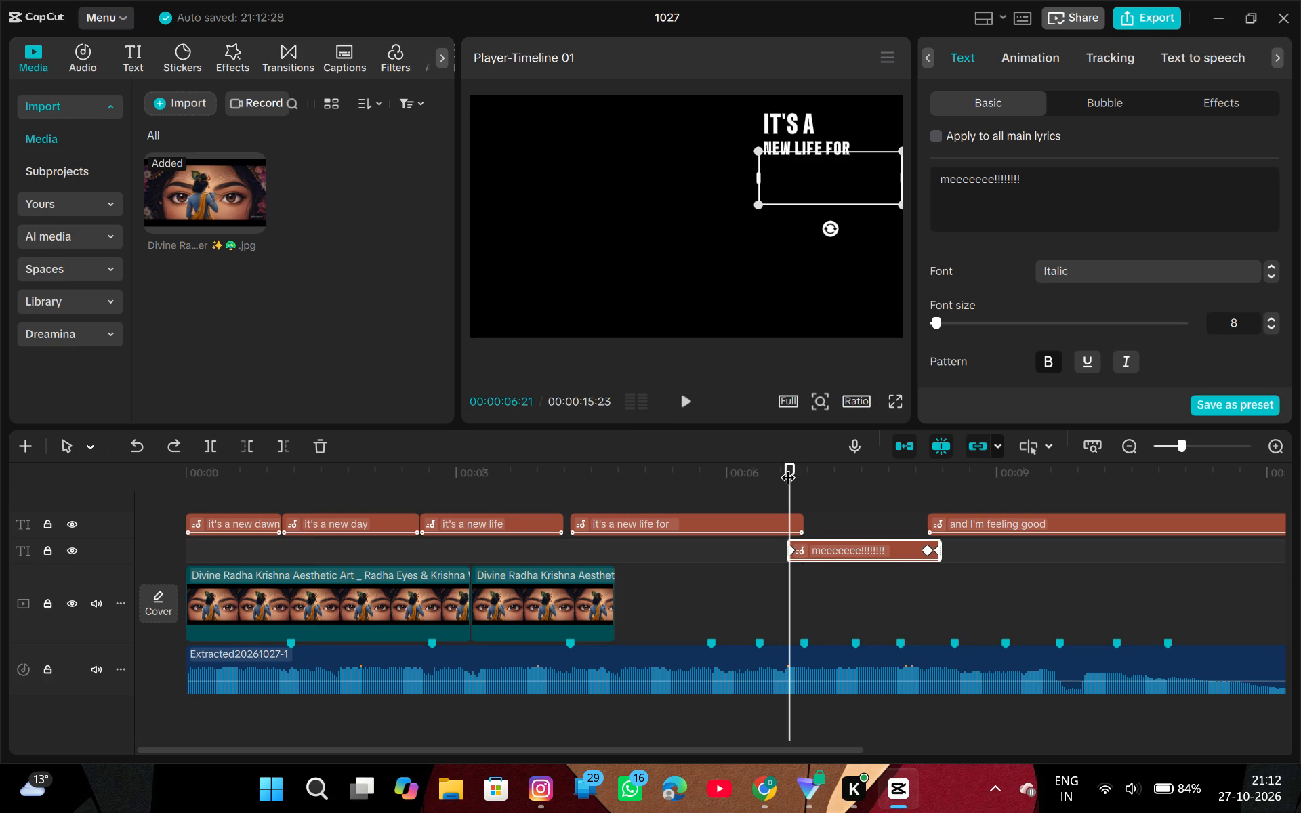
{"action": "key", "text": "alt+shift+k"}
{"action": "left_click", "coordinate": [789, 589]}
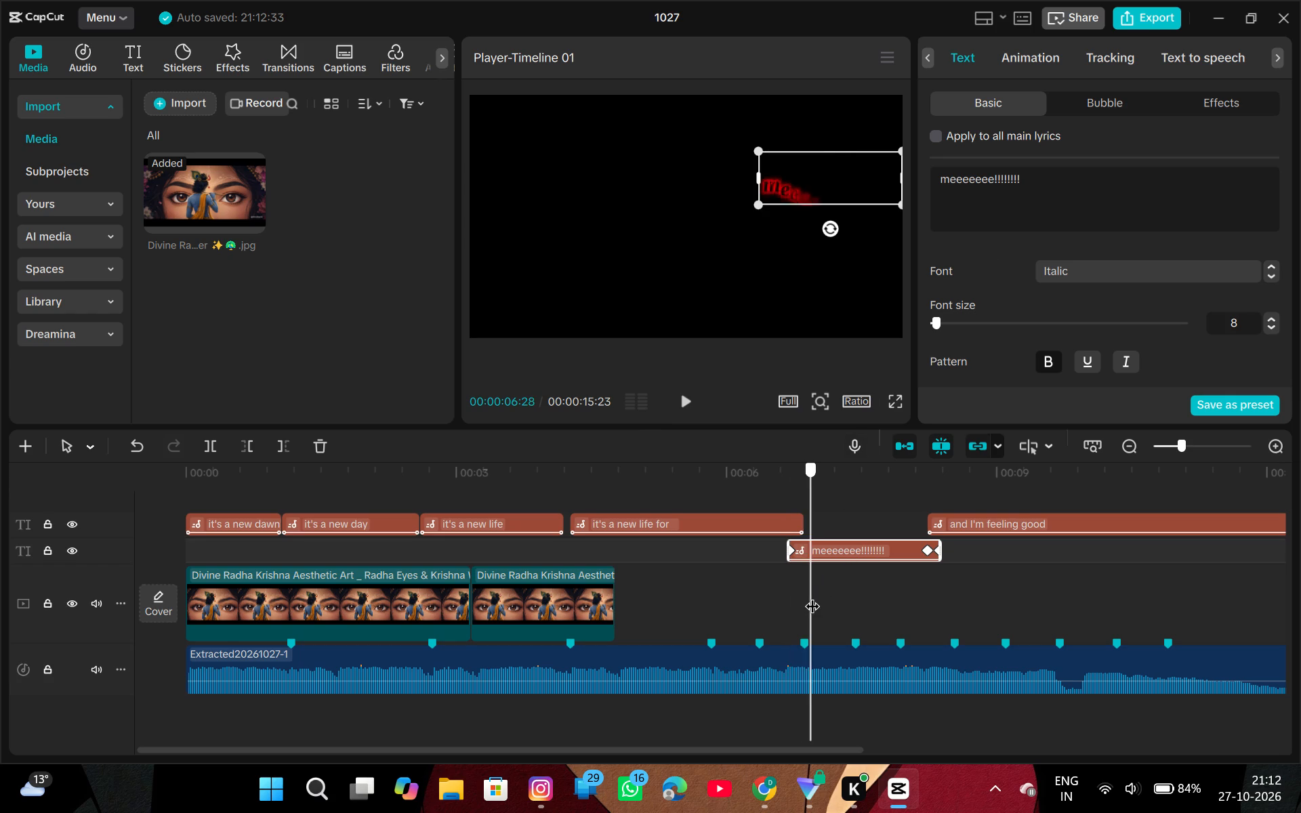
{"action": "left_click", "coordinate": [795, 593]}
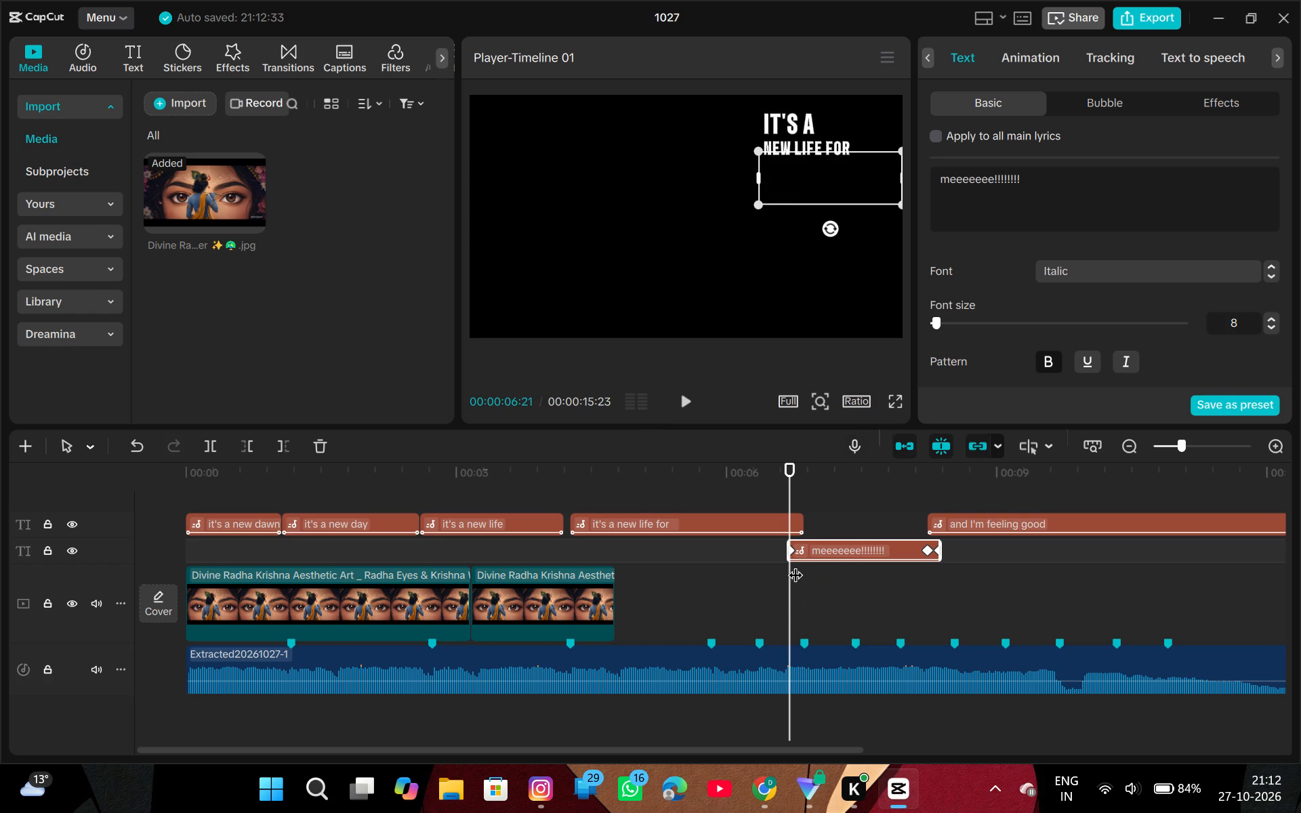
Undo the recent edits repeatedly until all keyframes are cleared from the "meeeeeee!!!!!!!!" lyric clip.
{"action": "key", "text": "ctrl+z"}
{"action": "key", "text": "ctrl+z"}
{"action": "key", "text": "ctrl+z"}
{"action": "key", "text": "ctrl+z"}
{"action": "key", "text": "ctrl+z"}
{"action": "key", "text": "ctrl+z"}
{"action": "key", "text": "ctrl+z"}
{"action": "key", "text": "ctrl+z"}
{"action": "key", "text": "ctrl+z"}
{"action": "key", "text": "ctrl+z"}
{"action": "key", "text": "ctrl+z"}
{"action": "key", "text": "ctrl+z"}
{"action": "key", "text": "ctrl+z"}
{"action": "key", "text": "ctrl+z"}
{"action": "key", "text": "ctrl+z"}
{"action": "key", "text": "ctrl+z"}
{"action": "key", "text": "ctrl+z"}
{"action": "key", "text": "ctrl+z"}
{"action": "key", "text": "ctrl+z"}
{"action": "key", "text": "ctrl+z"}
{"action": "key", "text": "ctrl+z"}
{"action": "key", "text": "ctrl+z"}
{"action": "key", "text": "ctrl+z"}
{"action": "key", "text": "ctrl+z"}
{"action": "key", "text": "ctrl+z"}
{"action": "key", "text": "ctrl+z"}
{"action": "key", "text": "ctrl+z"}
{"action": "key", "text": "ctrl+z"}
{"action": "key", "text": "ctrl+z"}
{"action": "key", "text": "ctrl+z"}
{"action": "key", "text": "ctrl+z"}
{"action": "key", "text": "ctrl+z"}
{"action": "key", "text": "ctrl+z"}
{"action": "key", "text": "ctrl+z"}
Add keyframes to the "meeeeeee!!!!!!!!" lyric clip at 00:00:06:21 and 00:00:08:07.
{"action": "key", "text": "alt+shift+k"}
{"action": "left_click_drag", "start_coordinate": [789, 619], "coordinate": [924, 617]}
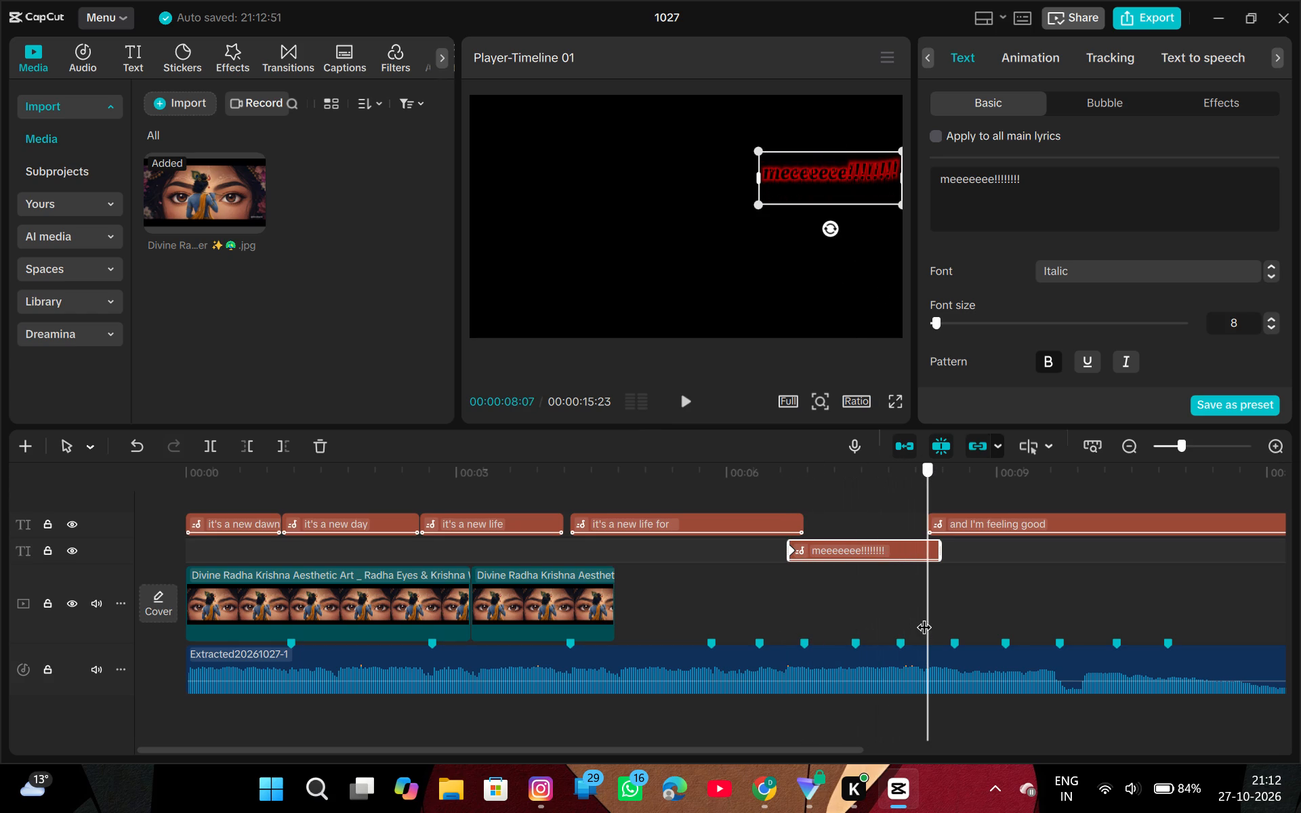
{"action": "left_click_drag", "start_coordinate": [924, 617], "coordinate": [940, 612]}
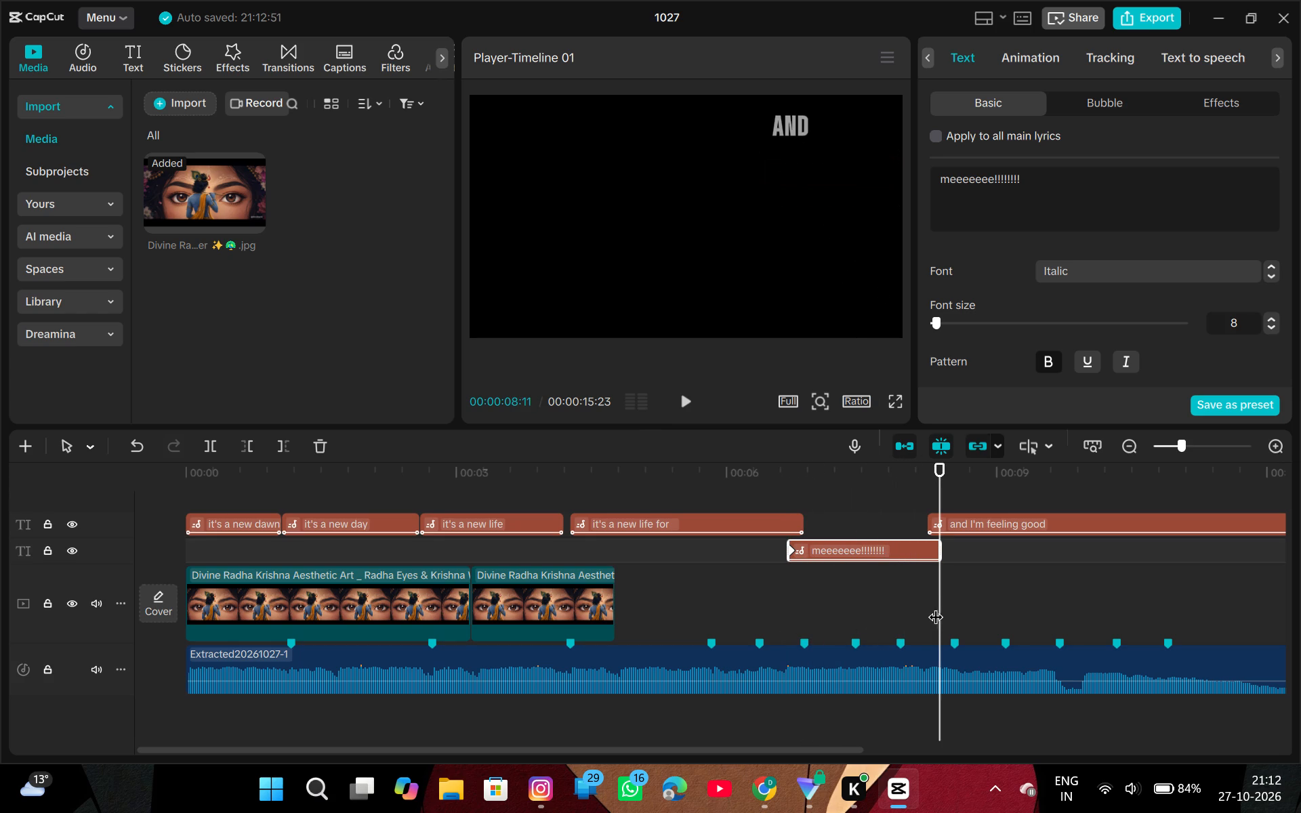
{"action": "left_click_drag", "start_coordinate": [938, 605], "coordinate": [929, 605]}
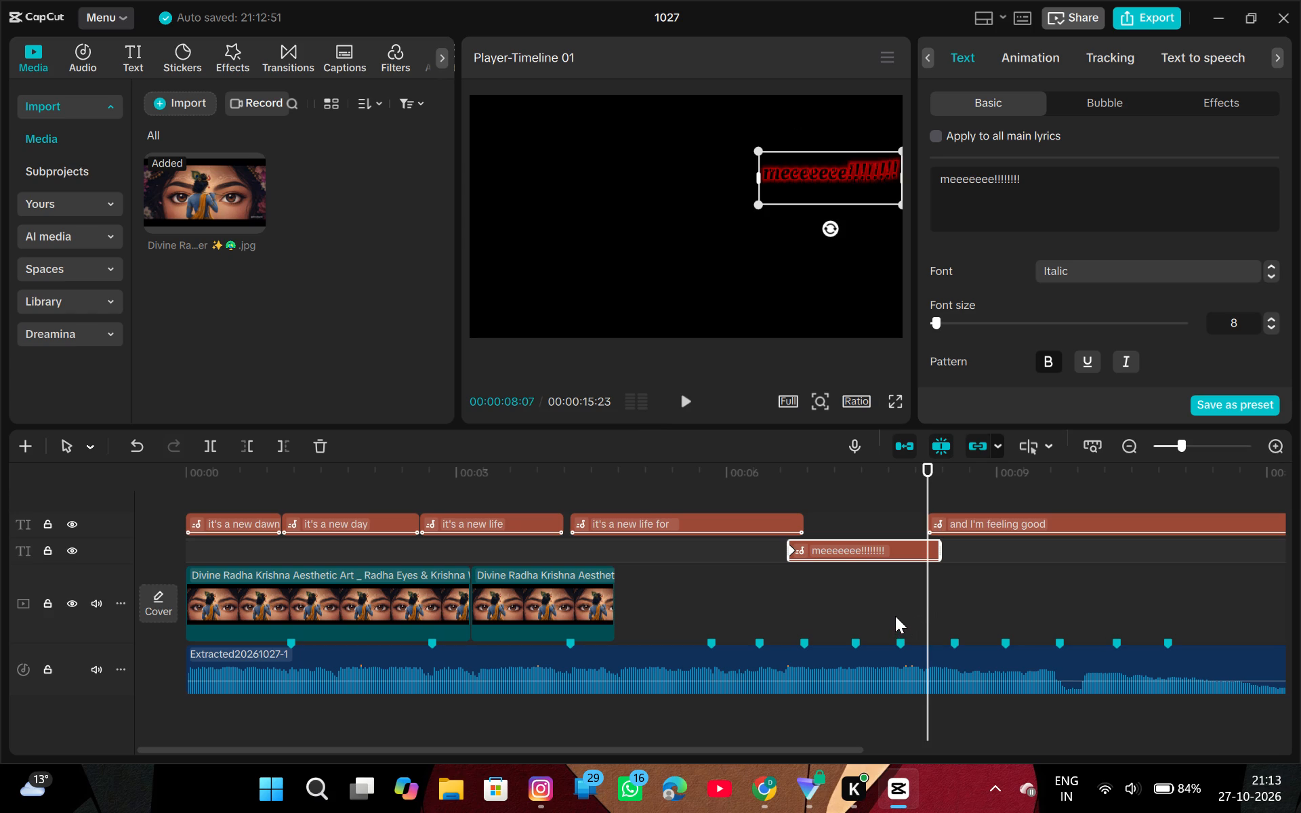
{"action": "key", "text": "alt+shift+k"}
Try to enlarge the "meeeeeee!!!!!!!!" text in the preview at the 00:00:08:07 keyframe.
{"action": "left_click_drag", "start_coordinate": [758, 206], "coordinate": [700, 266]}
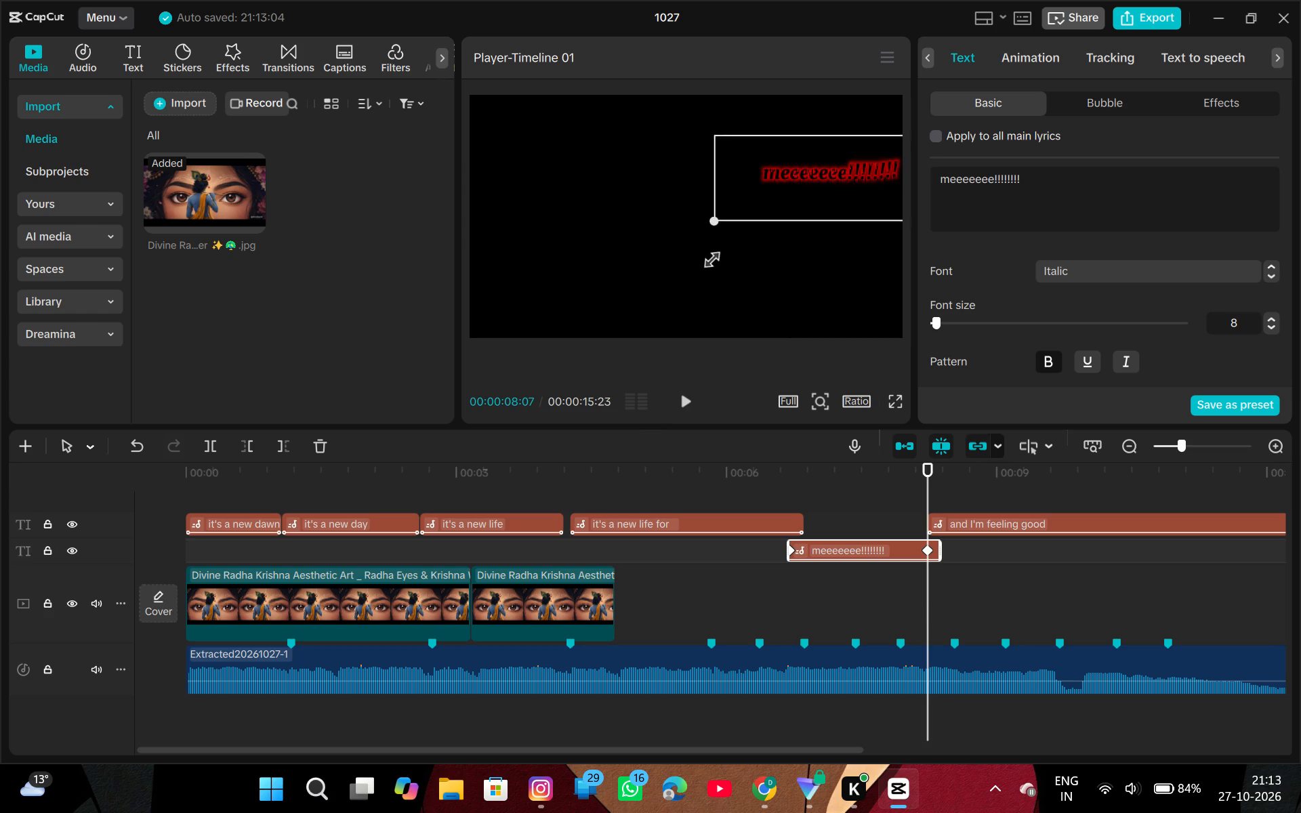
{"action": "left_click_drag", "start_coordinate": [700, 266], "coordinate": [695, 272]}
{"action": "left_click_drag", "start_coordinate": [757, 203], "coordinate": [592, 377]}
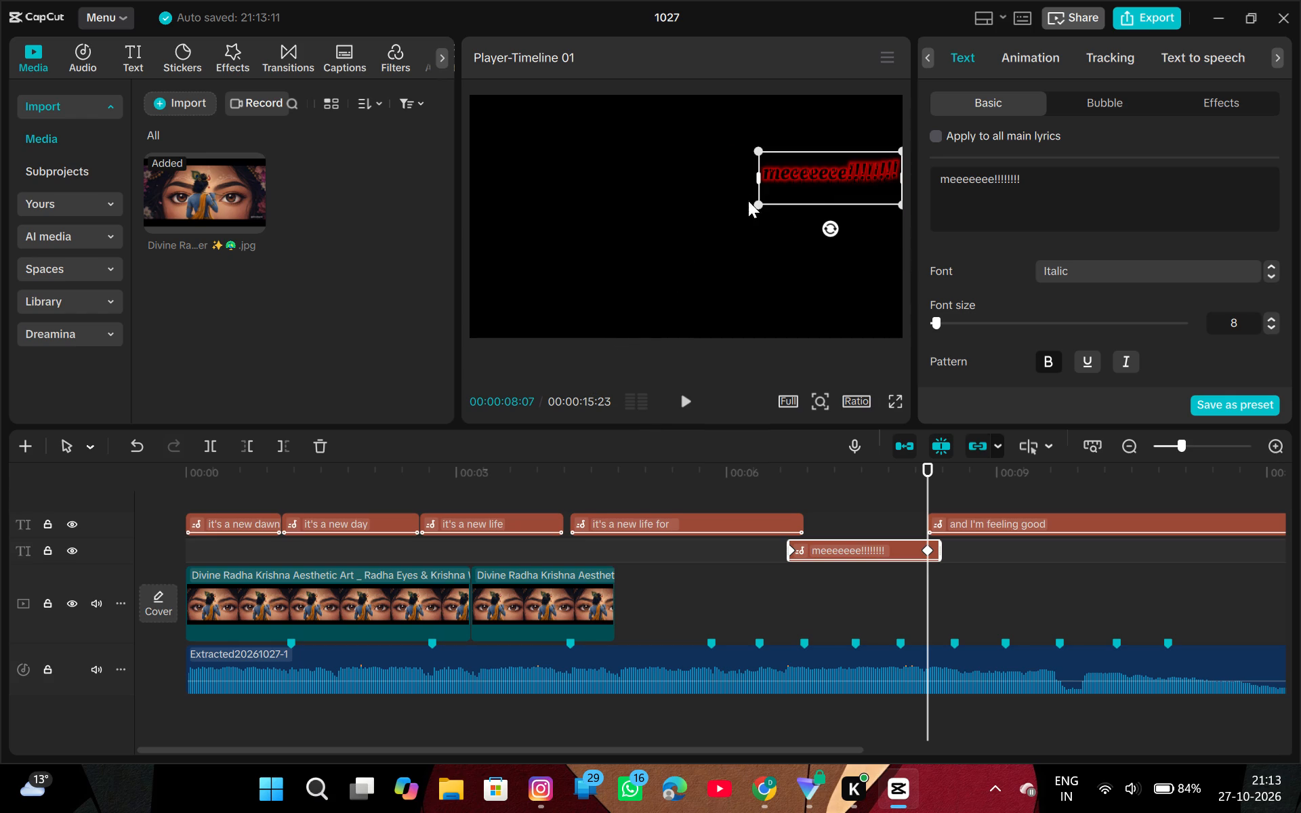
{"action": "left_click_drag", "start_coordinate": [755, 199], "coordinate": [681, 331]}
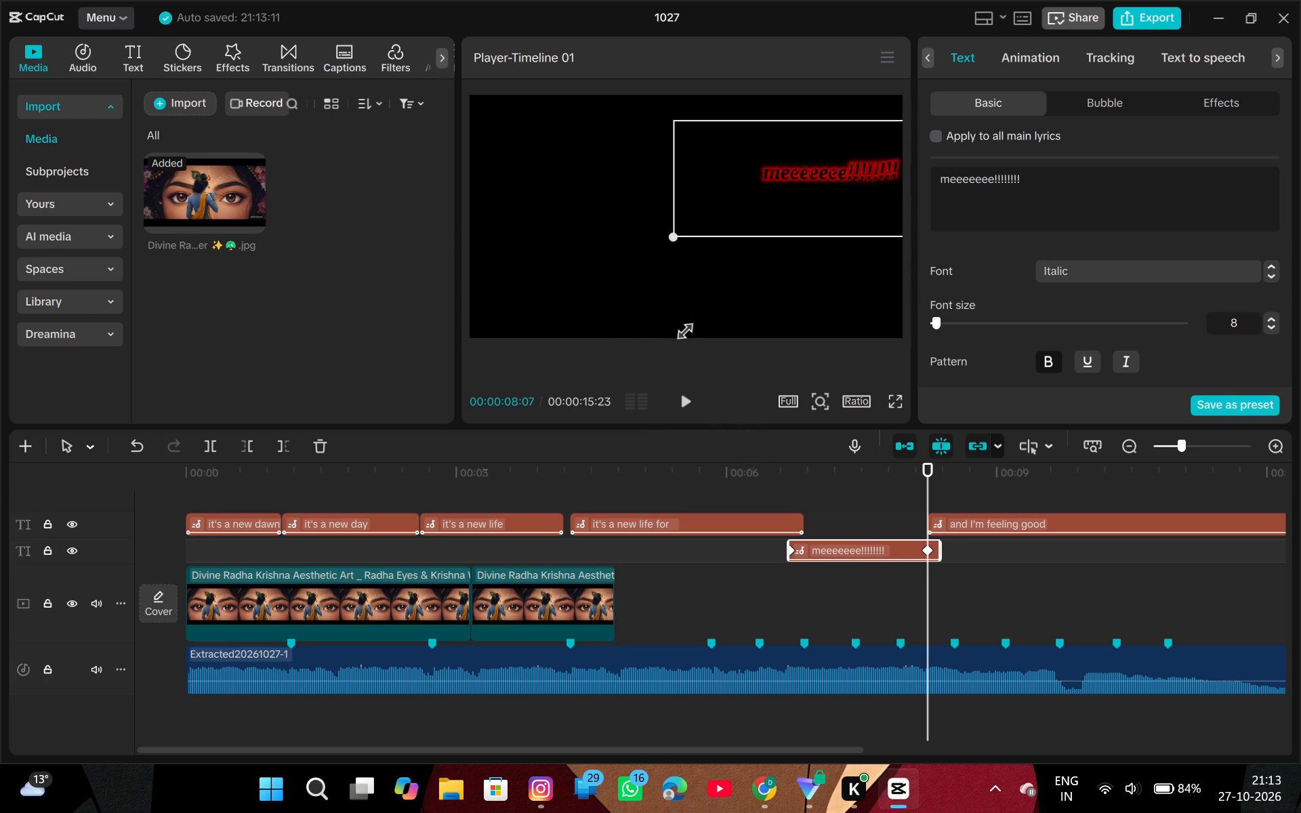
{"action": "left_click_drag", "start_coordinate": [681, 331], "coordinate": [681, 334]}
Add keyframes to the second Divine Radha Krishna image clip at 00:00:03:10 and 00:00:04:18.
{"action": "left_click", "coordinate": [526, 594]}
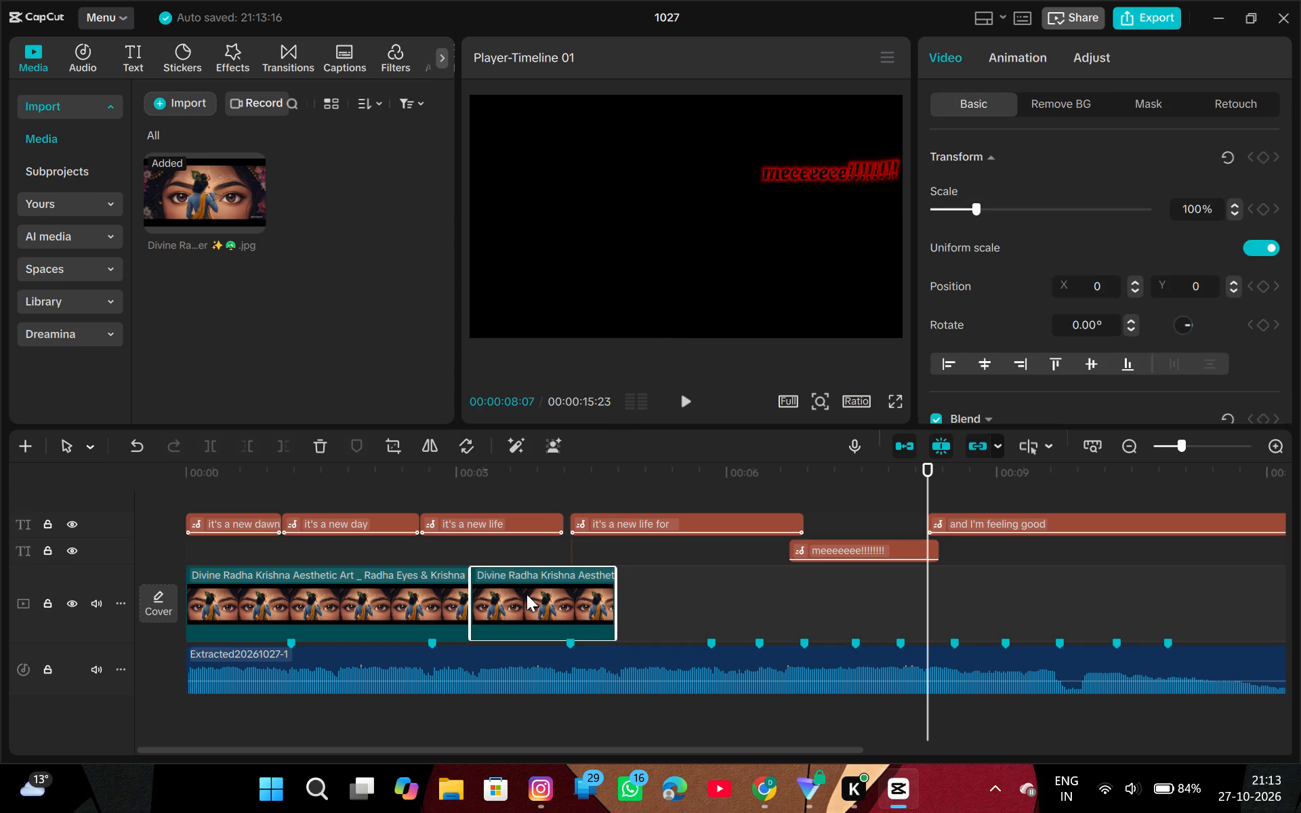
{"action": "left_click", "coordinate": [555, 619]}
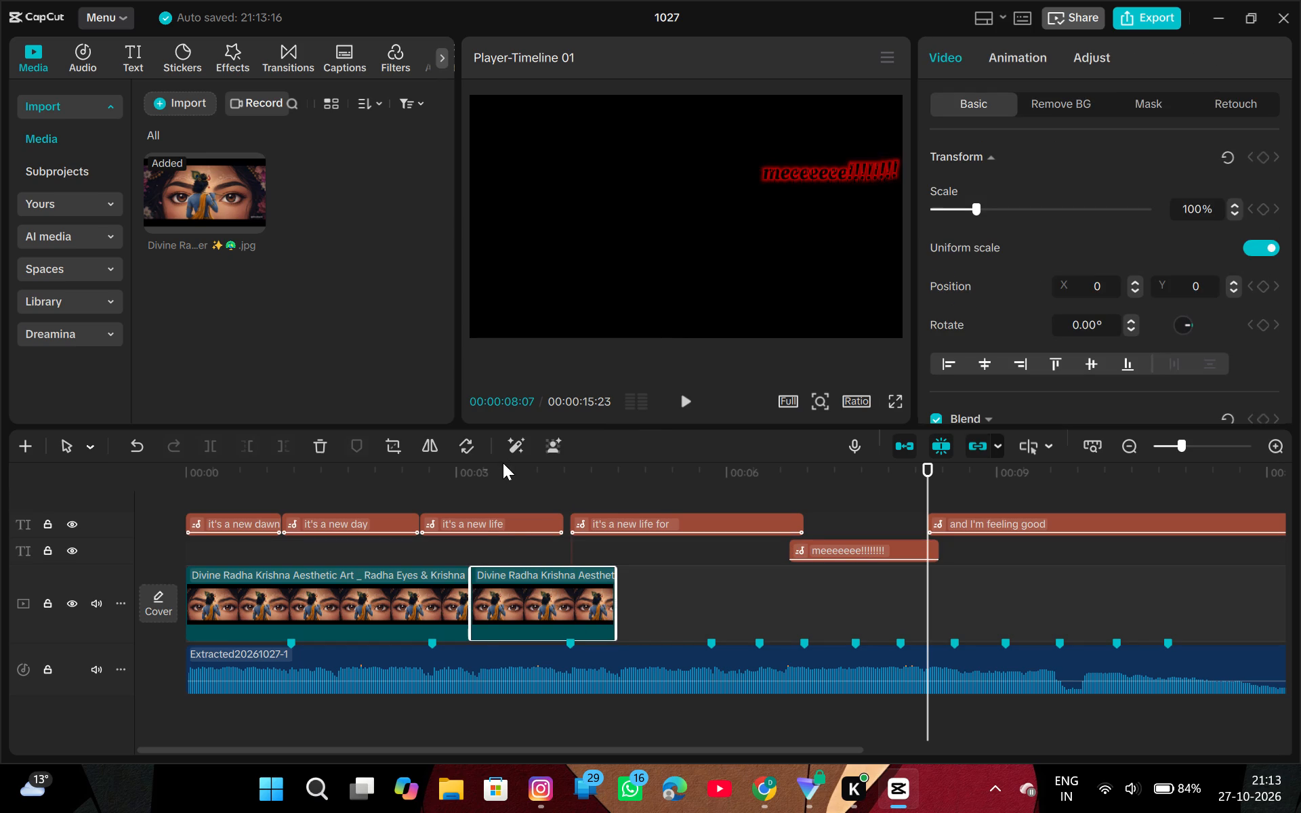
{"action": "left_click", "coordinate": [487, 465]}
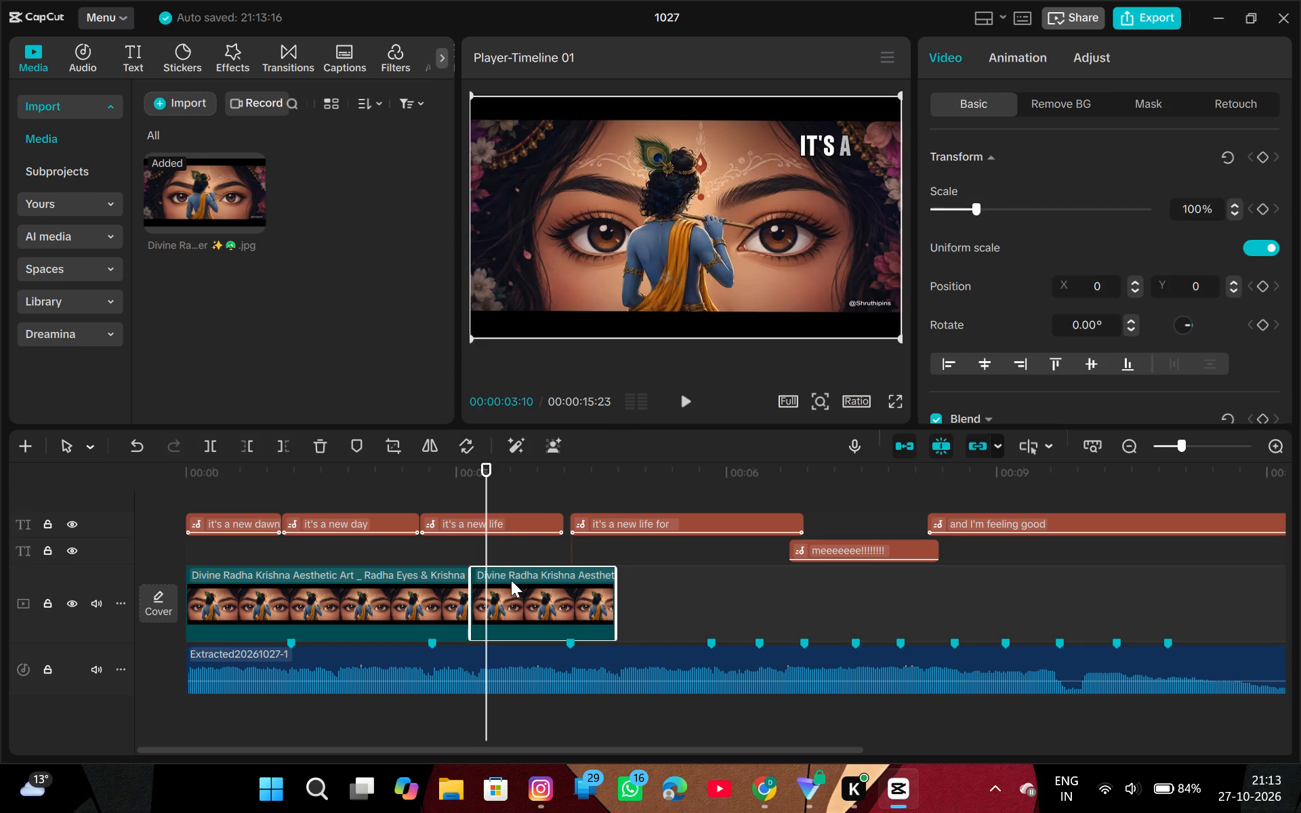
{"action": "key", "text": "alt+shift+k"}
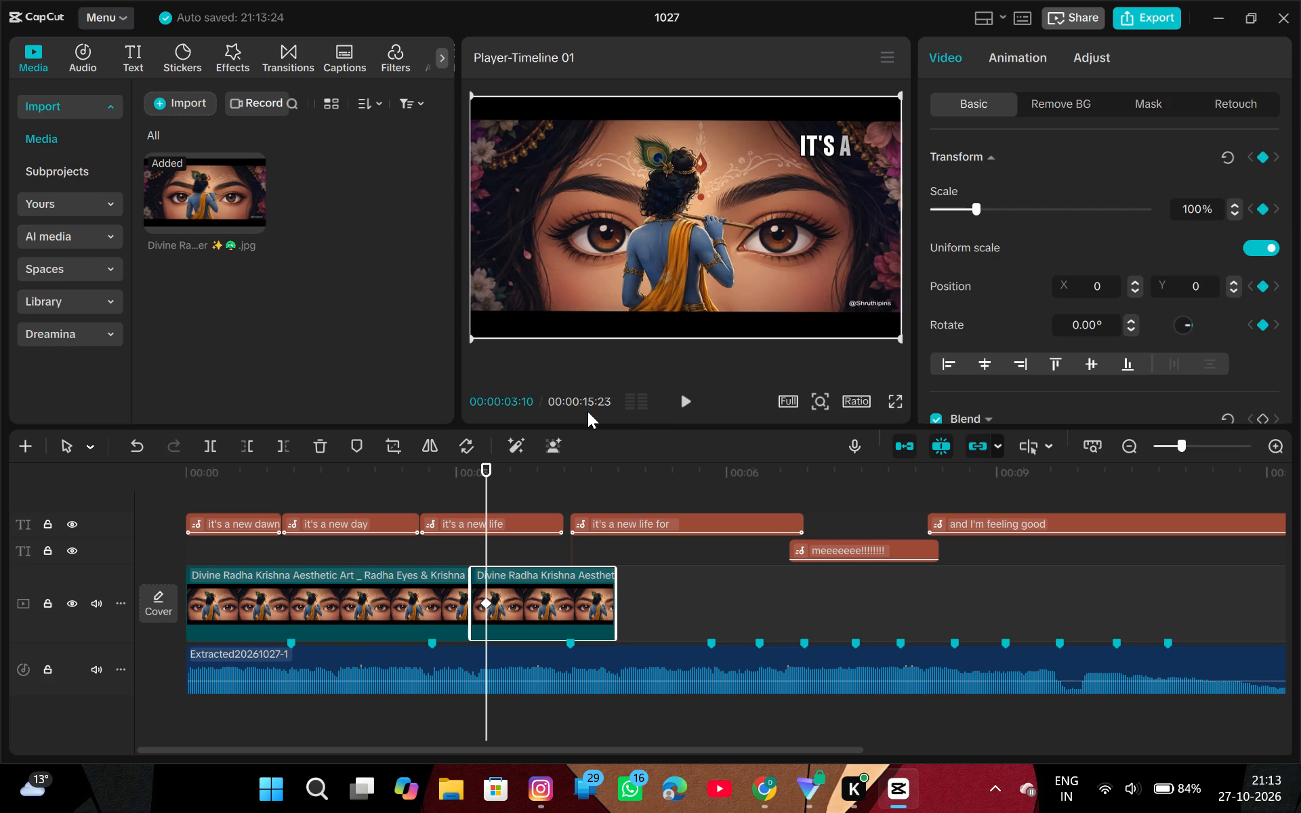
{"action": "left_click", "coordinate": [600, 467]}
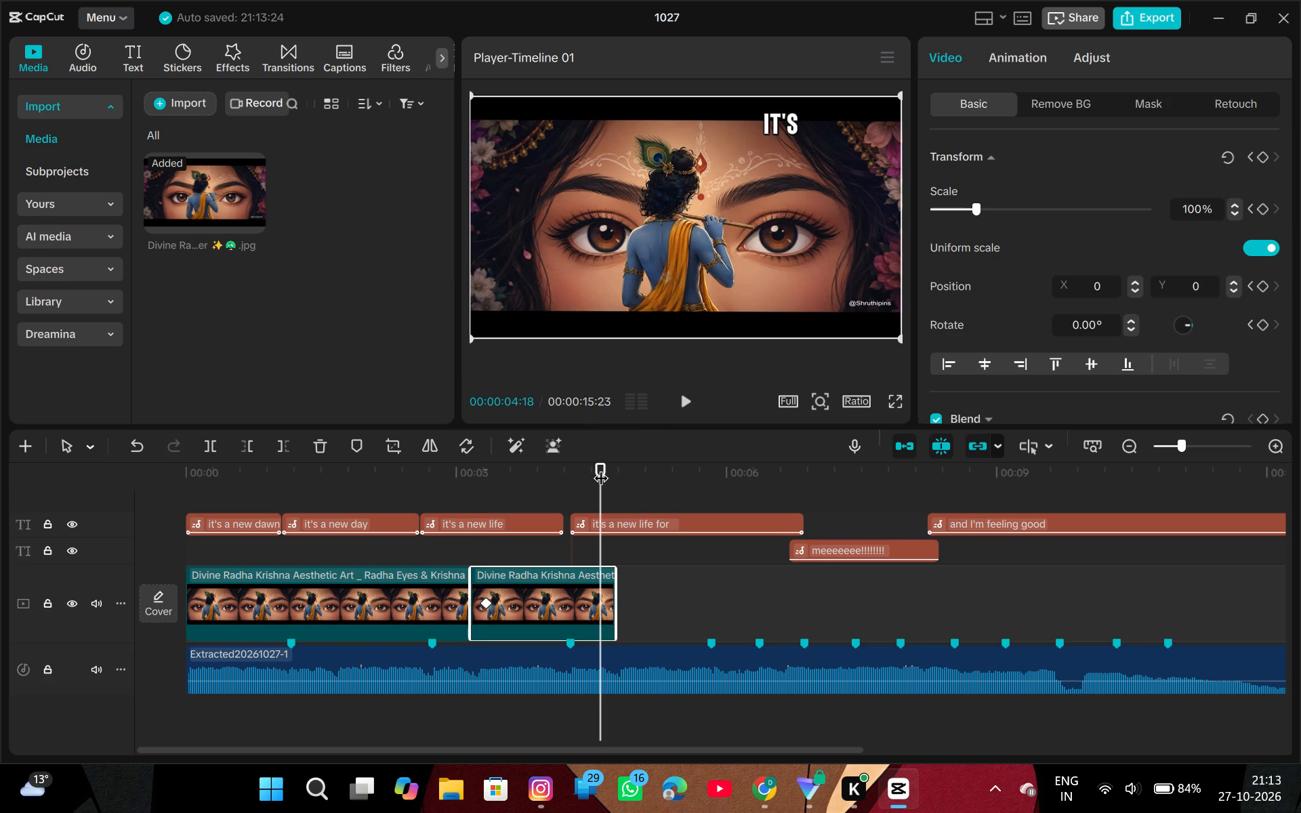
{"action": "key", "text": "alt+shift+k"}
Examine the second image clip in the enlarged preview and play it back from its first keyframe.
{"action": "scroll", "coordinate": [705, 213], "scroll_direction": "up", "scroll_amount": 1, "text": "ctrl"}
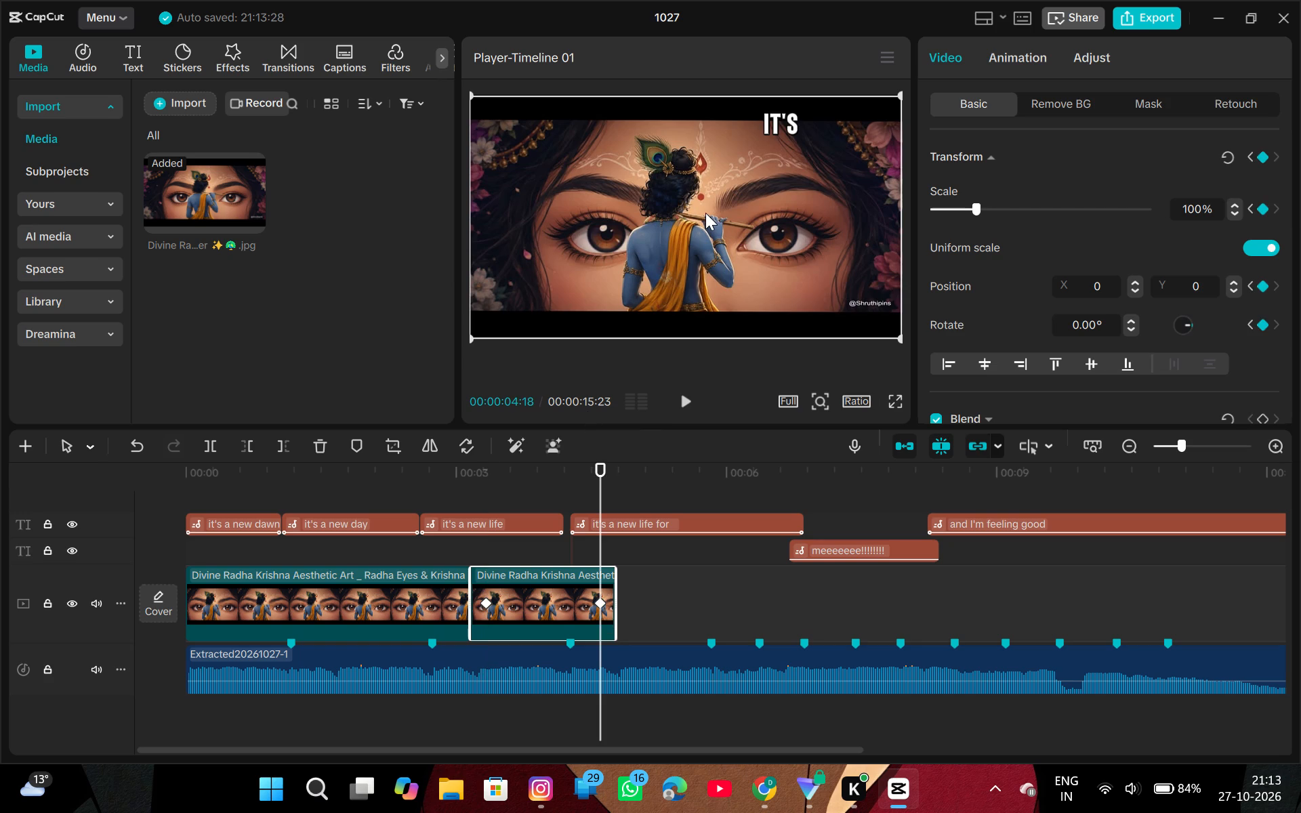
{"action": "scroll", "coordinate": [705, 213], "scroll_direction": "up", "scroll_amount": 9, "text": "ctrl"}
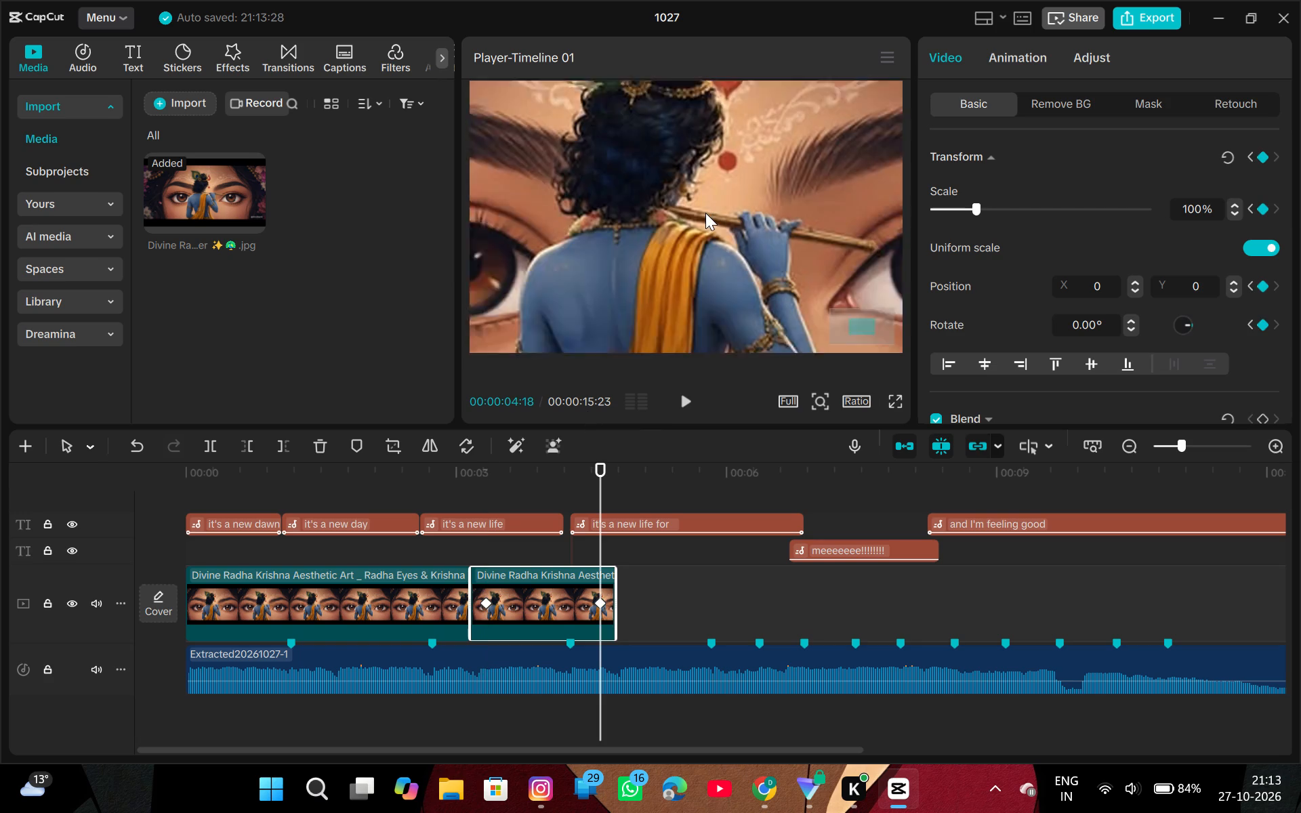
{"action": "scroll", "coordinate": [705, 213], "scroll_direction": "up", "scroll_amount": 2, "text": "ctrl"}
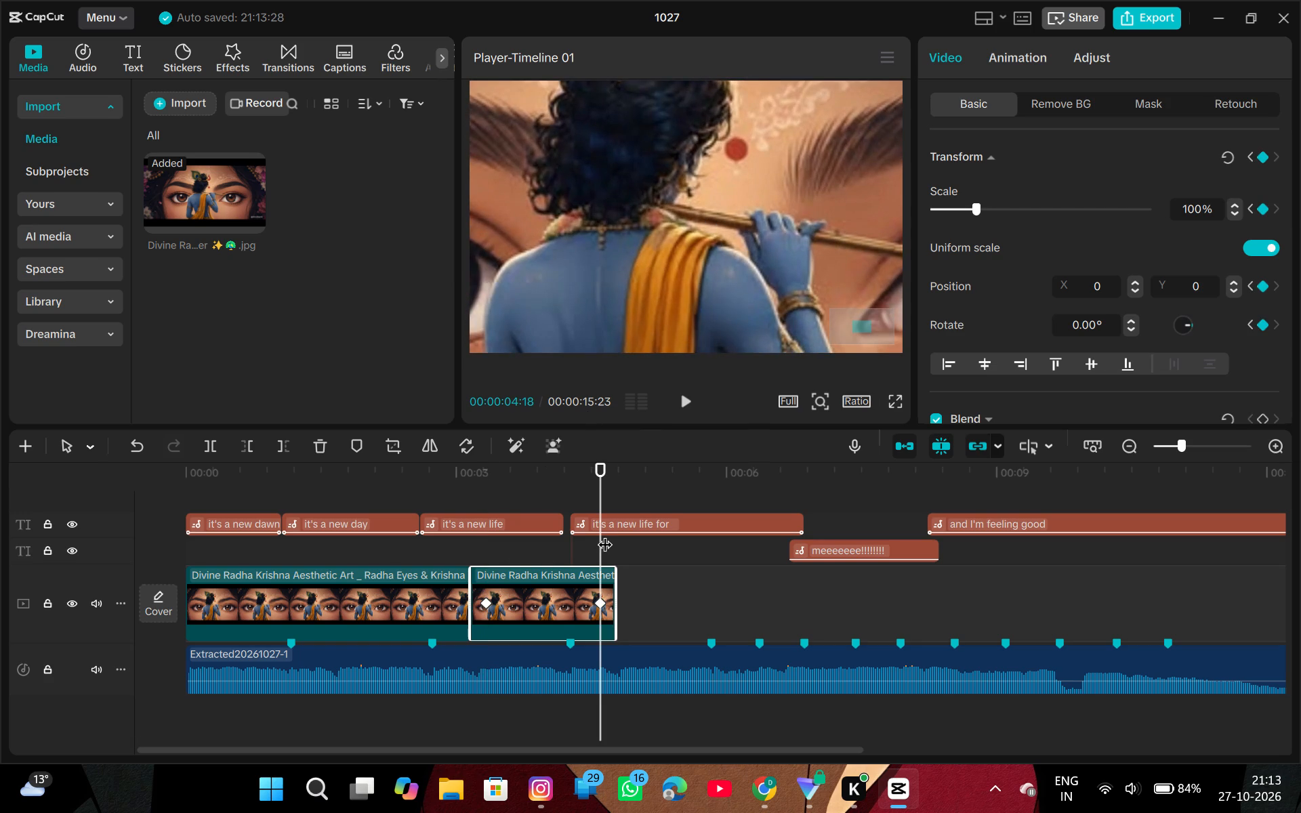
{"action": "left_click_drag", "start_coordinate": [604, 534], "coordinate": [497, 556]}
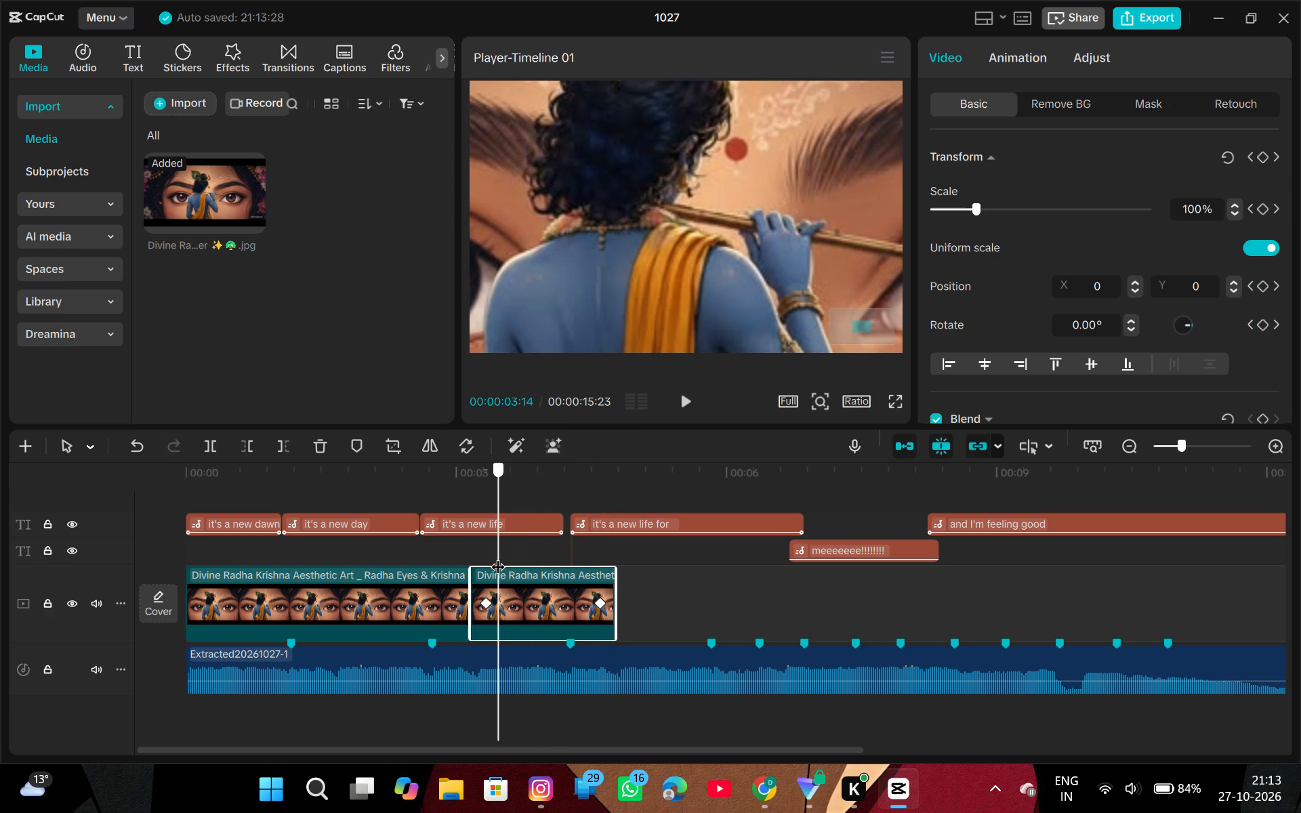
{"action": "left_click_drag", "start_coordinate": [497, 556], "coordinate": [484, 547]}
{"action": "left_click", "coordinate": [684, 395]}
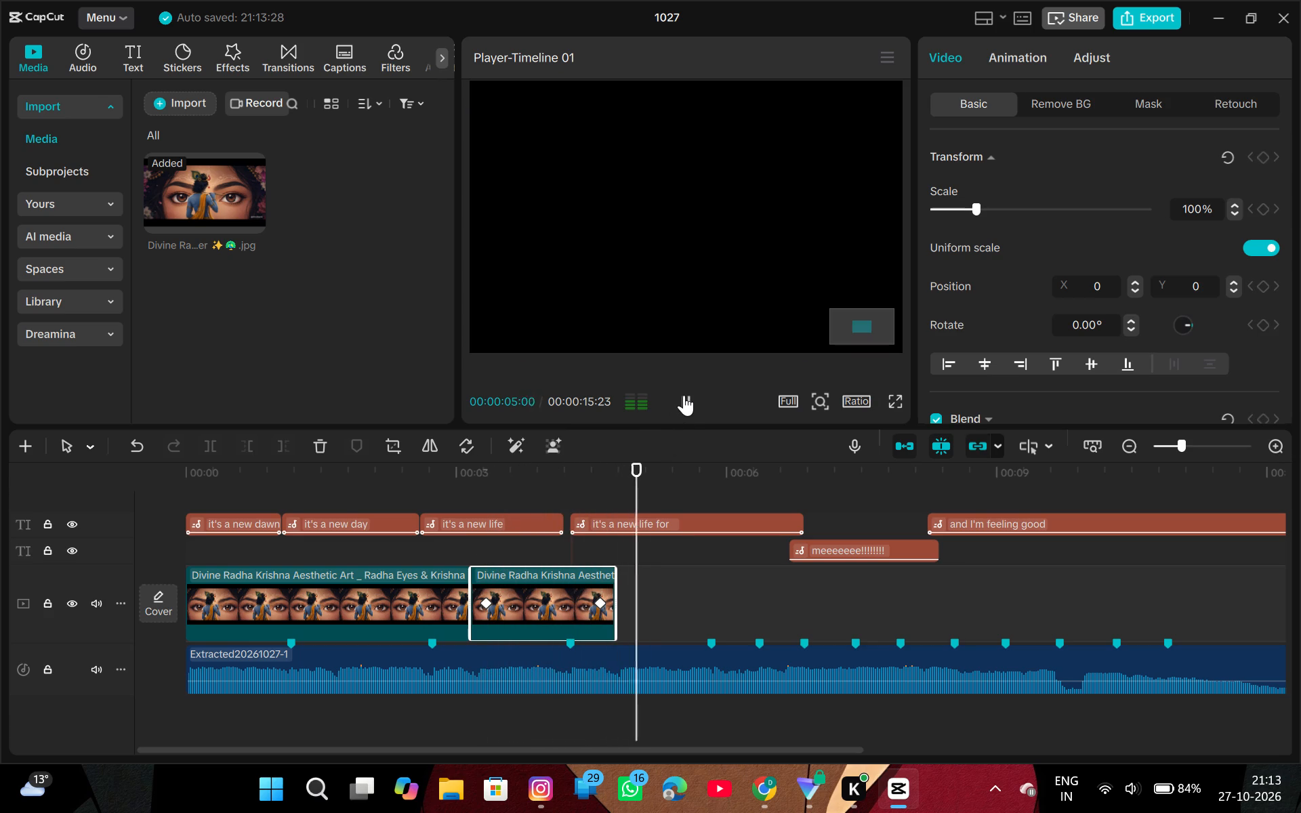
{"action": "left_click", "coordinate": [684, 395]}
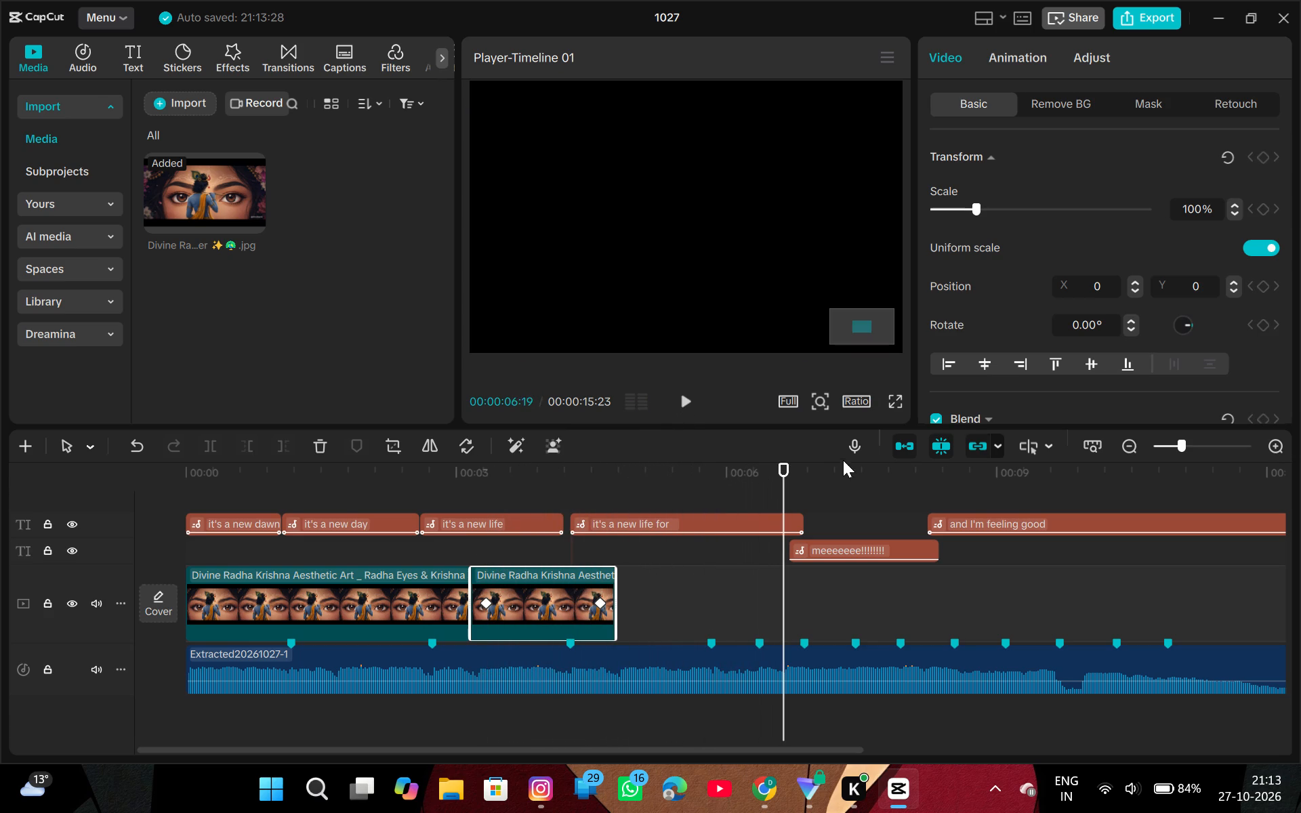
{"action": "left_click_drag", "start_coordinate": [781, 500], "coordinate": [375, 556]}
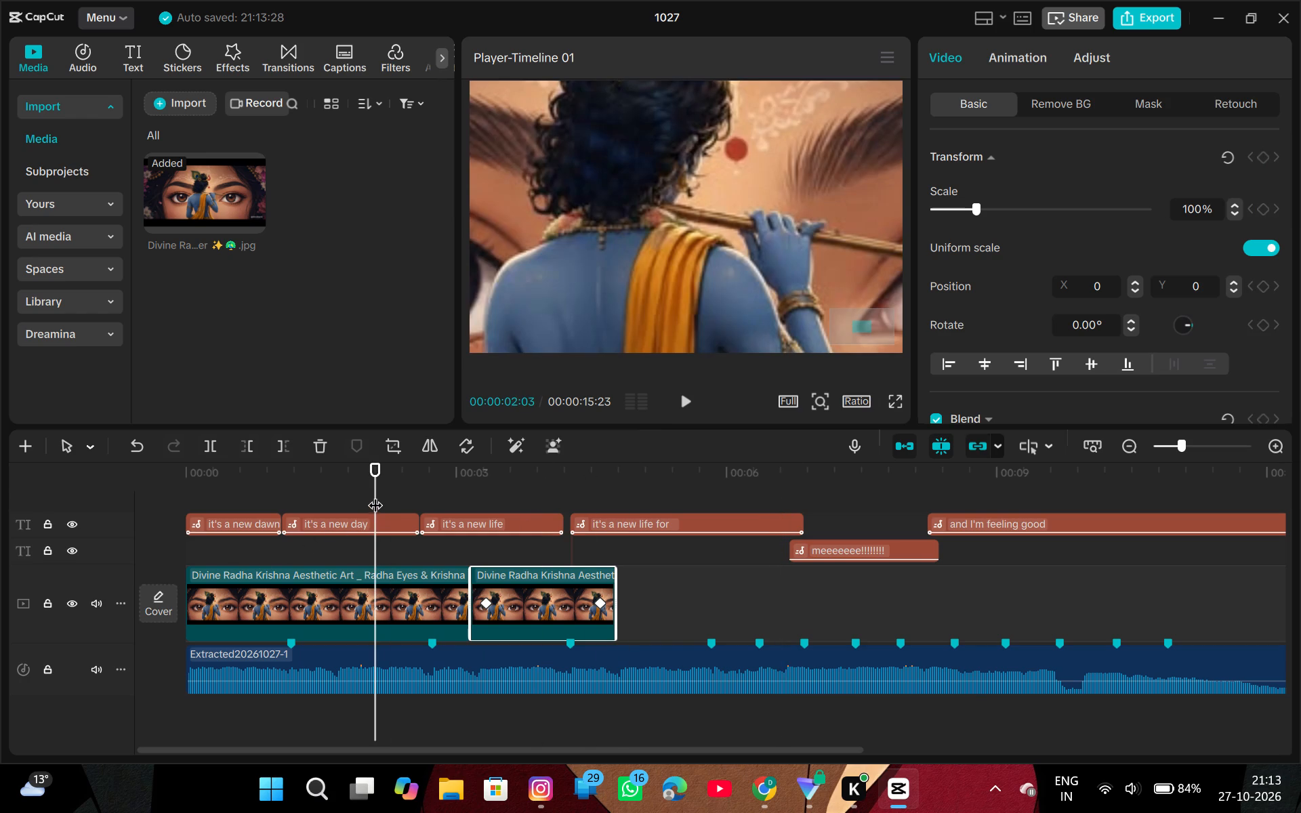
{"action": "left_click_drag", "start_coordinate": [375, 494], "coordinate": [139, 509]}
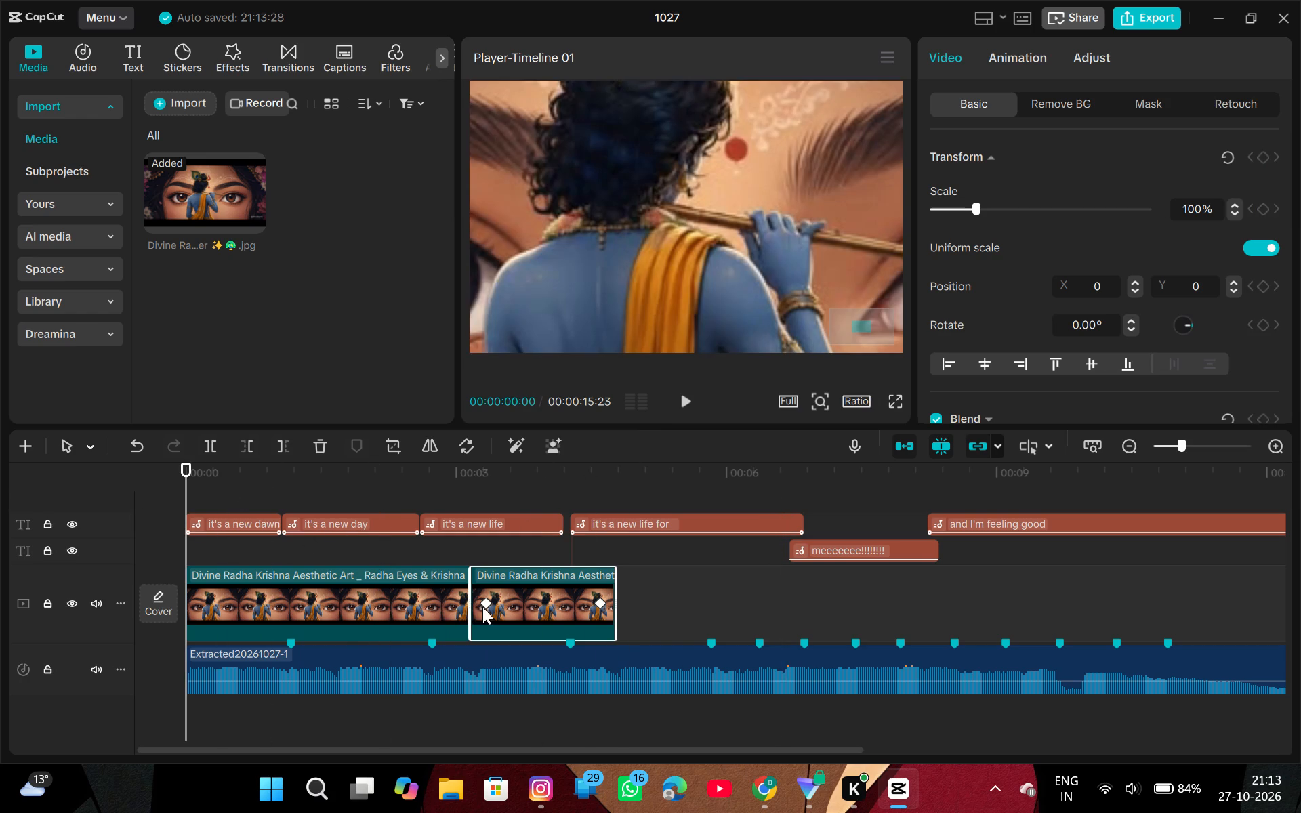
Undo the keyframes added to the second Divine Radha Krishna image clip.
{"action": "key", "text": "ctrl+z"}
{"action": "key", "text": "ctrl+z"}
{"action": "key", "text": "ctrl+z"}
Check the "meeeeeee!!!!!!!!" lyric's entrance animation options.
{"action": "left_click", "coordinate": [811, 556]}
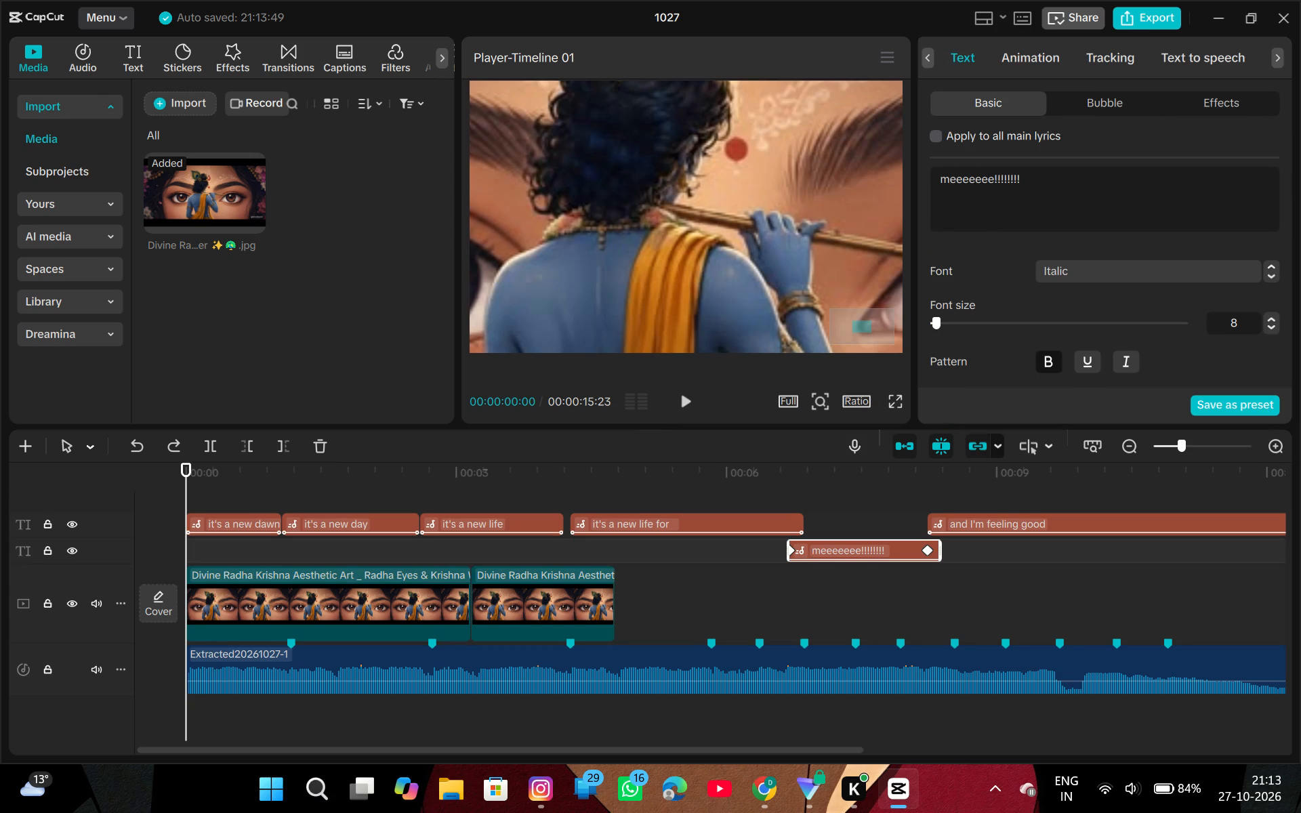
{"action": "scroll", "coordinate": [1031, 198], "scroll_direction": "down", "scroll_amount": 2}
{"action": "left_click", "coordinate": [1052, 62]}
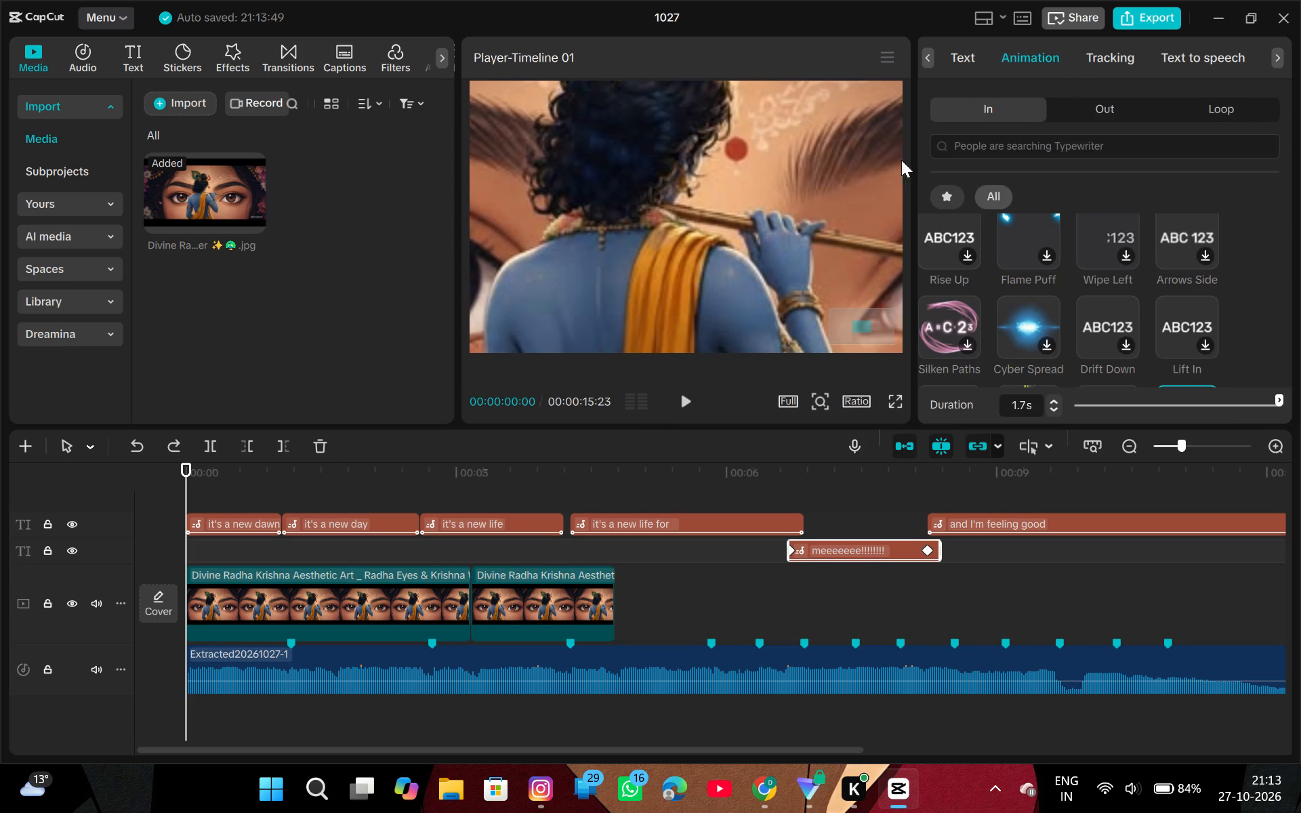
Undo the last edits, including the keyframes on the "meeeeeee!!!!!!!!" lyric.
{"action": "left_click", "coordinate": [518, 586]}
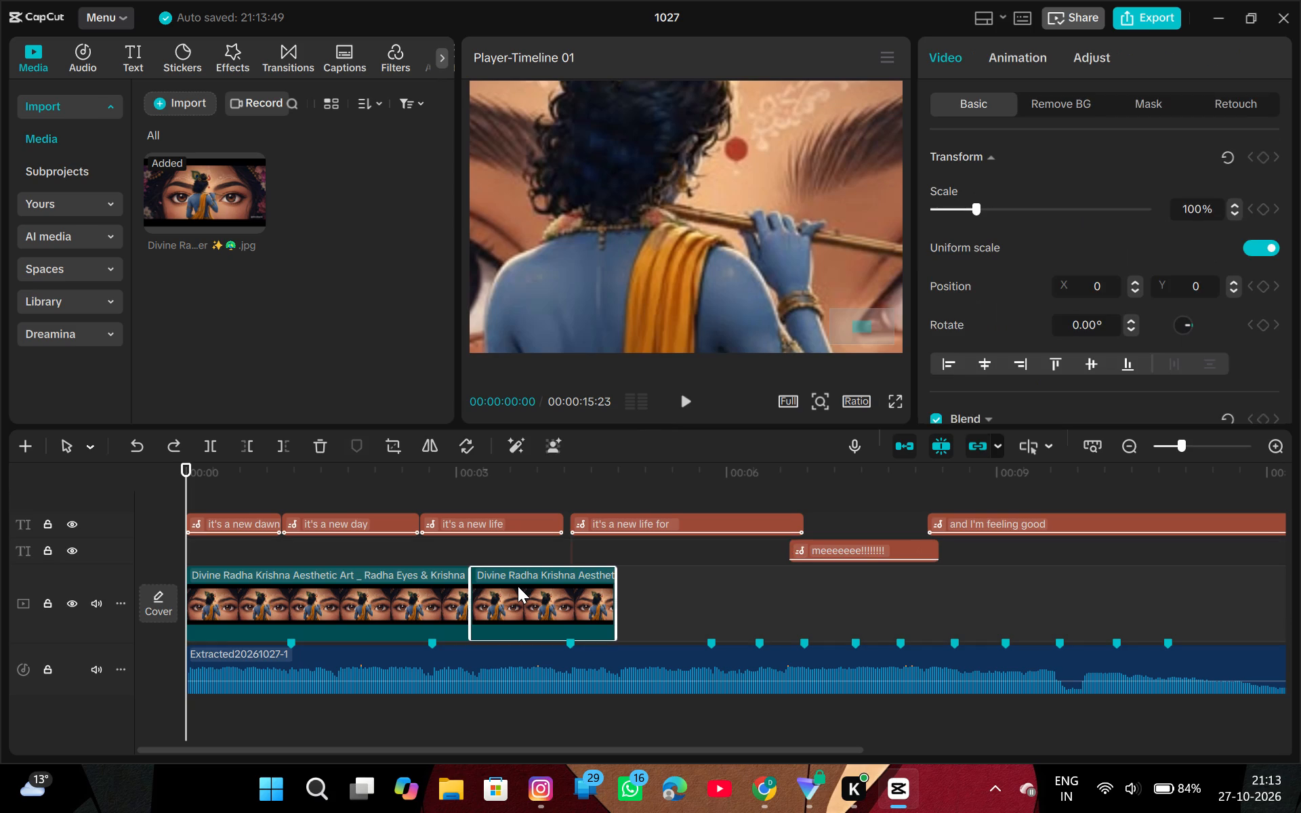
{"action": "key", "text": "ctrl+z"}
{"action": "key", "text": "ctrl+z"}
{"action": "key", "text": "ctrl+z"}
{"action": "key", "text": "ctrl+z"}
Examine the Divine Radha Krishna image in the preview at a size that shows the whole frame.
{"action": "scroll", "coordinate": [773, 292], "scroll_direction": "down", "scroll_amount": 4, "text": "ctrl"}
{"action": "scroll", "coordinate": [773, 292], "scroll_direction": "down", "scroll_amount": 2}
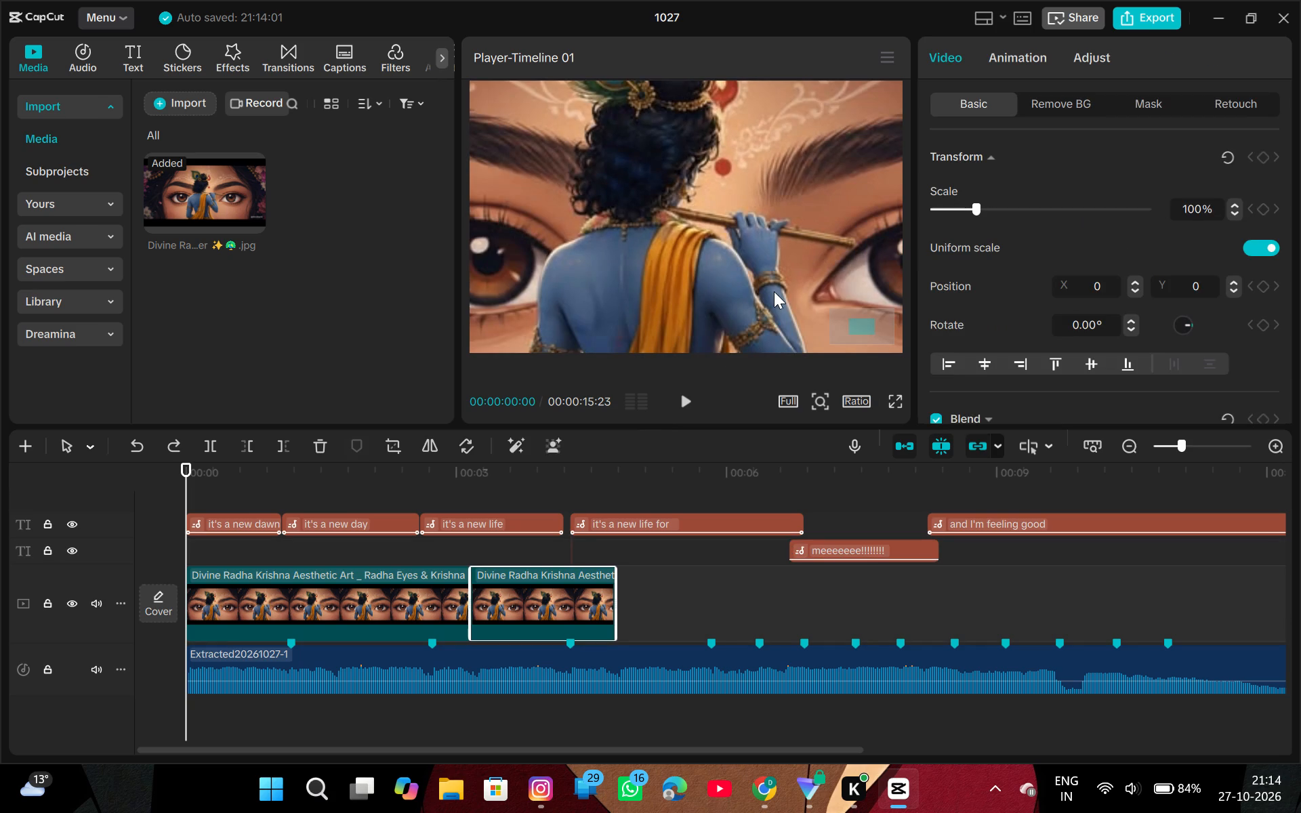
{"action": "scroll", "coordinate": [774, 291], "scroll_direction": "down", "scroll_amount": 2}
{"action": "scroll", "coordinate": [774, 291], "scroll_direction": "down", "scroll_amount": 3, "text": "ctrl"}
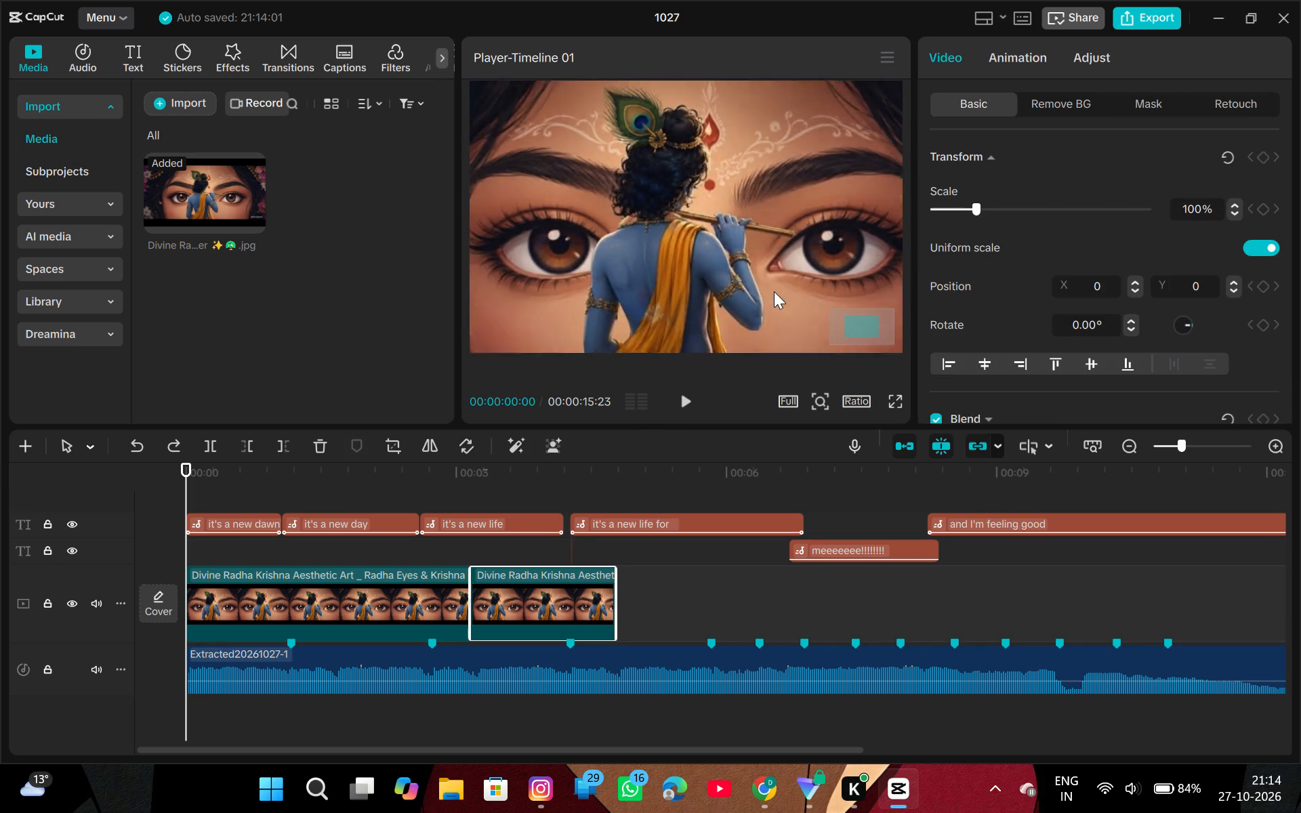
{"action": "scroll", "coordinate": [774, 291], "scroll_direction": "down", "scroll_amount": 3, "text": "ctrl"}
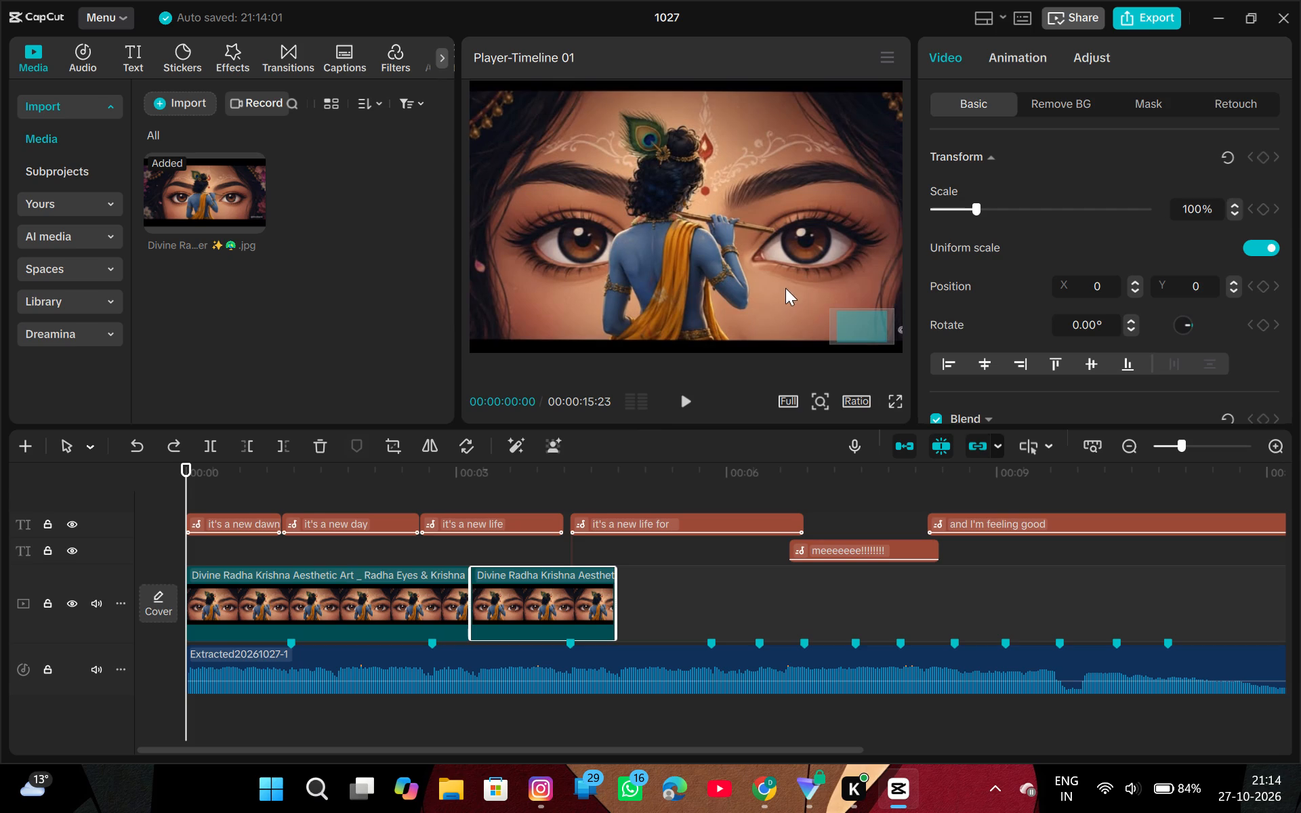
{"action": "left_click", "coordinate": [772, 287]}
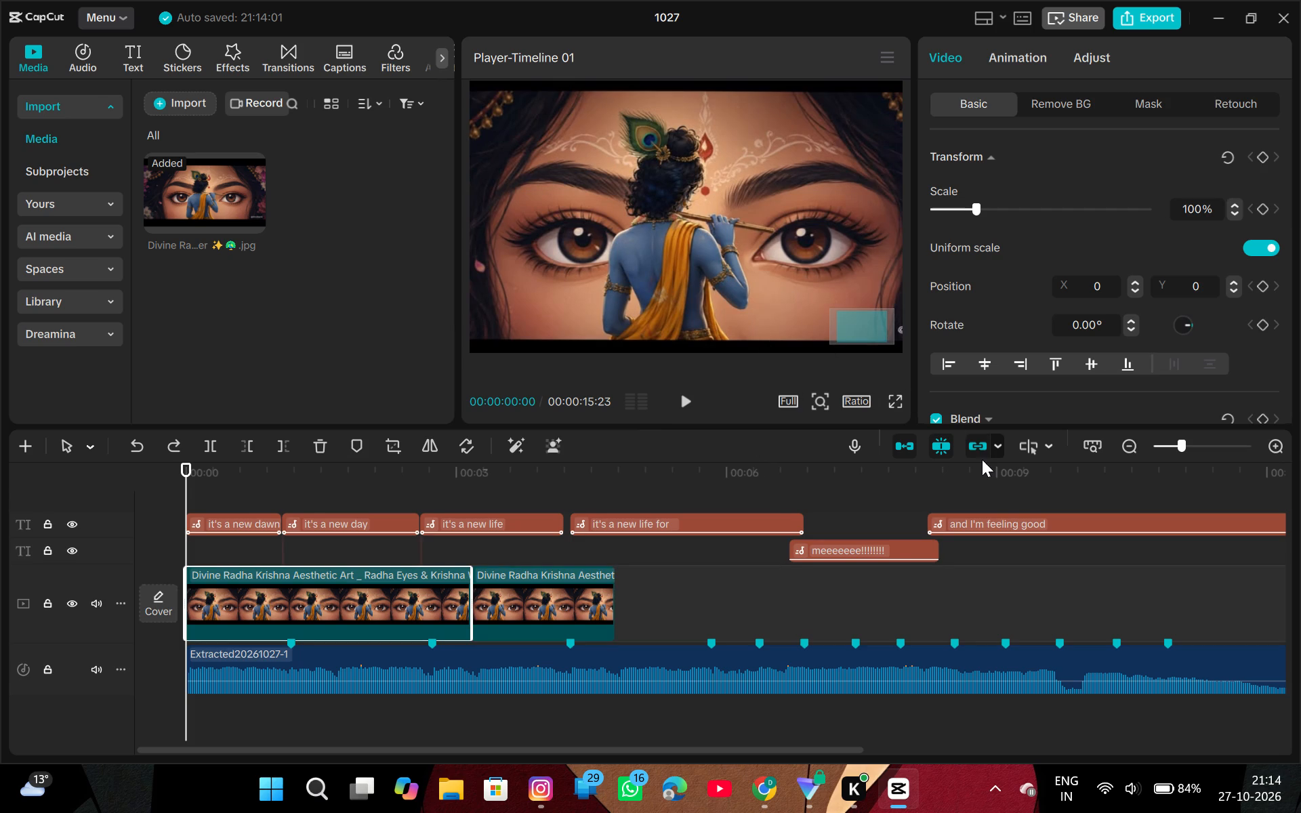
Set the "meeeeeee!!!!!!!!" lyric's font size to 5.
{"action": "left_click", "coordinate": [882, 541]}
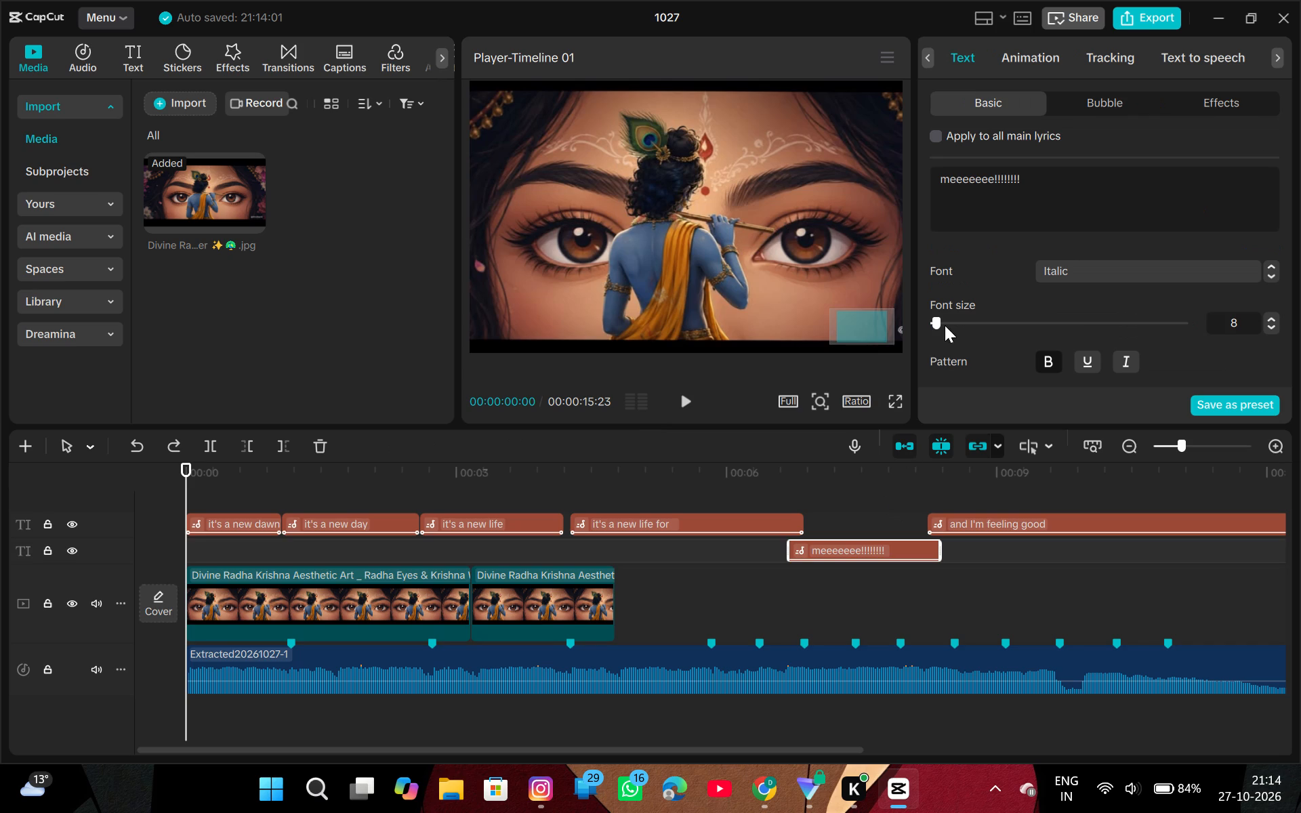
{"action": "left_click_drag", "start_coordinate": [938, 317], "coordinate": [1034, 336]}
{"action": "left_click_drag", "start_coordinate": [1034, 336], "coordinate": [867, 360]}
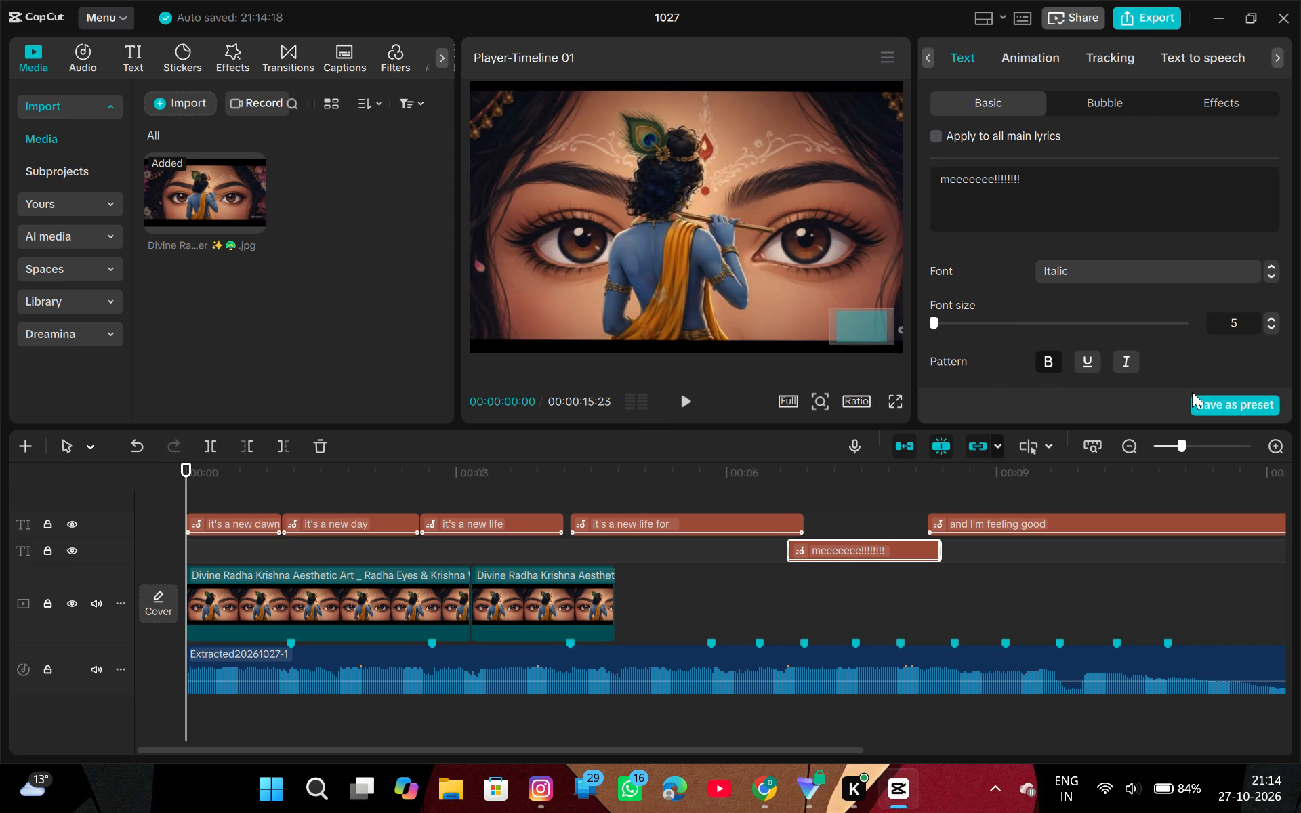
Save the "meeeeeee!!!!!!!!" lyric's text style as a preset.
{"action": "left_click", "coordinate": [1192, 392]}
{"action": "left_click", "coordinate": [1210, 406]}
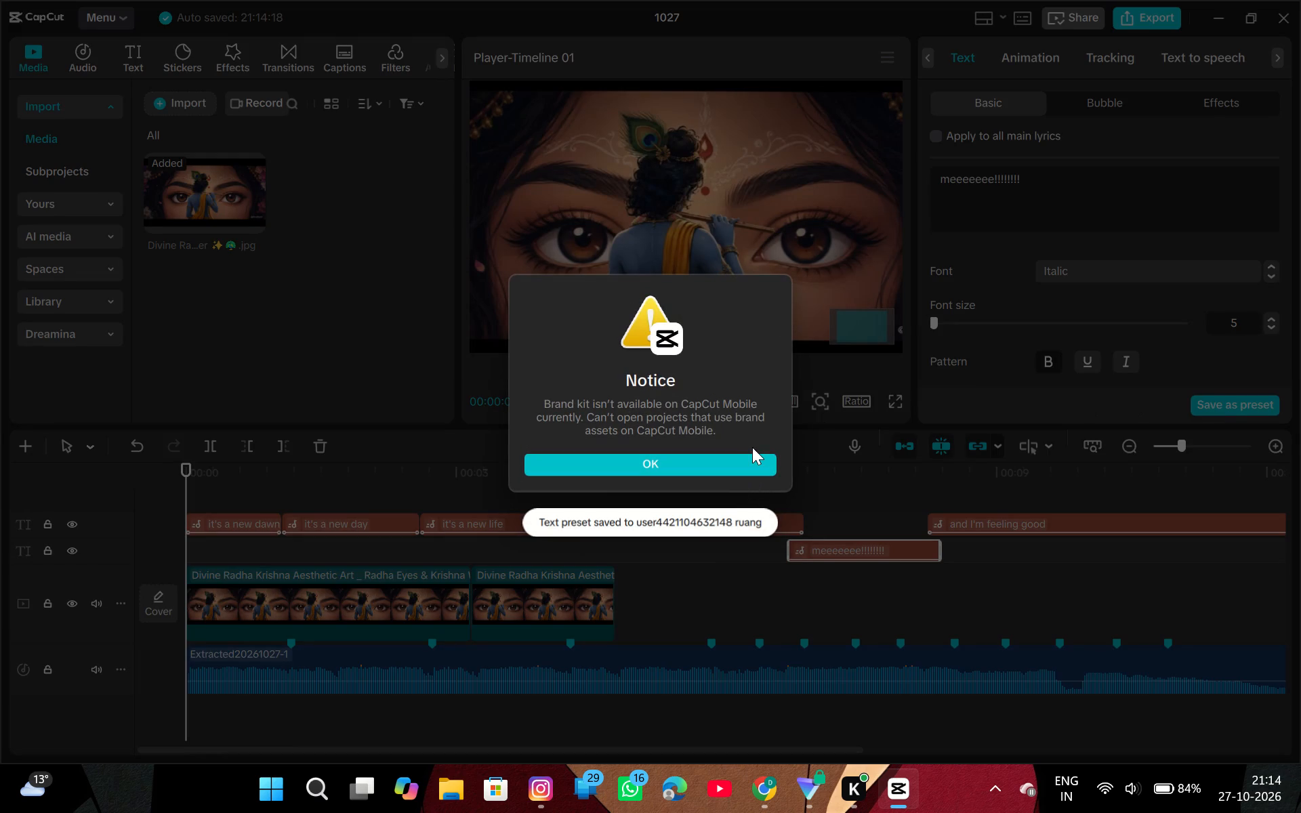
{"action": "left_click", "coordinate": [748, 459]}
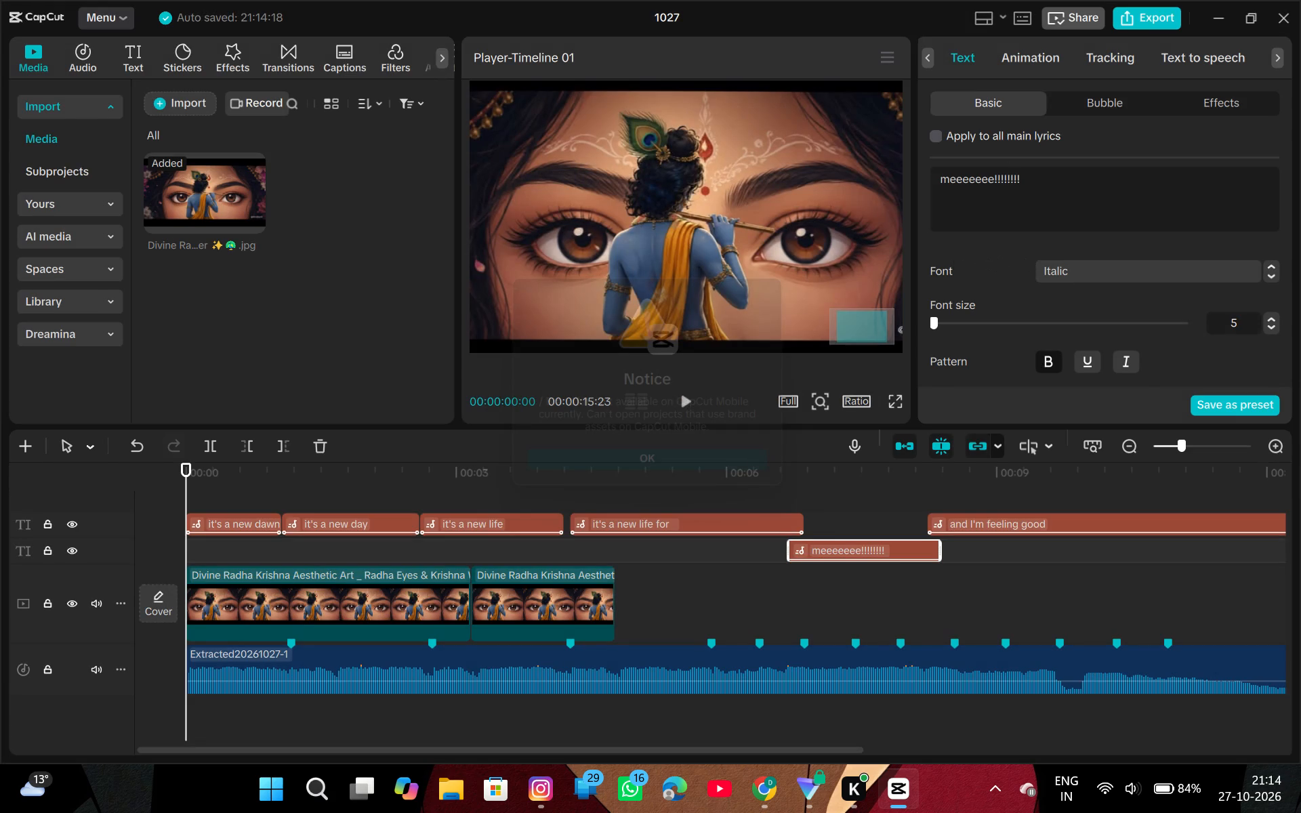
Check the text colour choices for the "meeeeeee!!!!!!!!" lyric and close them without picking one.
{"action": "scroll", "coordinate": [976, 264], "scroll_direction": "down", "scroll_amount": 5}
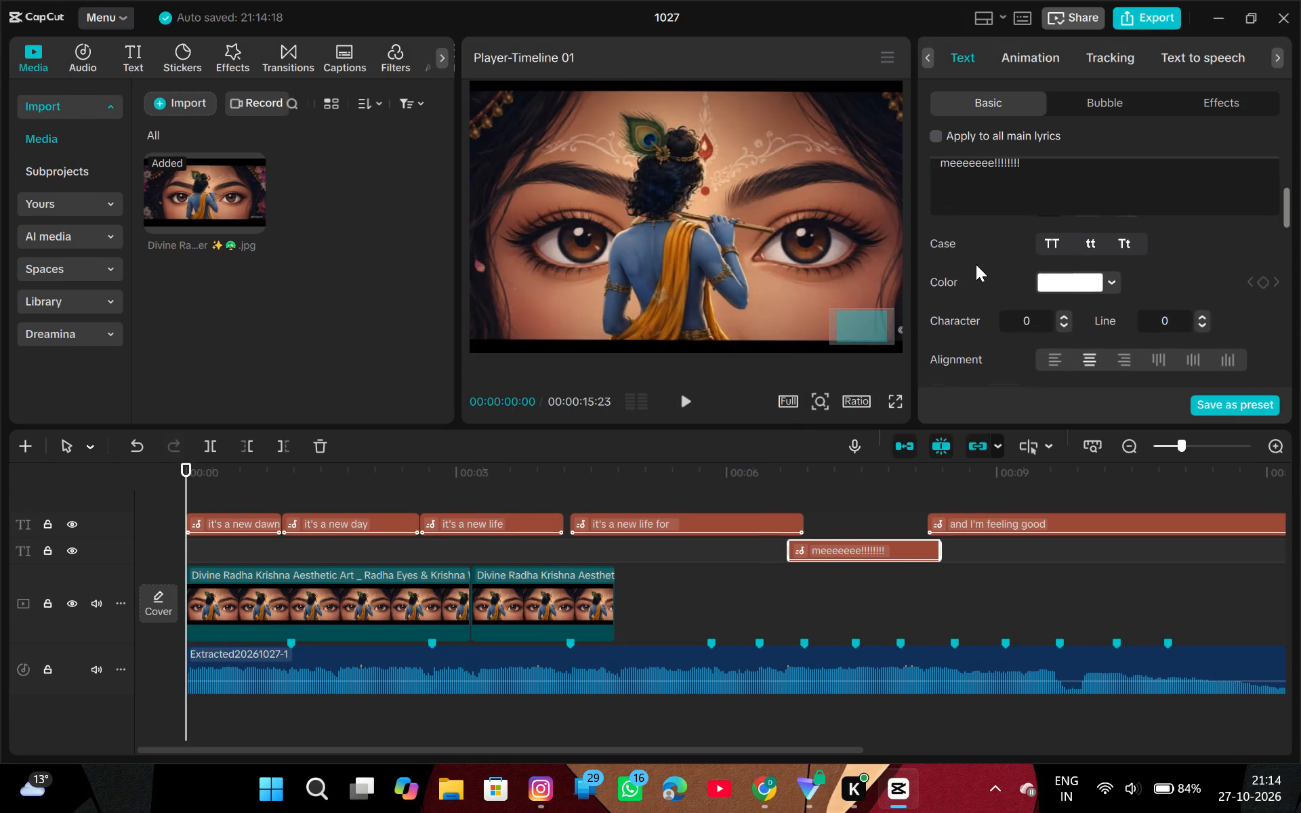
{"action": "scroll", "coordinate": [976, 264], "scroll_direction": "down", "scroll_amount": 1}
{"action": "left_click", "coordinate": [1113, 269]}
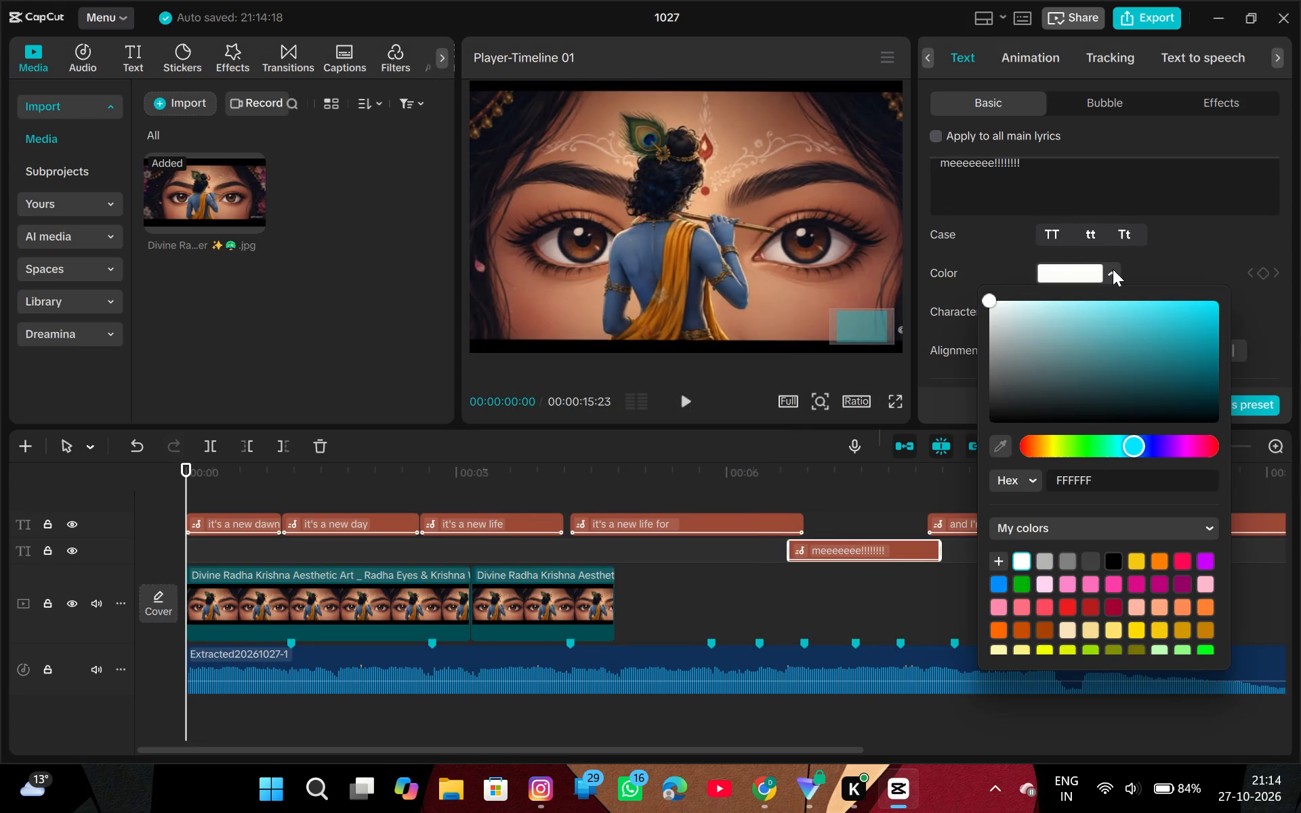
{"action": "left_click", "coordinate": [909, 503]}
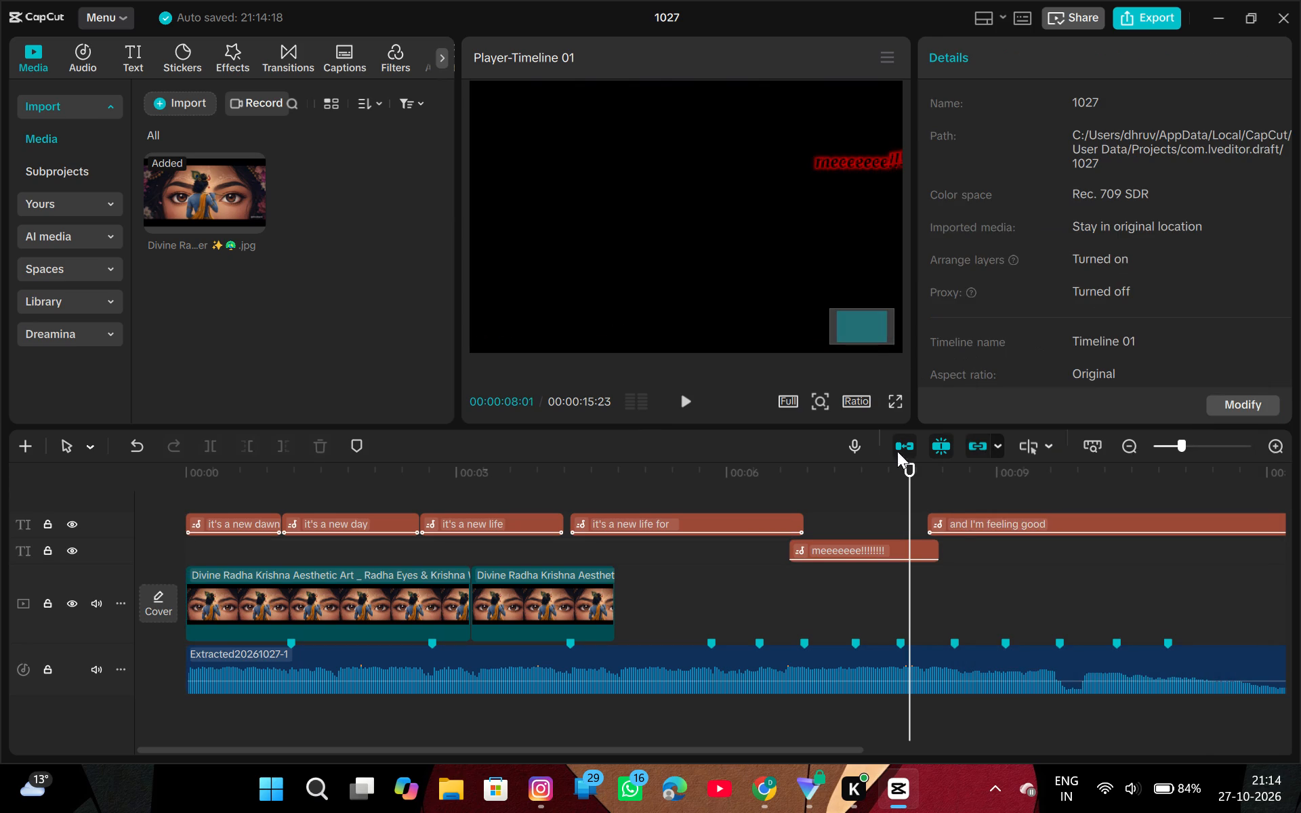
Scrub the timeline back through 00:00:04:23 to 00:00:02:06 to review the earlier lyrics over the image.
{"action": "left_click_drag", "start_coordinate": [909, 491], "coordinate": [612, 544]}
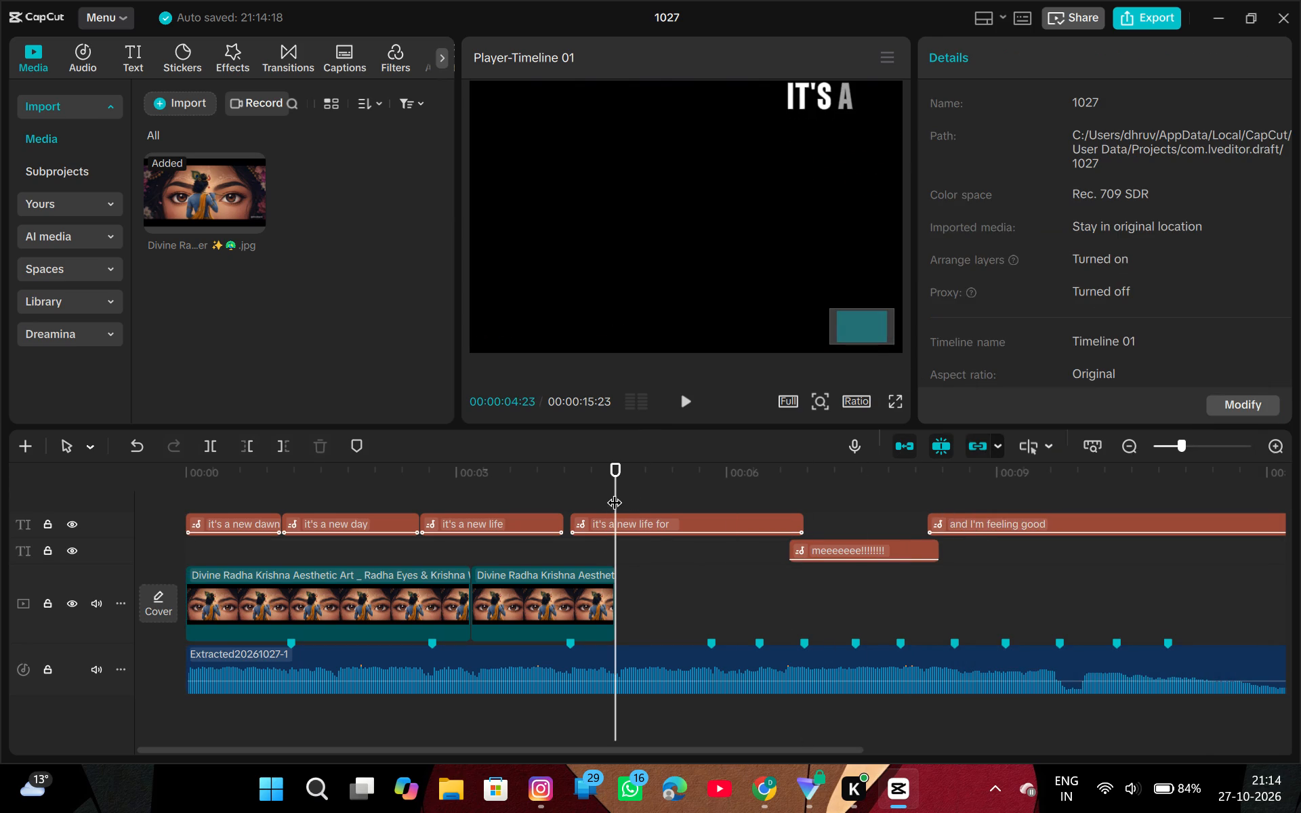
{"action": "left_click_drag", "start_coordinate": [614, 492], "coordinate": [386, 502]}
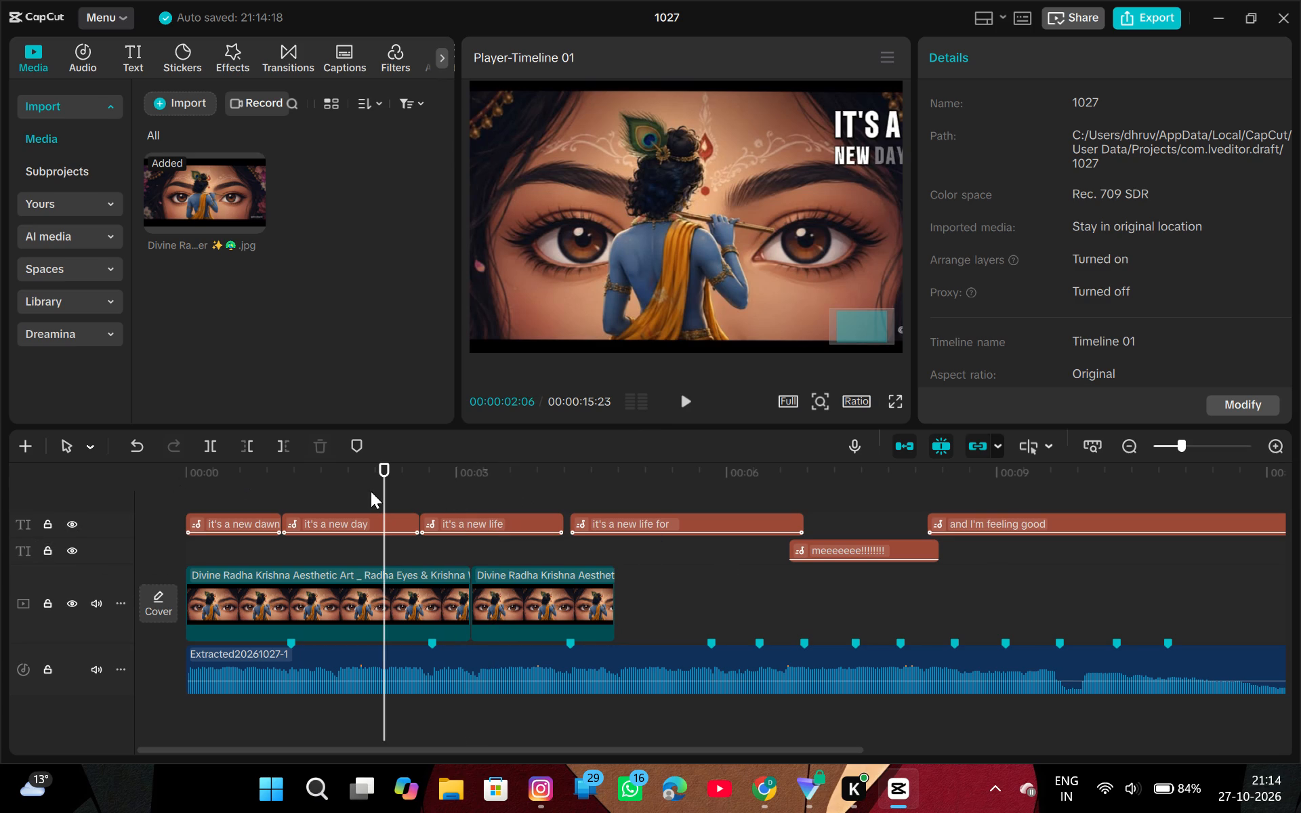
Turn on the Curve effect for the "meeeeeee!!!!!!!!" lyric.
{"action": "left_click", "coordinate": [863, 551]}
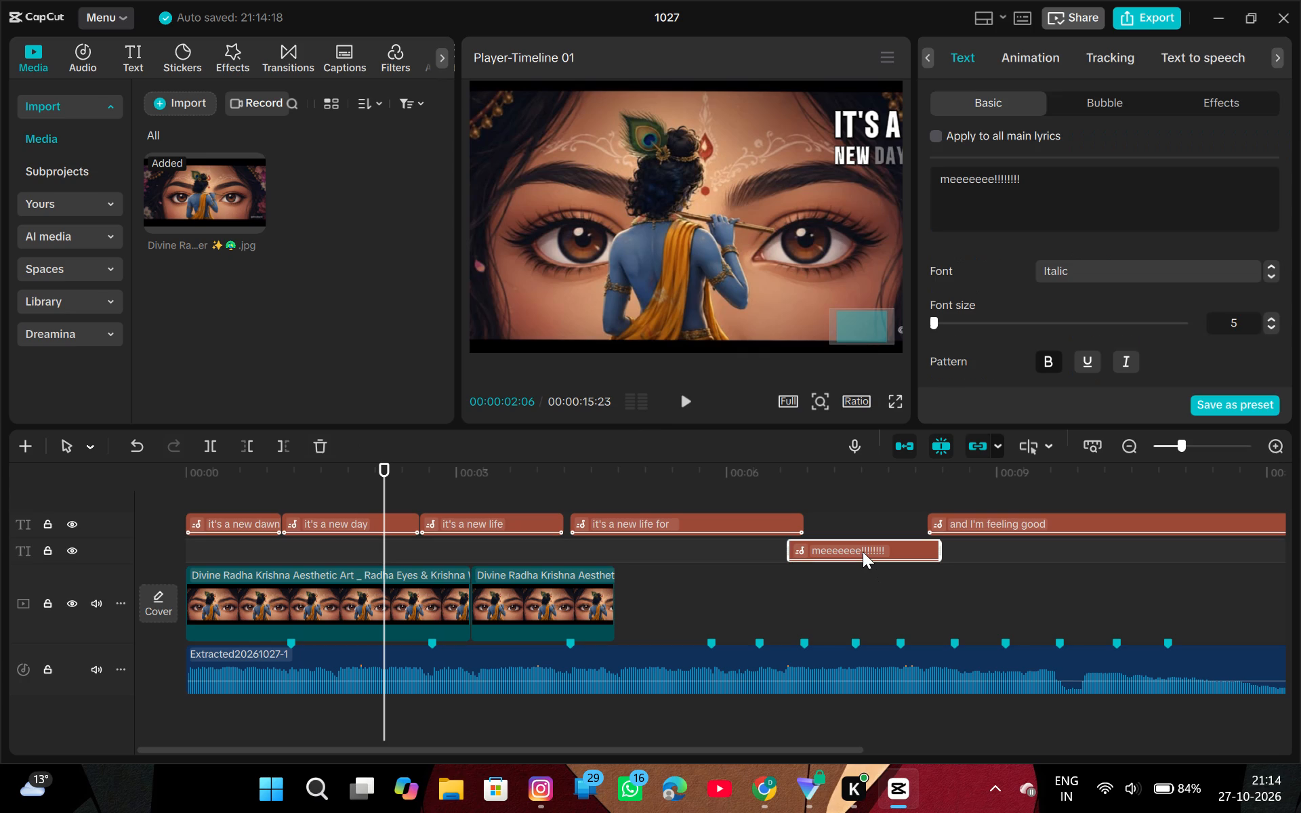
{"action": "scroll", "coordinate": [1063, 257], "scroll_direction": "down", "scroll_amount": 4}
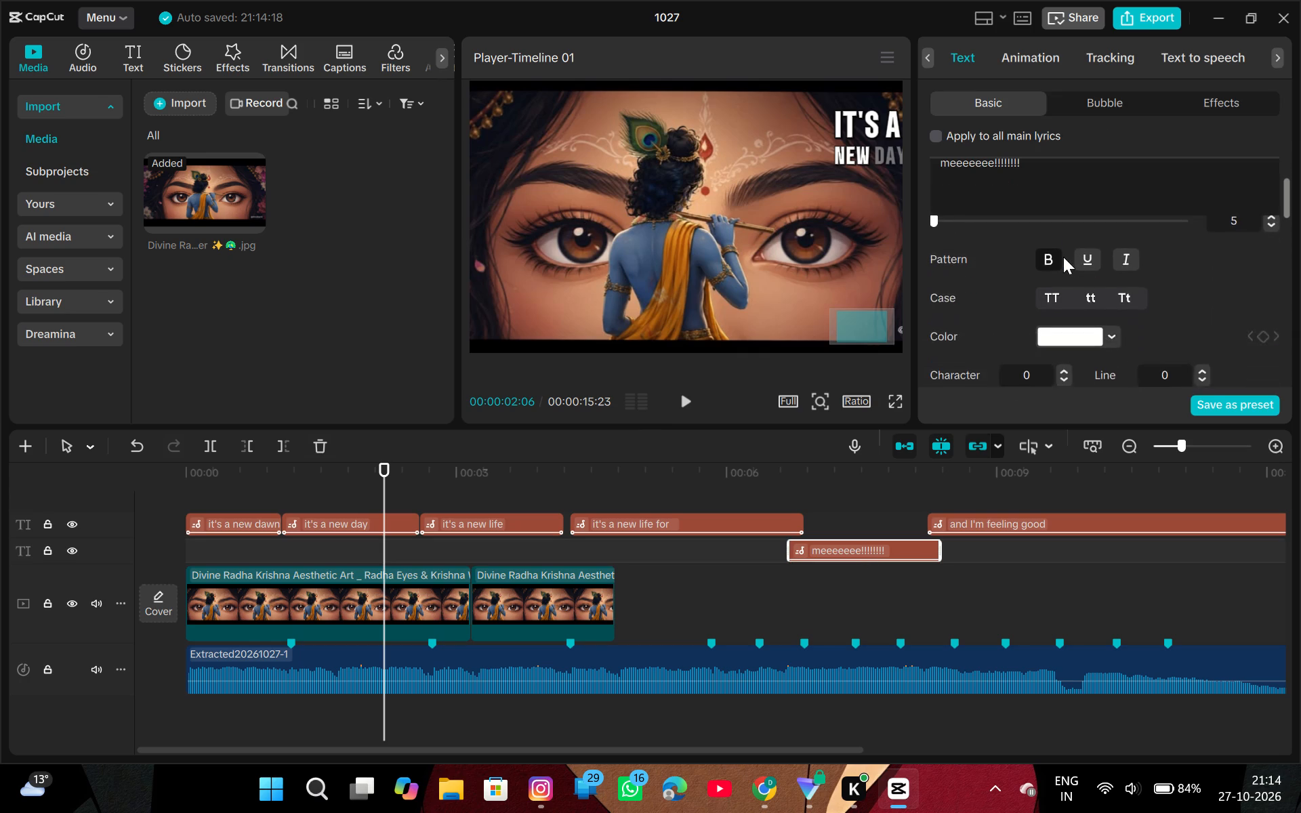
{"action": "scroll", "coordinate": [1063, 257], "scroll_direction": "down", "scroll_amount": 7}
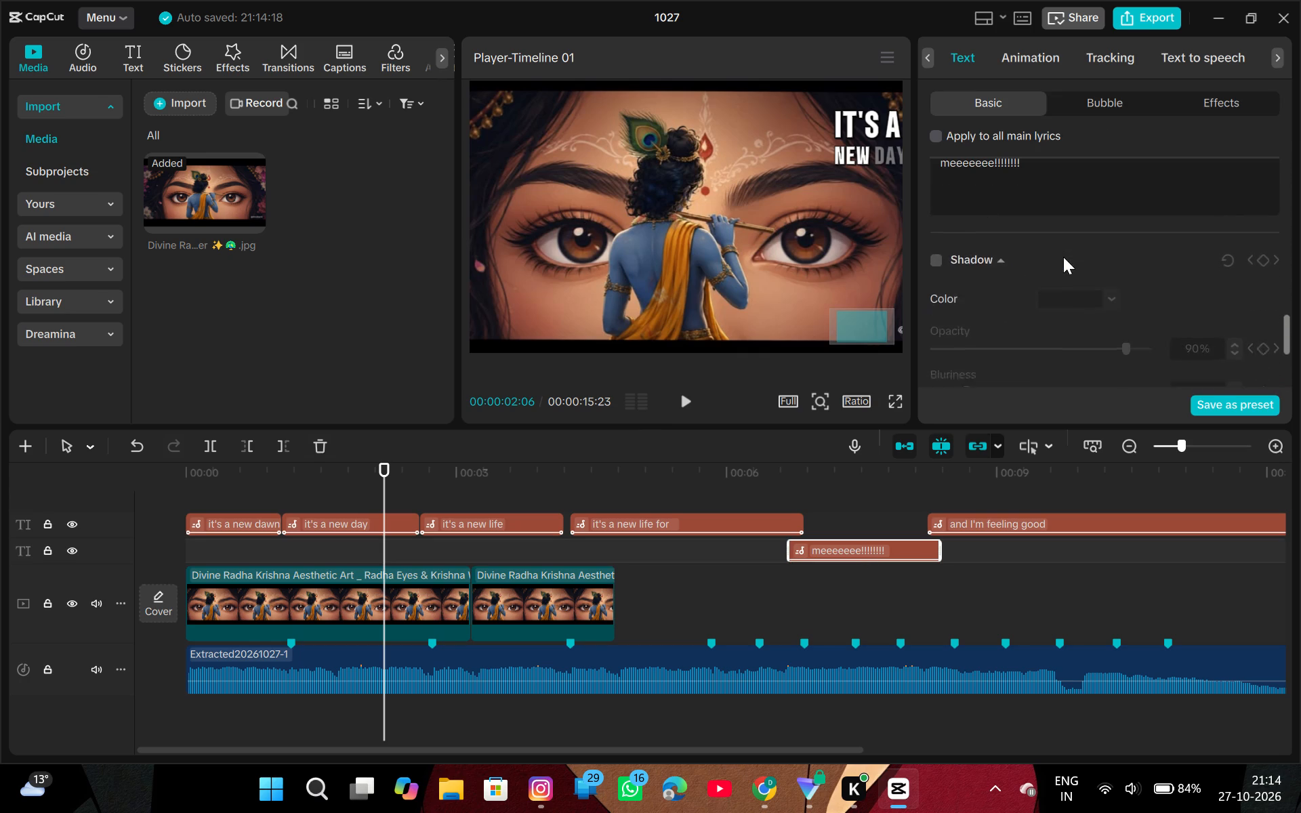
{"action": "scroll", "coordinate": [1063, 257], "scroll_direction": "down", "scroll_amount": 8}
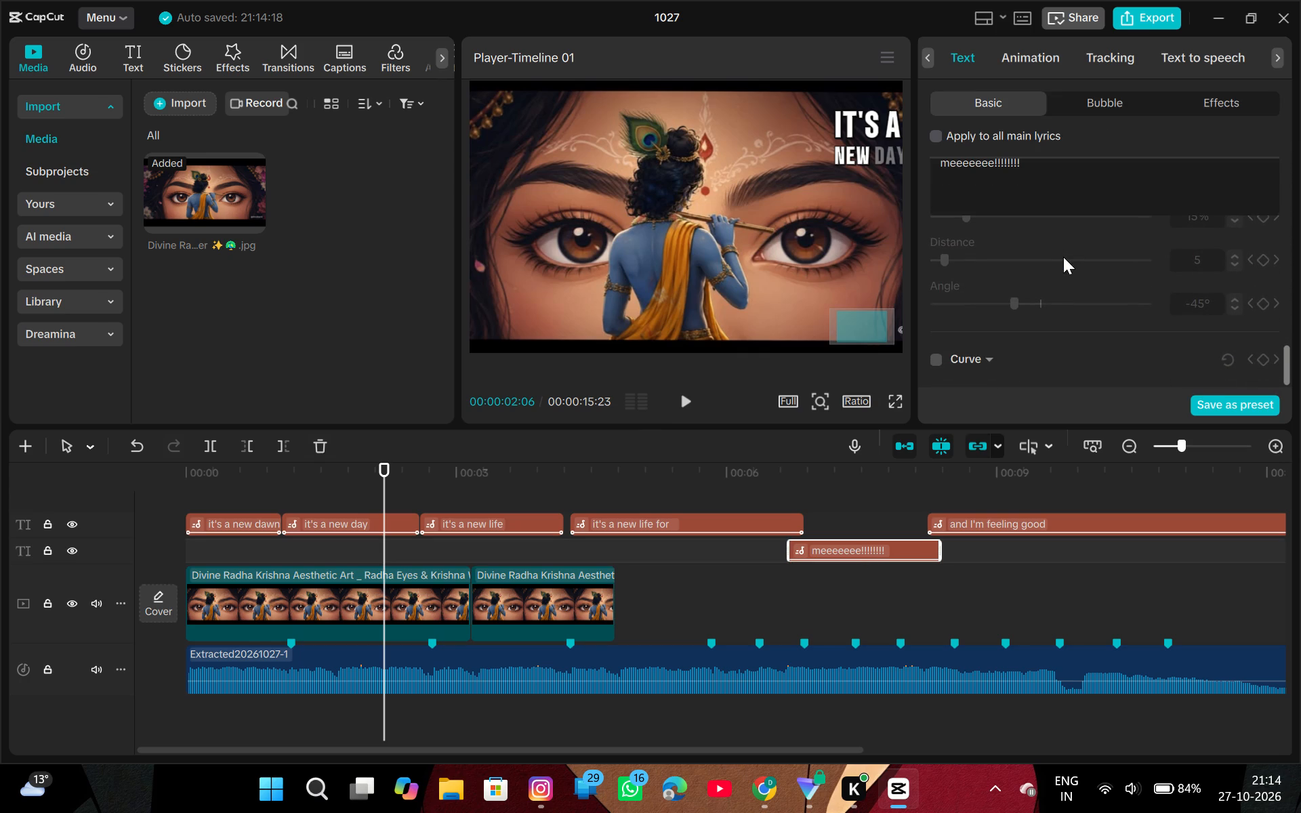
{"action": "scroll", "coordinate": [1063, 257], "scroll_direction": "down", "scroll_amount": 3}
{"action": "left_click", "coordinate": [931, 360]}
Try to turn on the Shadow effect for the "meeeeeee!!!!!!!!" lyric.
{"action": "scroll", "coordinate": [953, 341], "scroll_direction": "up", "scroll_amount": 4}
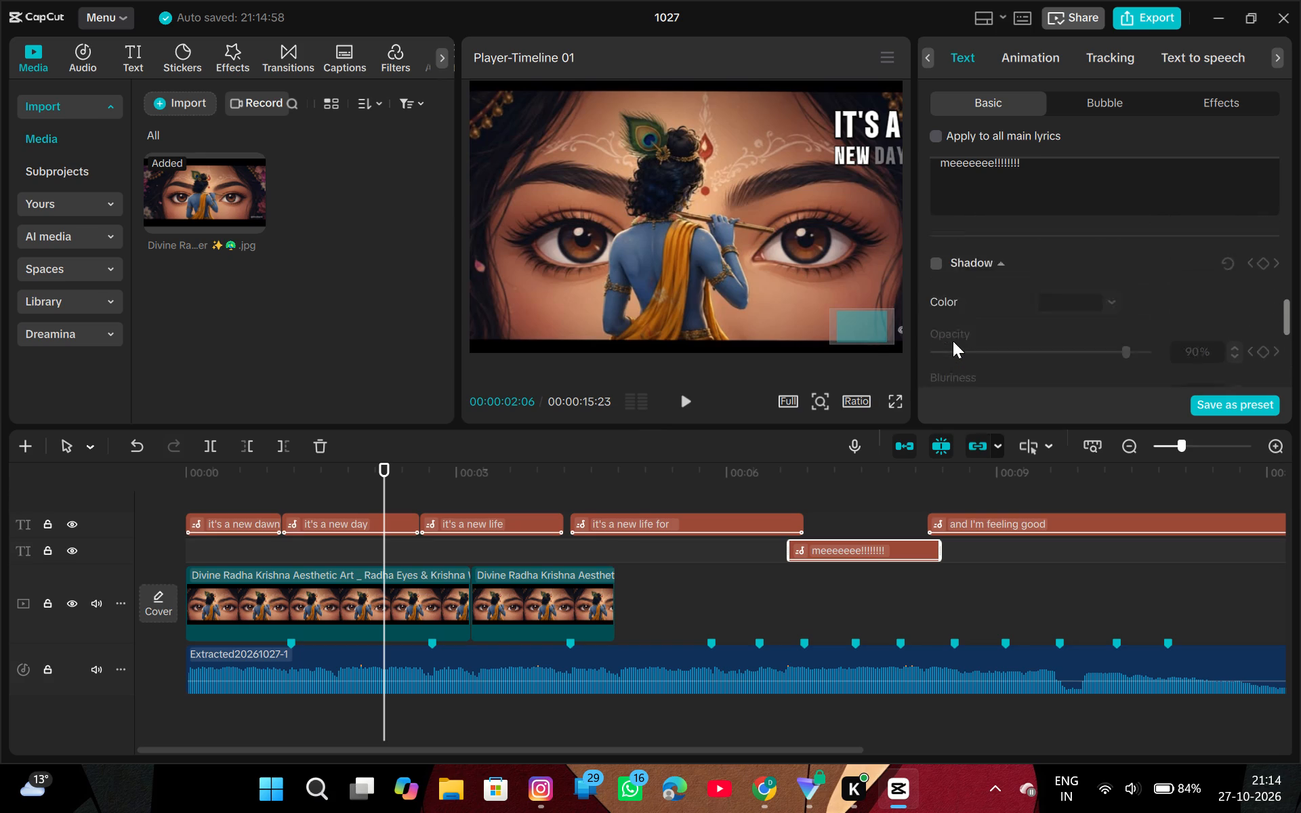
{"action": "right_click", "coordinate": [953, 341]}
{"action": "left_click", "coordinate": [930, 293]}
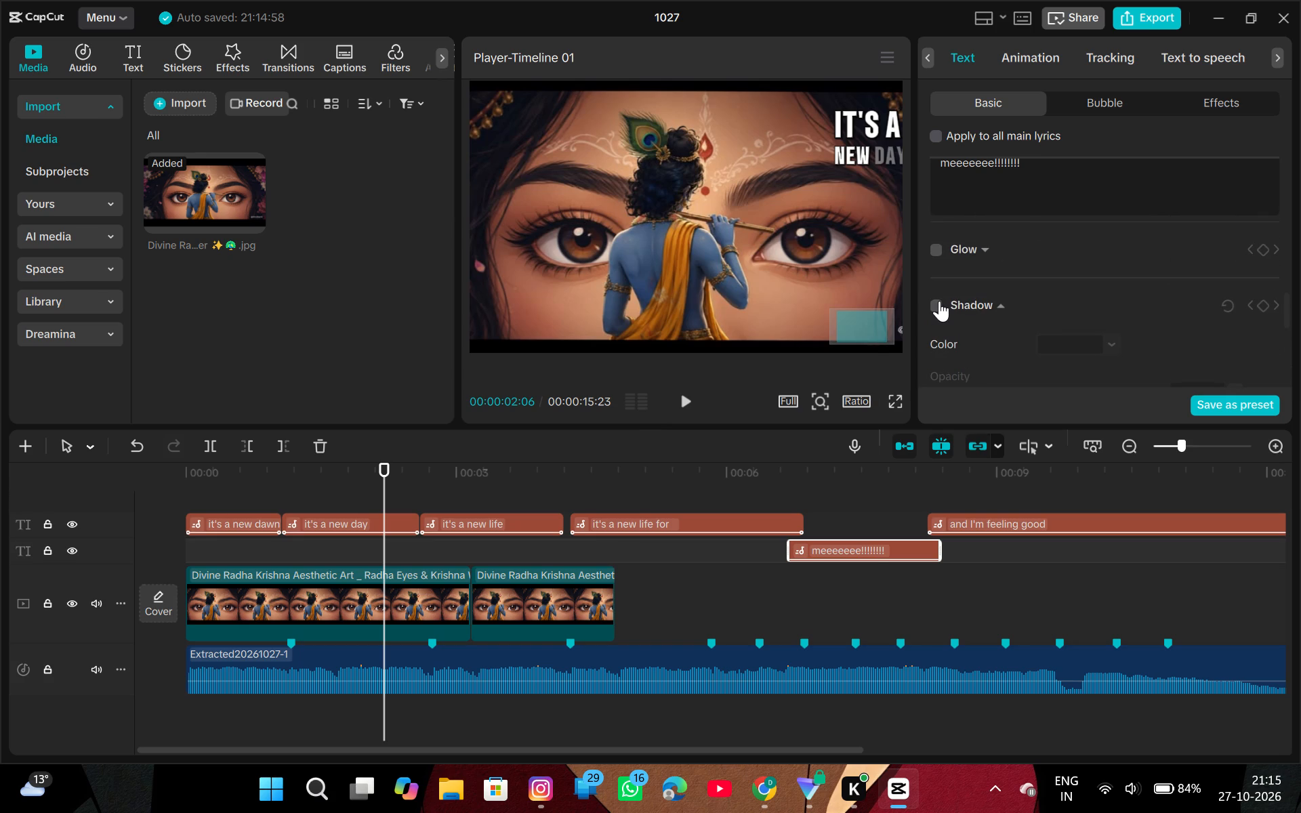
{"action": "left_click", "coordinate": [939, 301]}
Turn on the Glow effect for the "meeeeeee!!!!!!!!" lyric.
{"action": "left_click", "coordinate": [938, 250]}
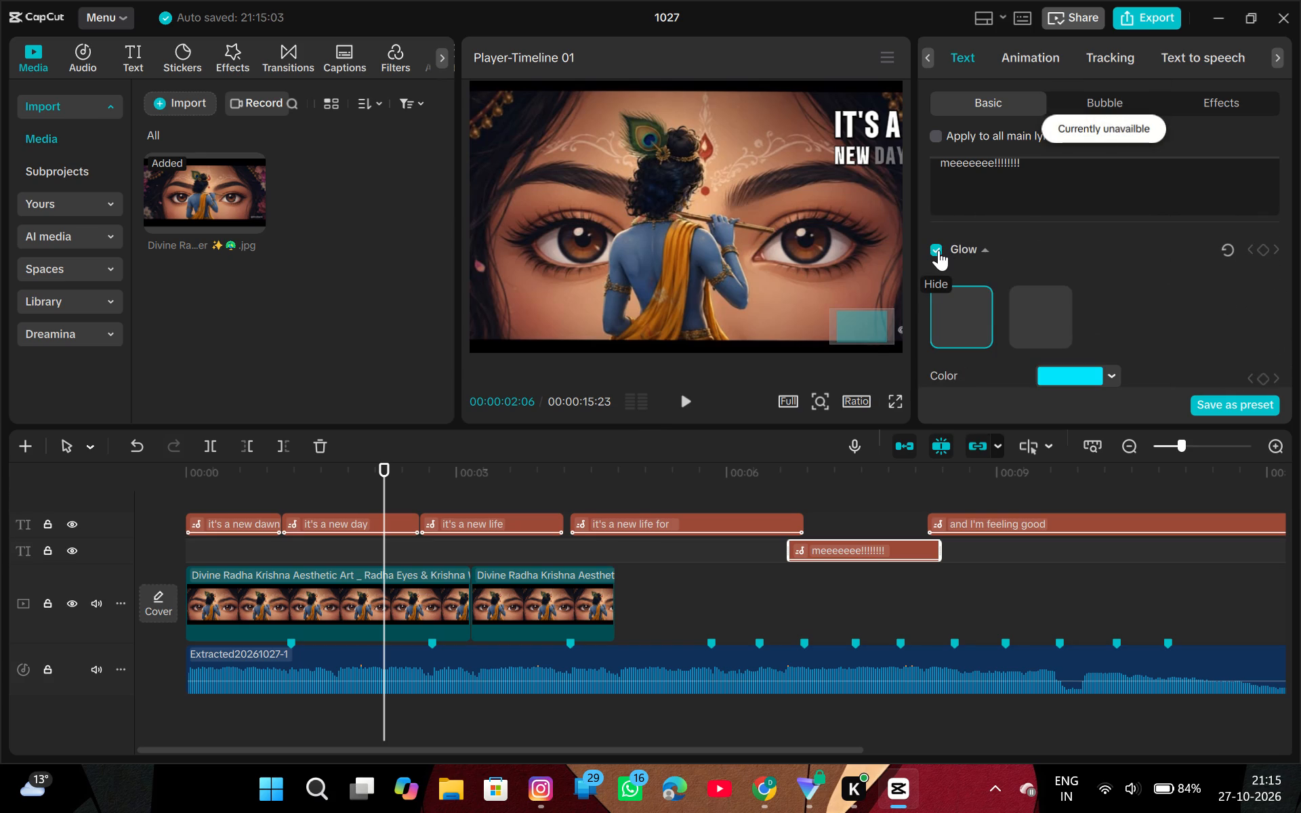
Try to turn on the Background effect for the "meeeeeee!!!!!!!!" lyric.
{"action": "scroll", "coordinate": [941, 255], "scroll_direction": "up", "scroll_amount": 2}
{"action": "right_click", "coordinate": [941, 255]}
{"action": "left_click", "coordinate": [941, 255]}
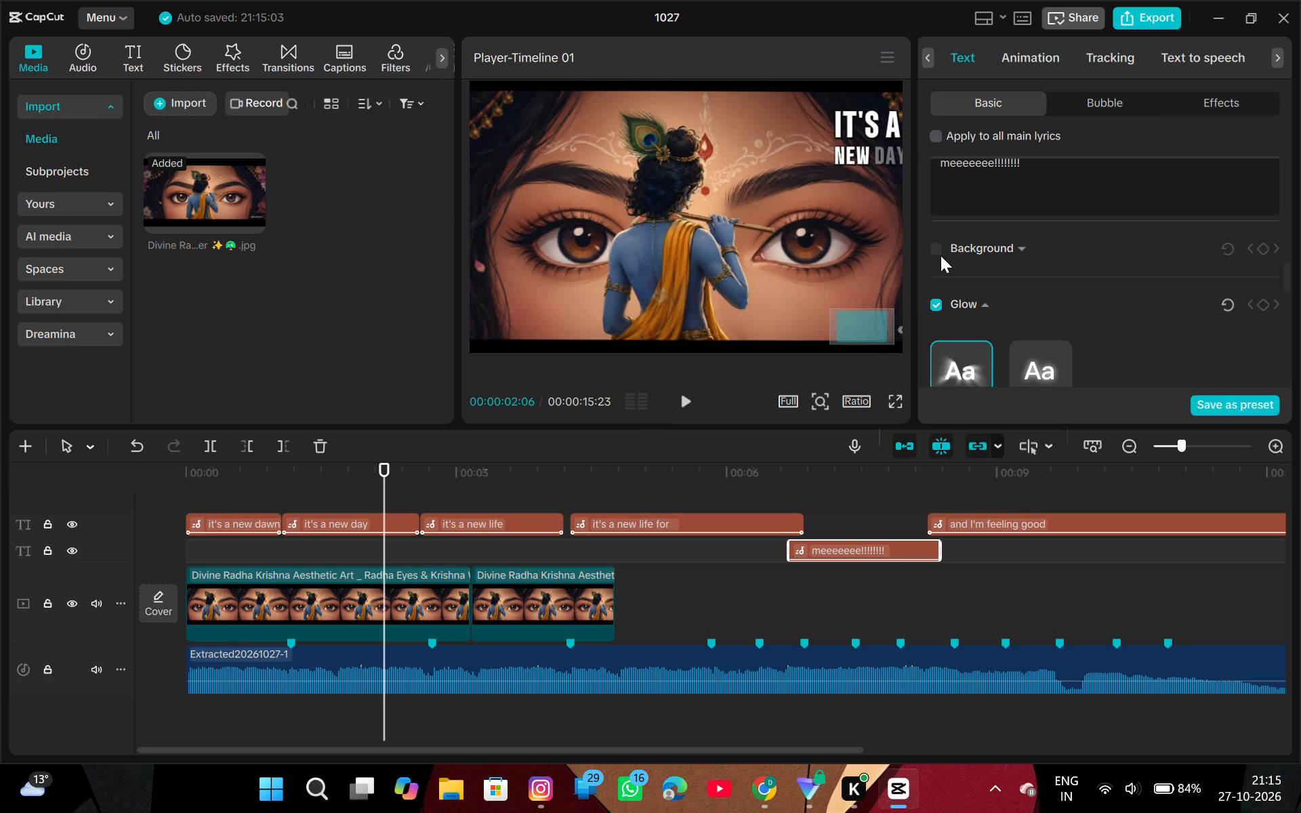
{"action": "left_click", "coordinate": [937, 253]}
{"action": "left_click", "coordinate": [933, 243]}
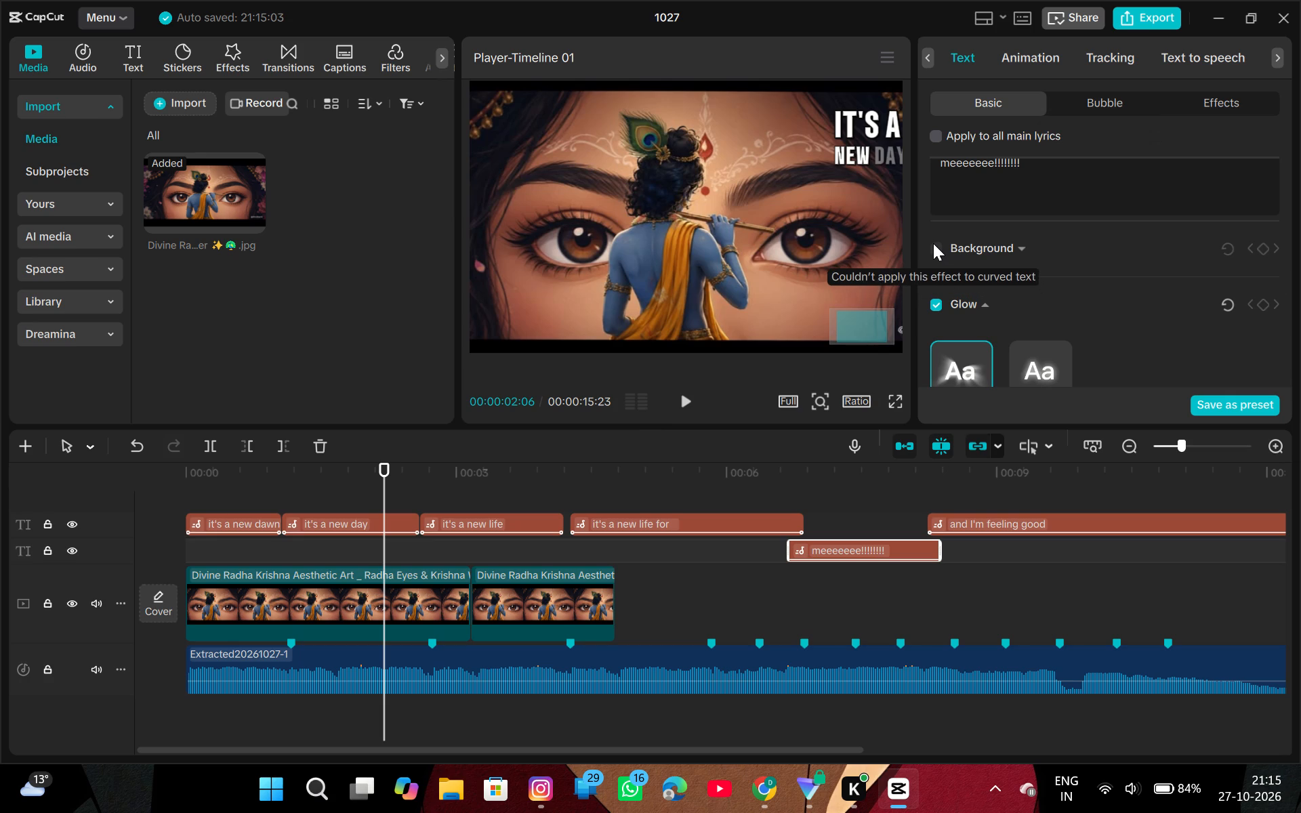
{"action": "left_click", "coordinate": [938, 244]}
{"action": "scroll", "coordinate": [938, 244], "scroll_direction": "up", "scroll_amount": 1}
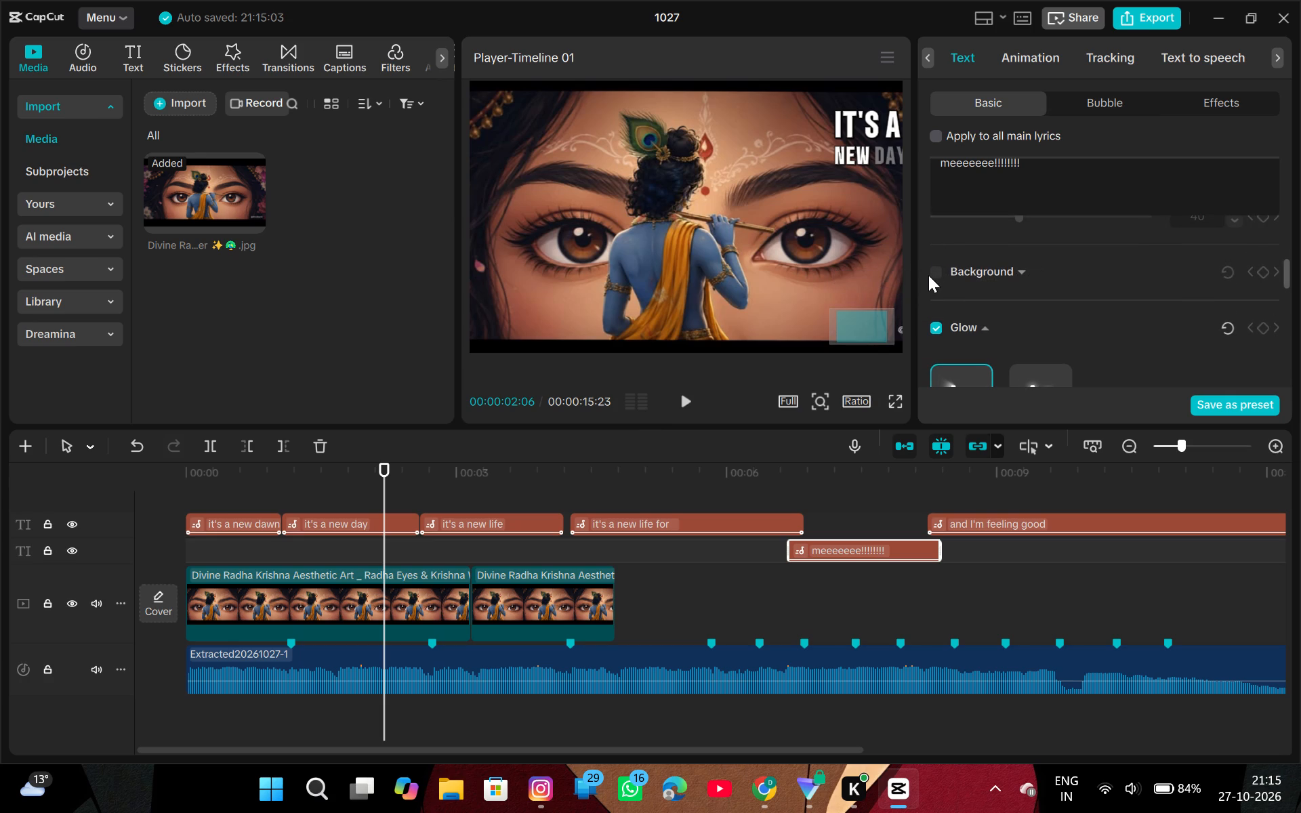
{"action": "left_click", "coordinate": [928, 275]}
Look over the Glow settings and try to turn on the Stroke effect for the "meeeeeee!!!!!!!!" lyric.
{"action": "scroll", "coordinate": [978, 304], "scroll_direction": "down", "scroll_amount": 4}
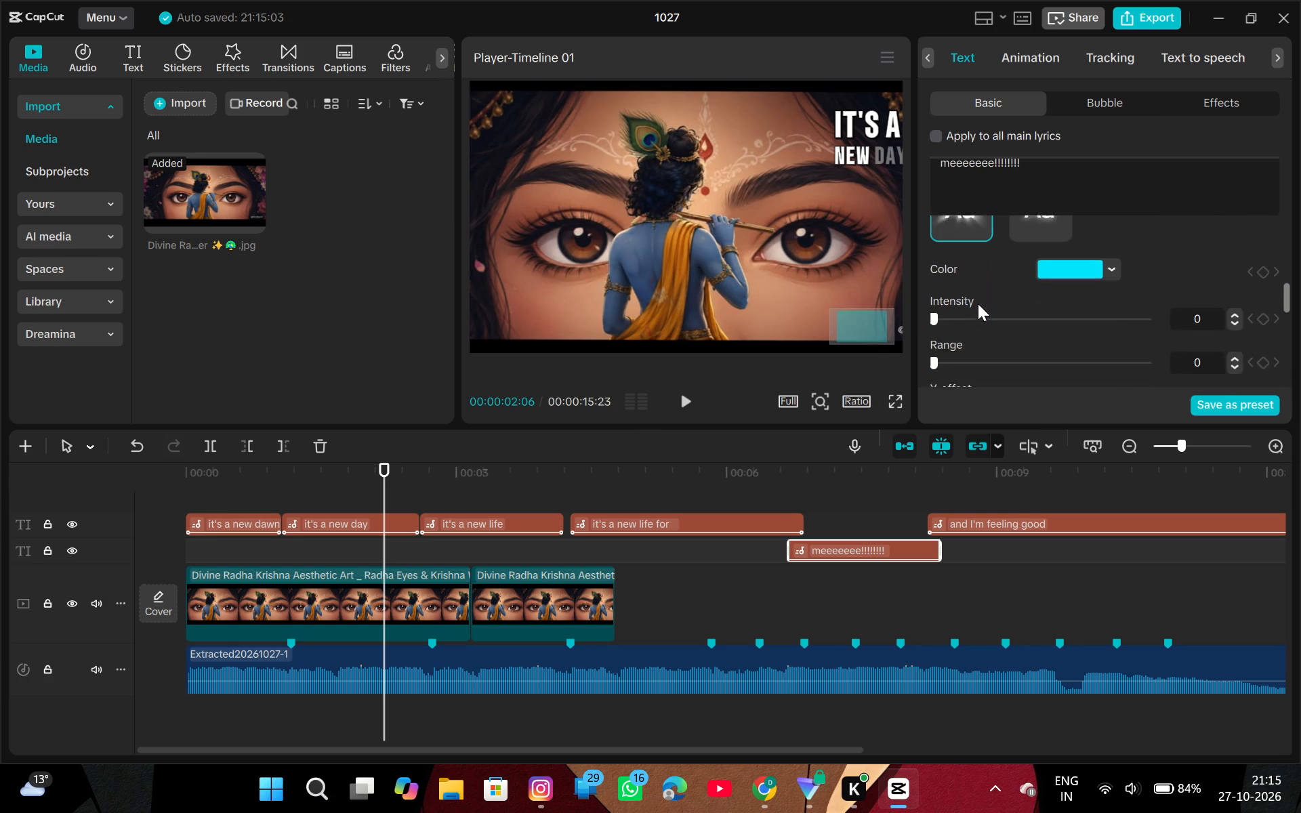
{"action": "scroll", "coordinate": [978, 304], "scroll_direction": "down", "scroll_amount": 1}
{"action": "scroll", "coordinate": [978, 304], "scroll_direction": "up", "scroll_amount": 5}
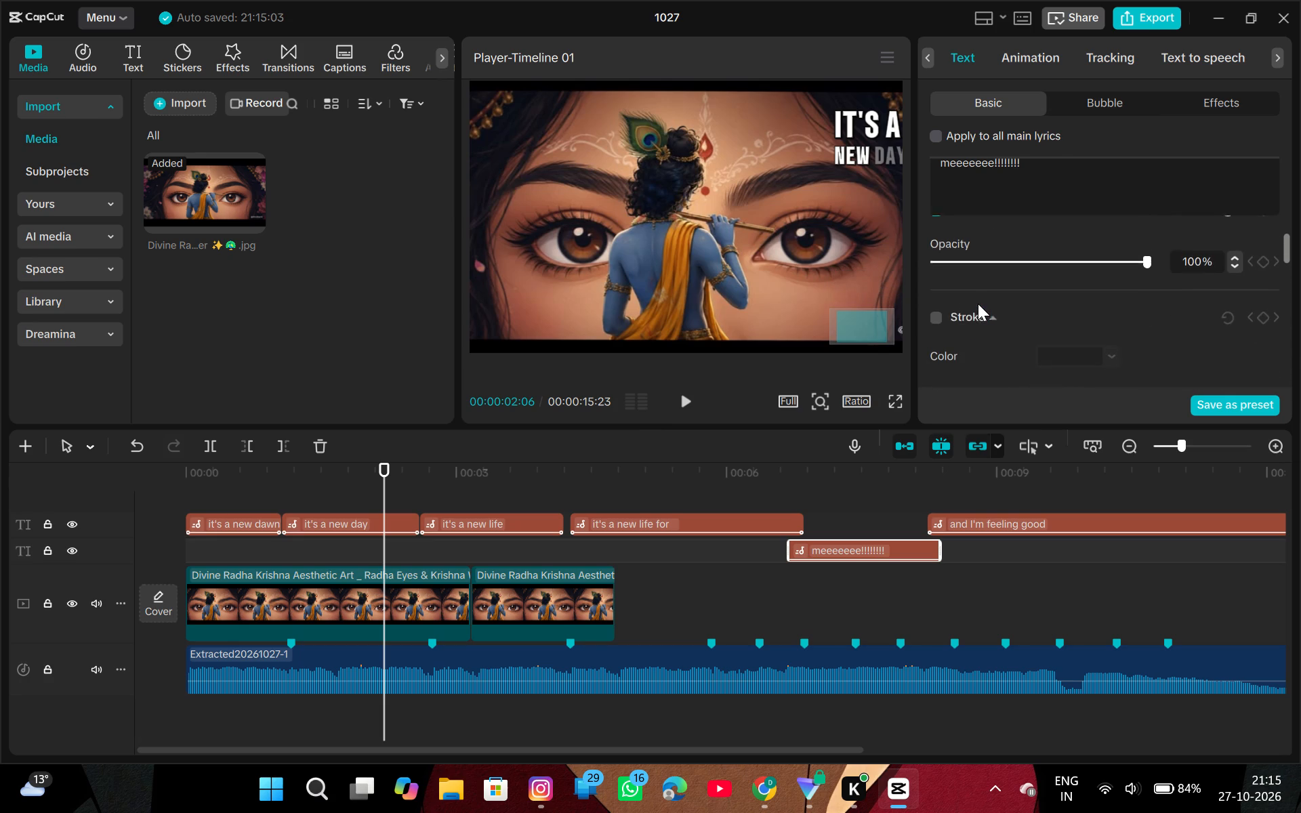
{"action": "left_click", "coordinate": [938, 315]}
Check the "meeeeeee!!!!!!!!" lyric's preset styles and Transform settings, and deselect the lyric.
{"action": "scroll", "coordinate": [990, 295], "scroll_direction": "up", "scroll_amount": 1}
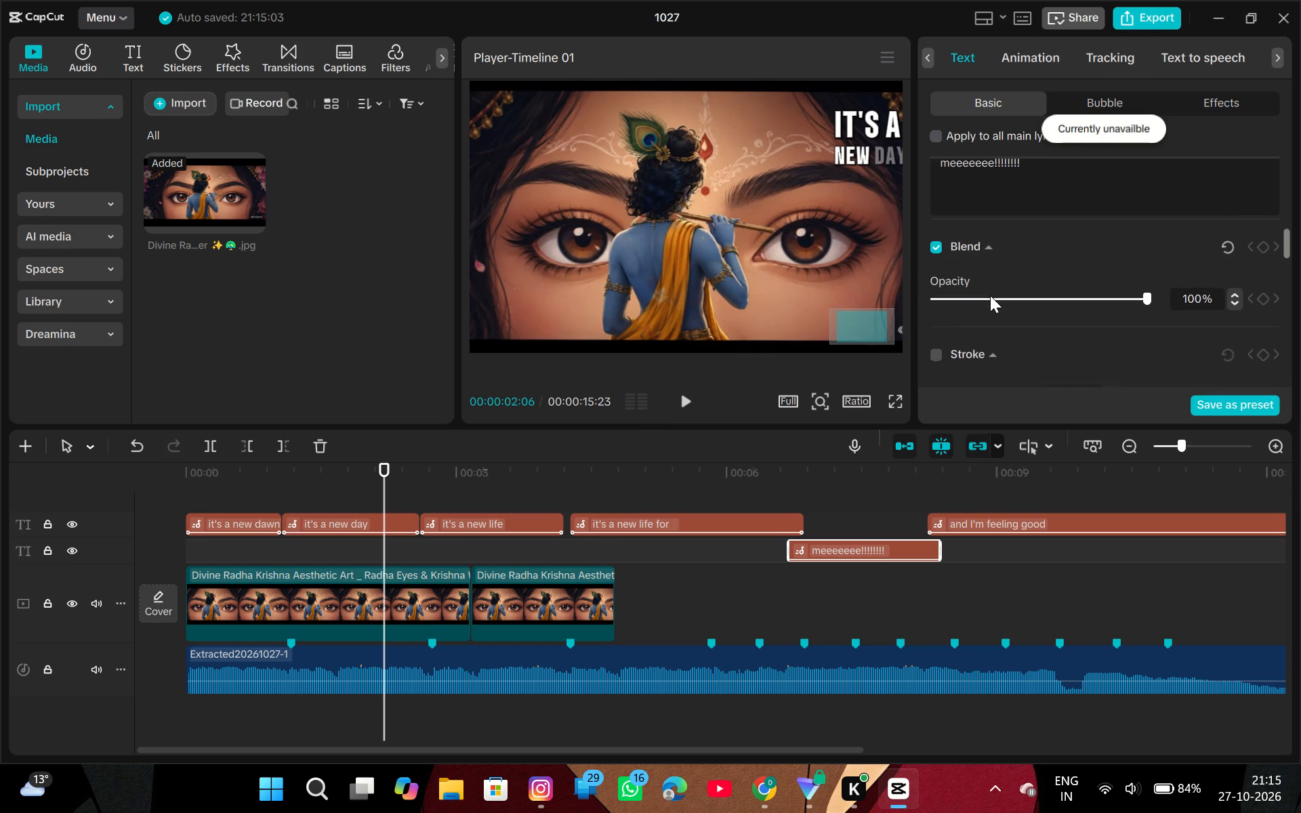
{"action": "scroll", "coordinate": [989, 298], "scroll_direction": "up", "scroll_amount": 3}
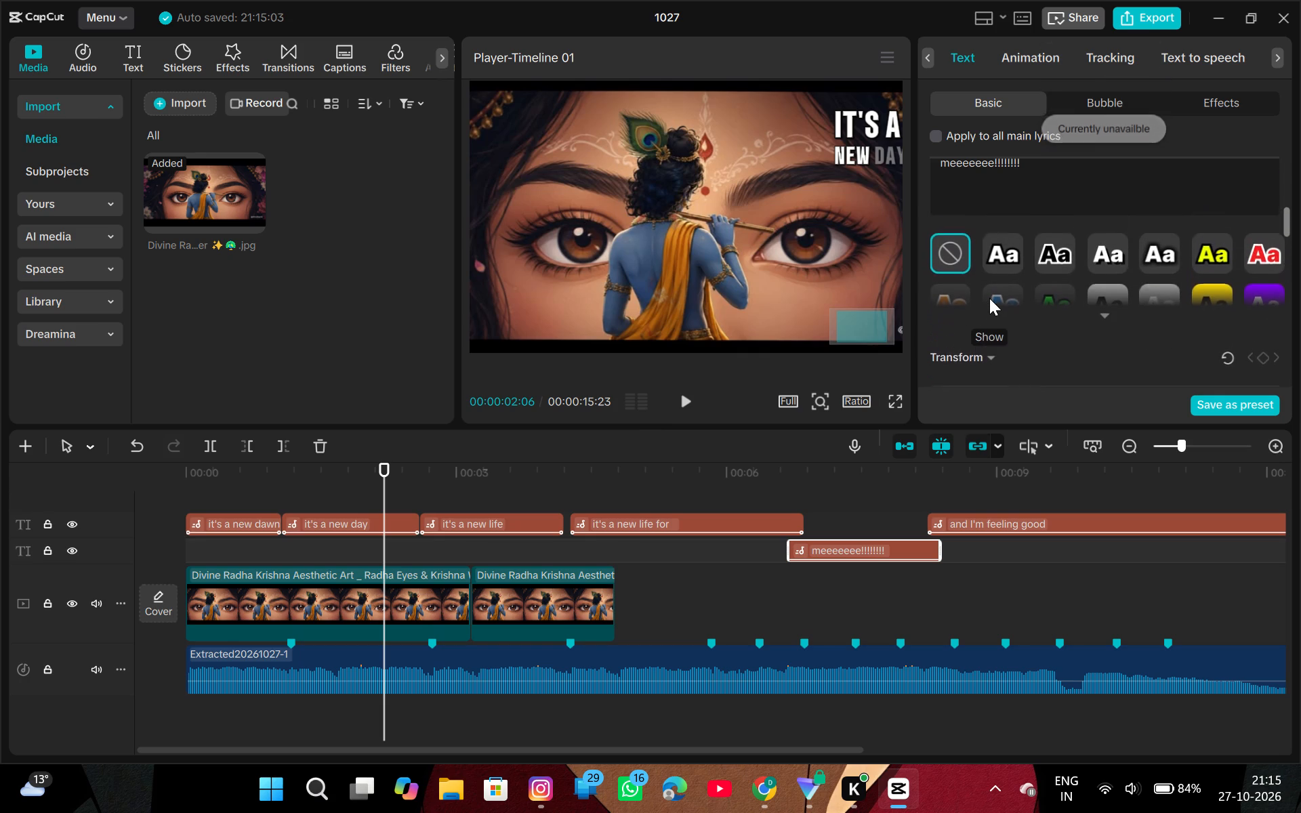
{"action": "left_click", "coordinate": [985, 359]}
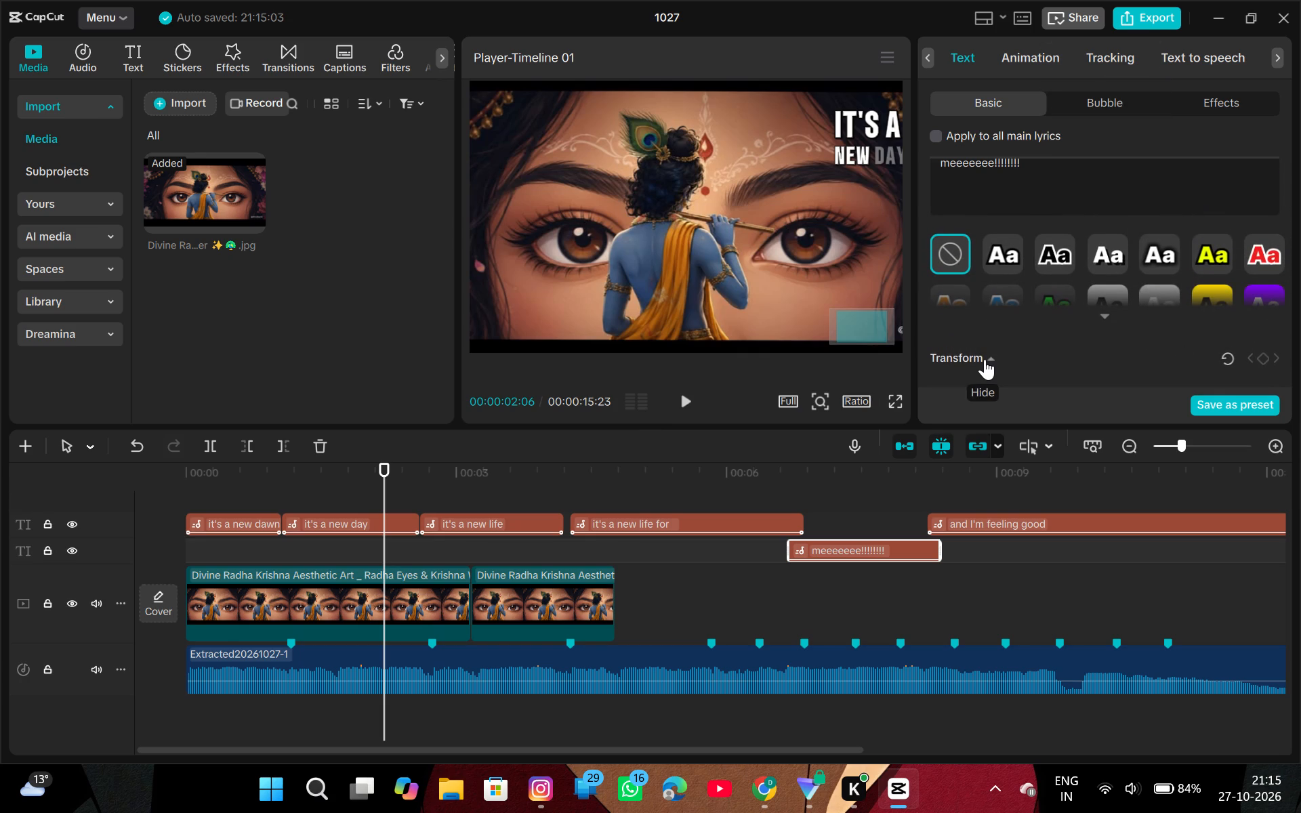
{"action": "scroll", "coordinate": [985, 359], "scroll_direction": "down", "scroll_amount": 2}
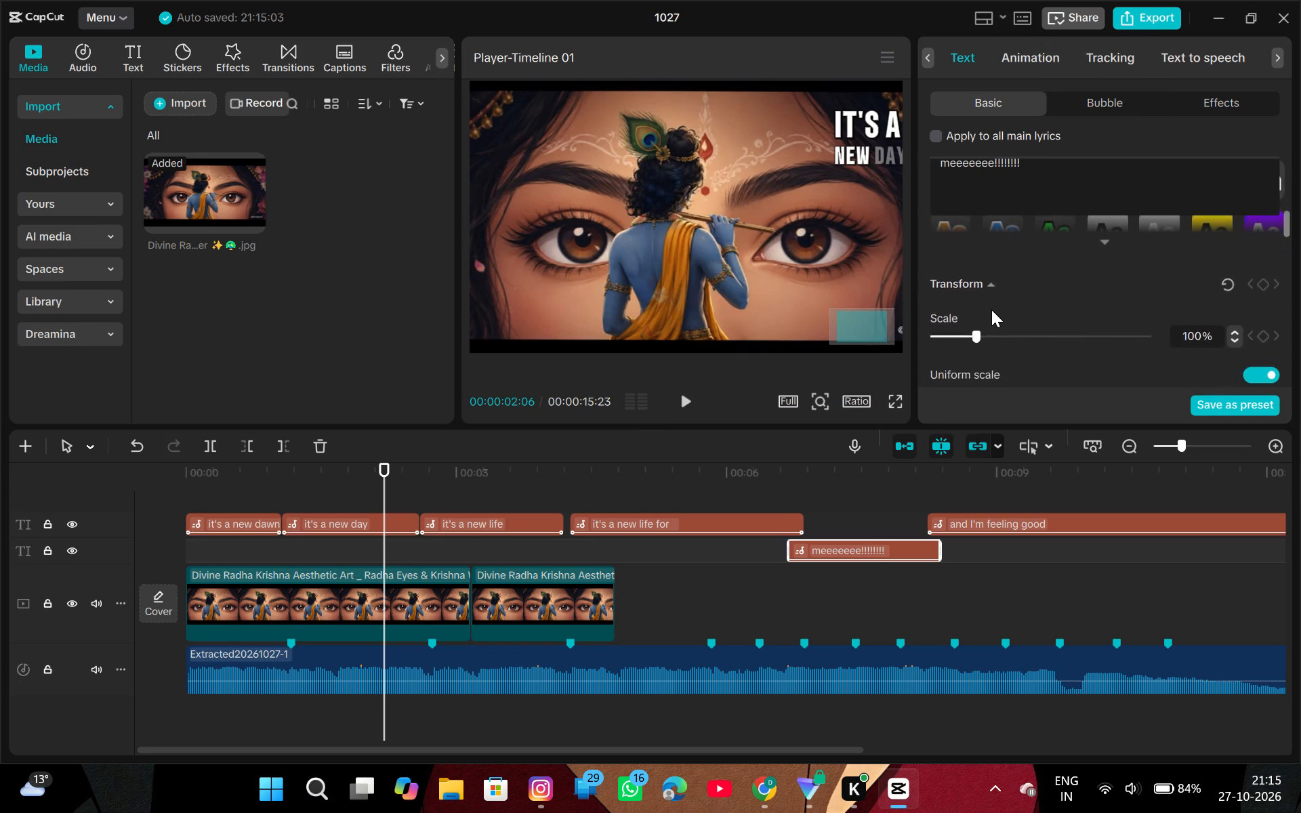
{"action": "scroll", "coordinate": [991, 310], "scroll_direction": "down", "scroll_amount": 2}
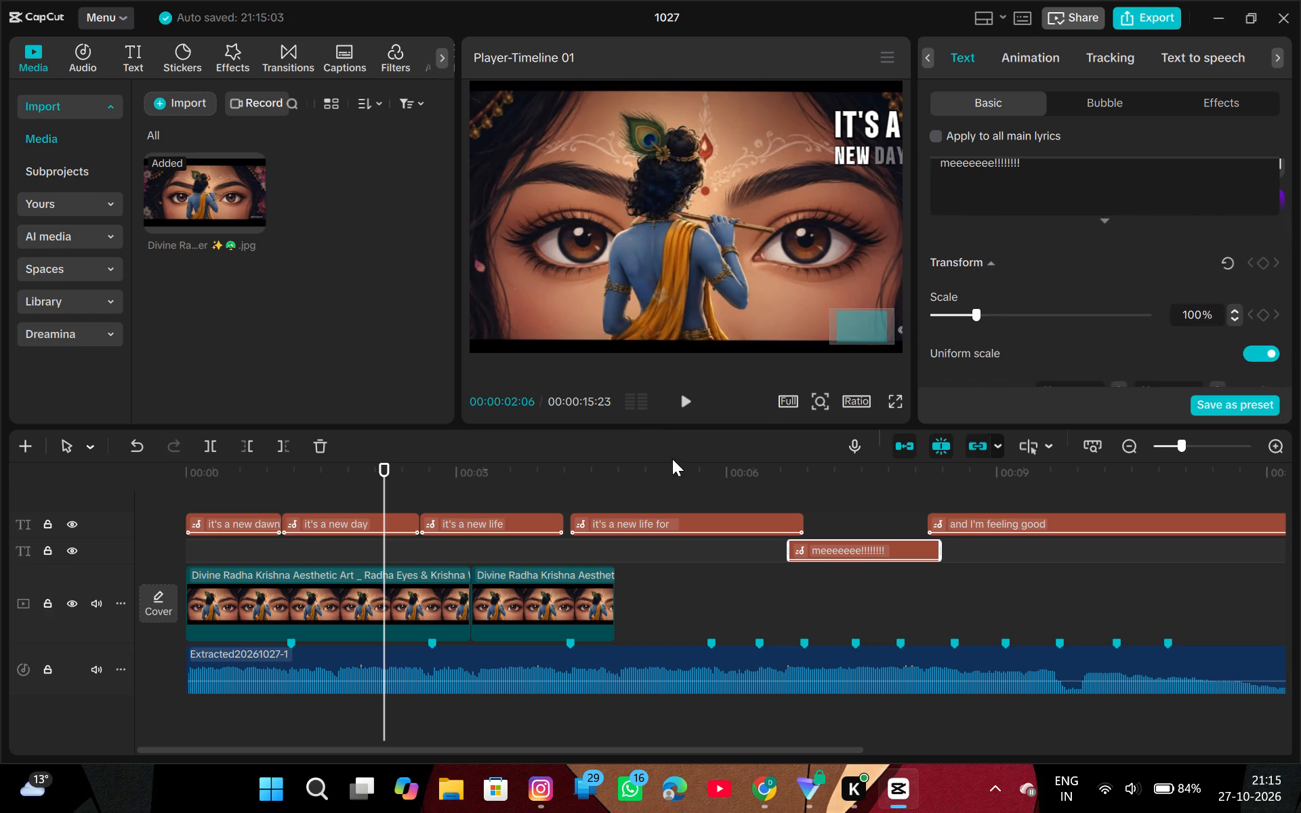
{"action": "left_click", "coordinate": [384, 509]}
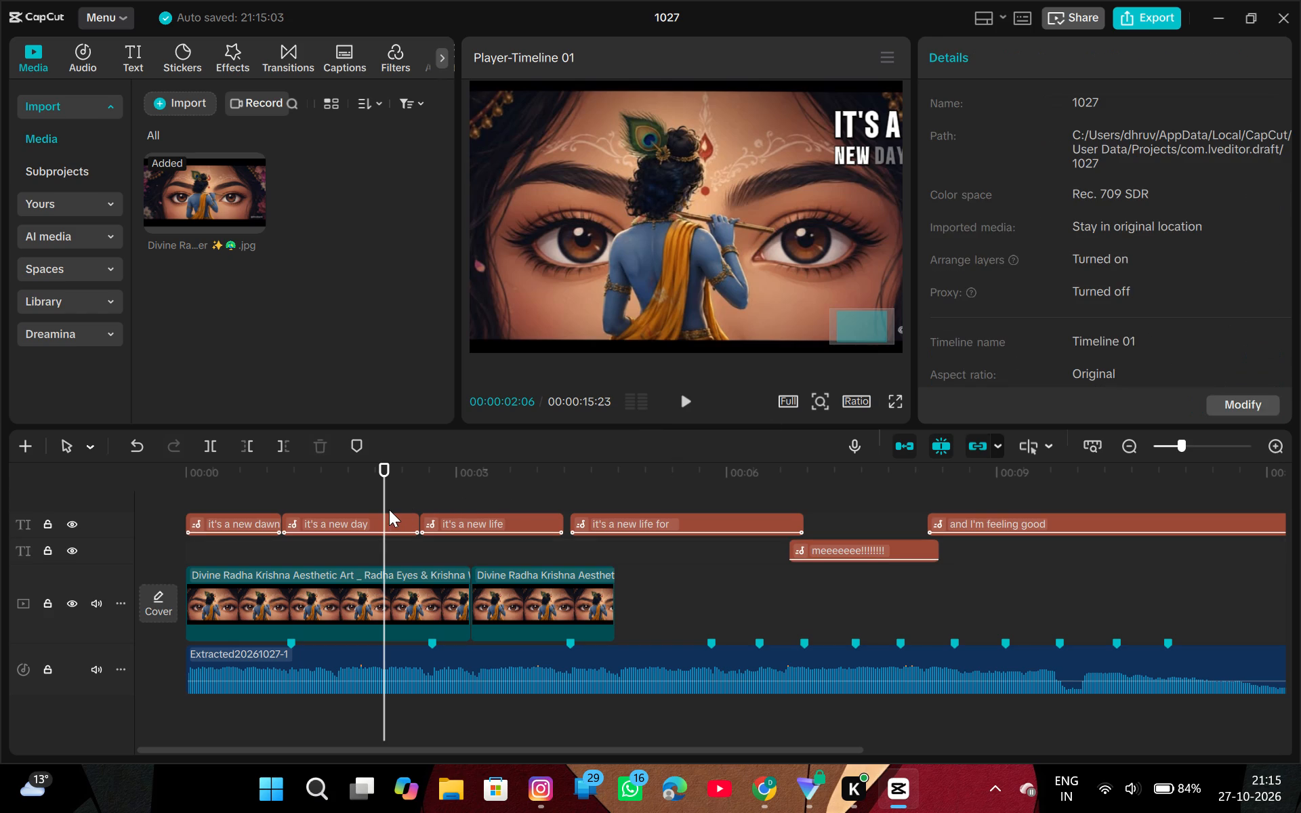
Add a keyframe to the "meeeeeee!!!!!!!!" lyric at 00:00:06:29, near its start.
{"action": "left_click_drag", "start_coordinate": [385, 474], "coordinate": [714, 446]}
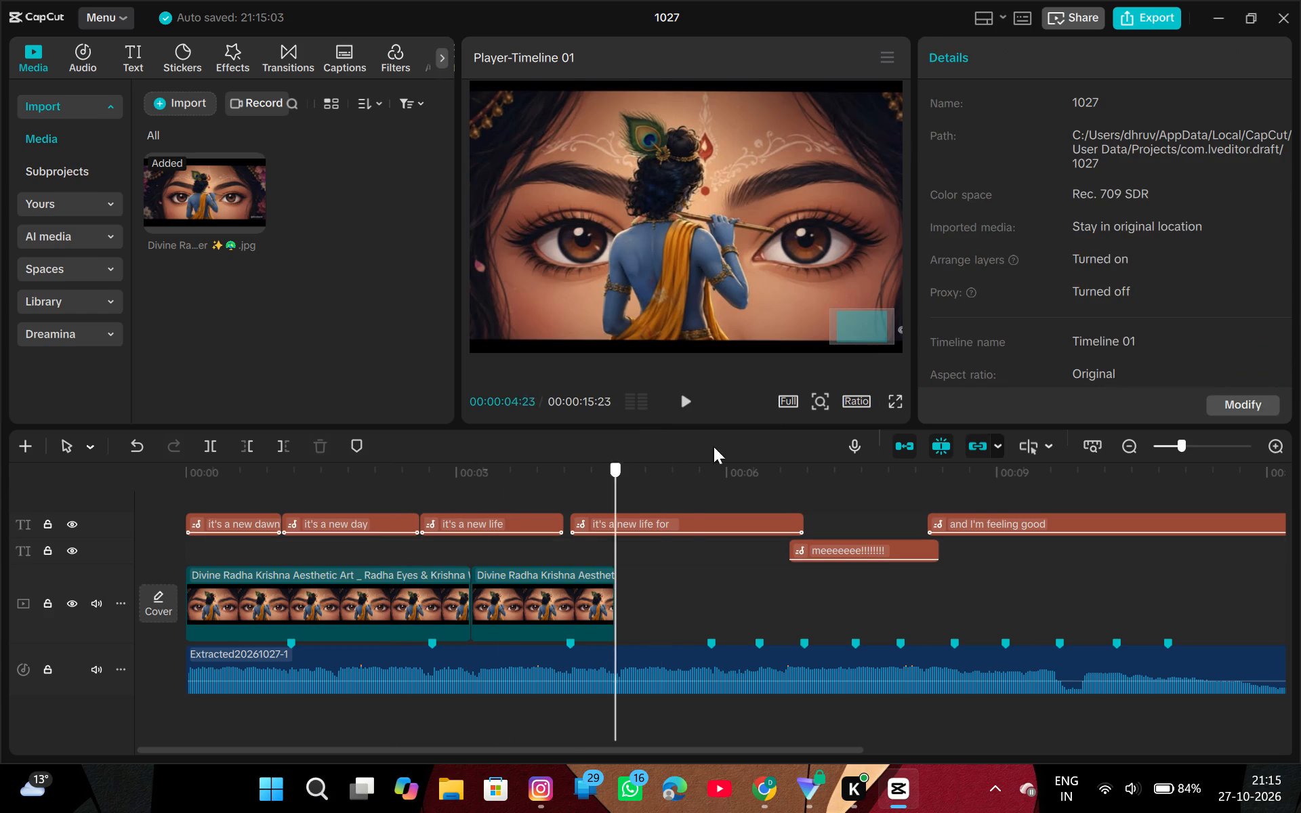
{"action": "left_click_drag", "start_coordinate": [714, 446], "coordinate": [787, 450]}
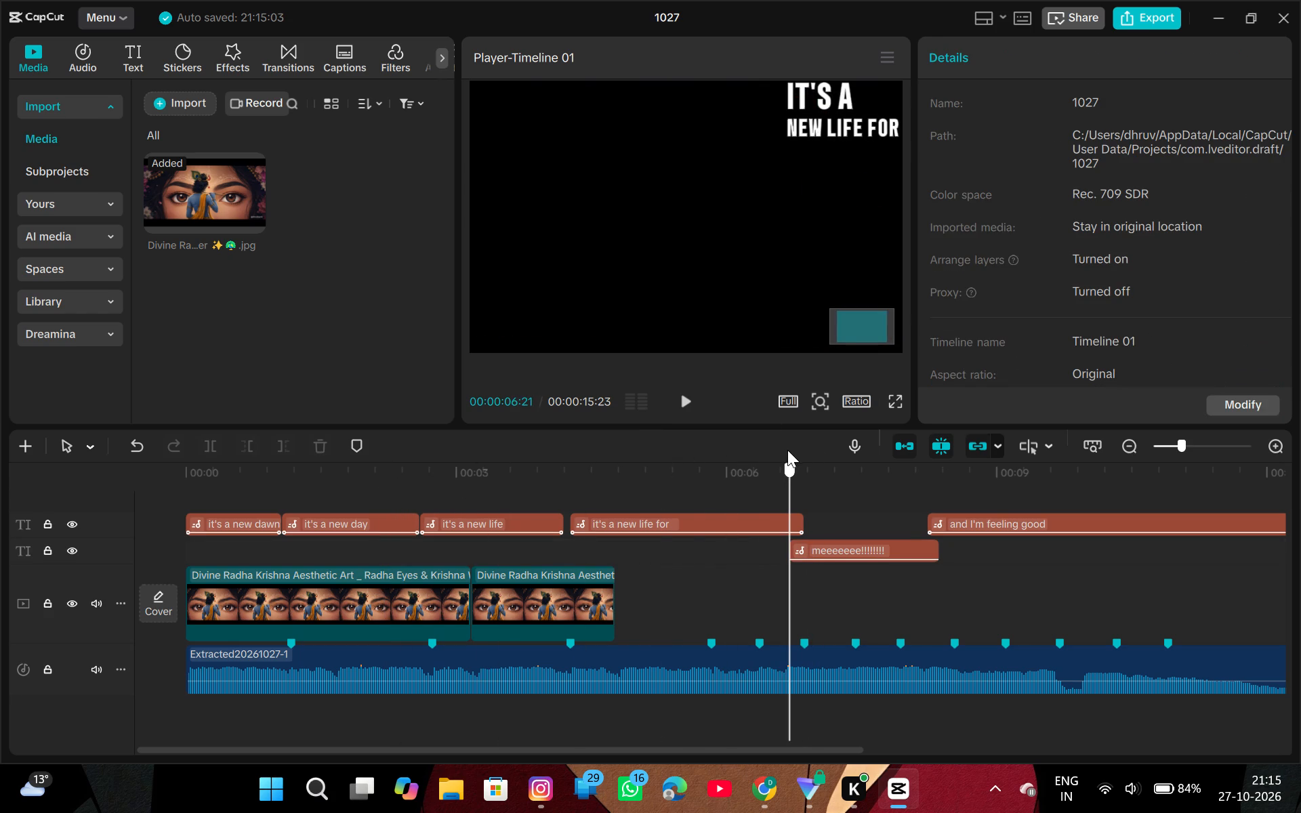
{"action": "left_click_drag", "start_coordinate": [787, 450], "coordinate": [800, 471]}
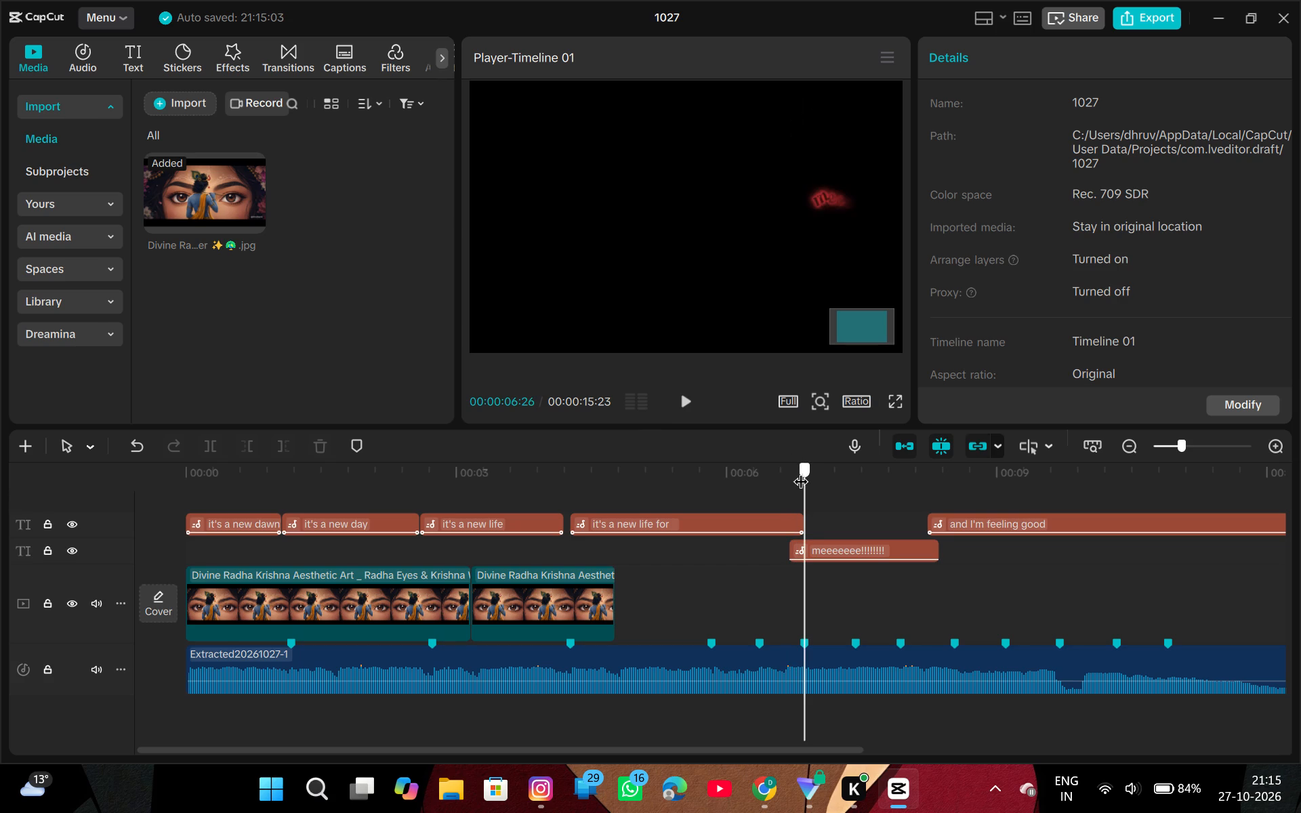
{"action": "left_click_drag", "start_coordinate": [800, 471], "coordinate": [799, 471]}
{"action": "left_click", "coordinate": [816, 539]}
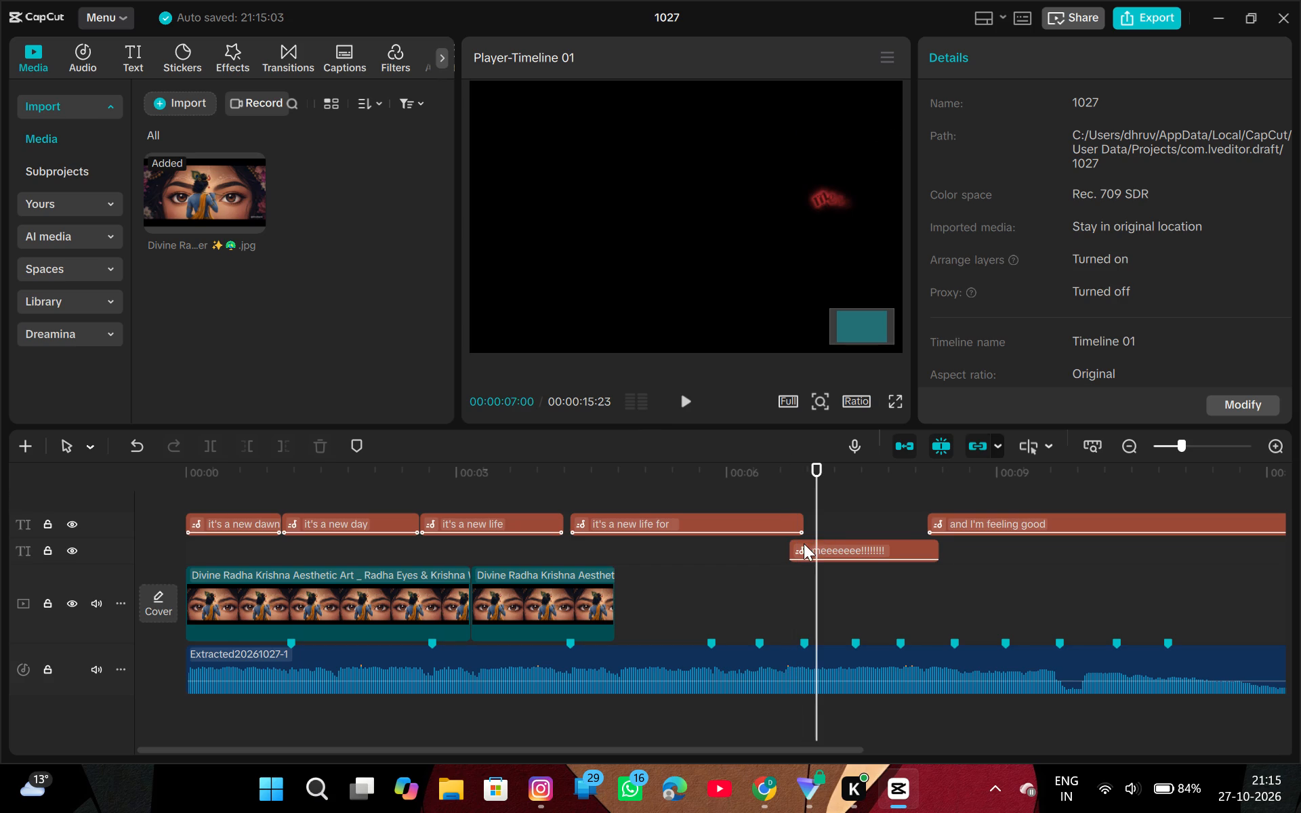
{"action": "left_click_drag", "start_coordinate": [815, 545], "coordinate": [809, 550]}
{"action": "left_click", "coordinate": [816, 573]}
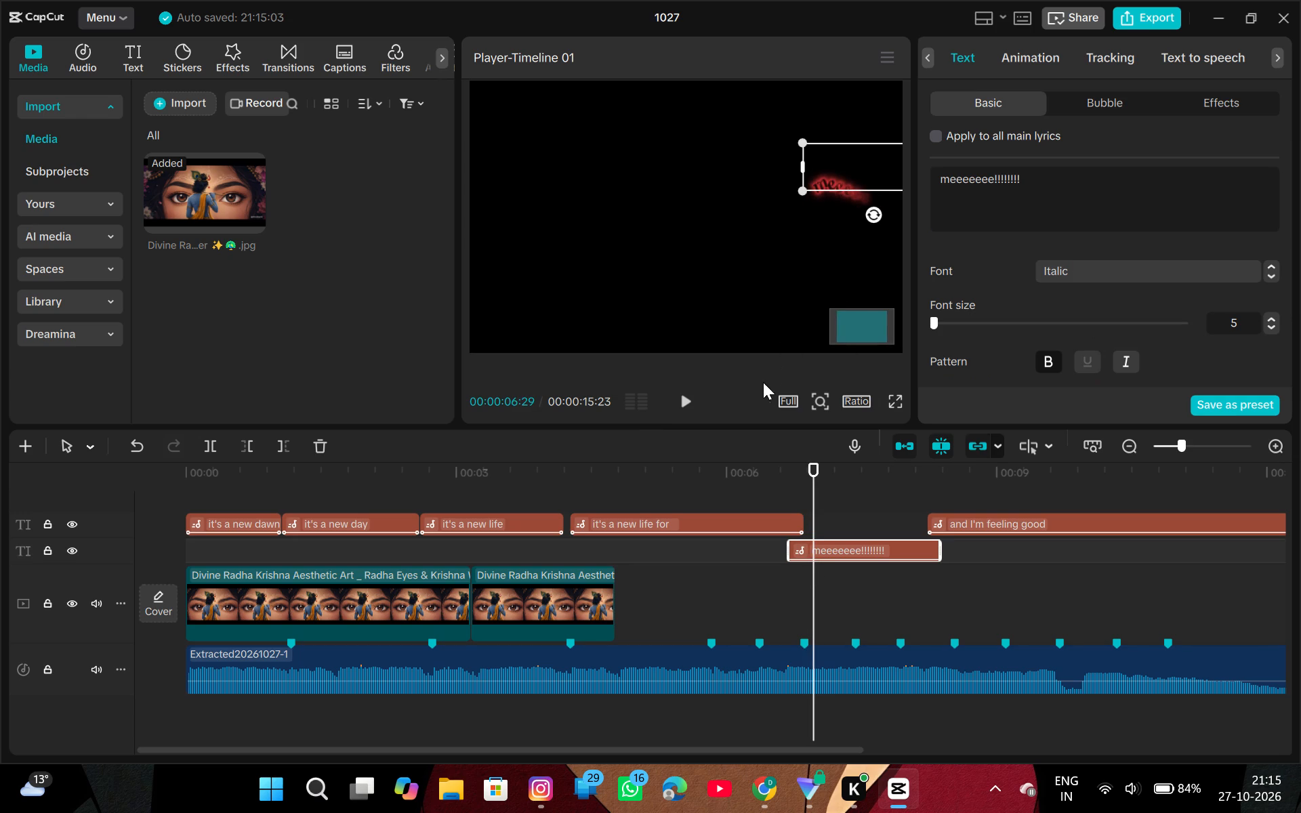
{"action": "key", "text": "alt+shift+k"}
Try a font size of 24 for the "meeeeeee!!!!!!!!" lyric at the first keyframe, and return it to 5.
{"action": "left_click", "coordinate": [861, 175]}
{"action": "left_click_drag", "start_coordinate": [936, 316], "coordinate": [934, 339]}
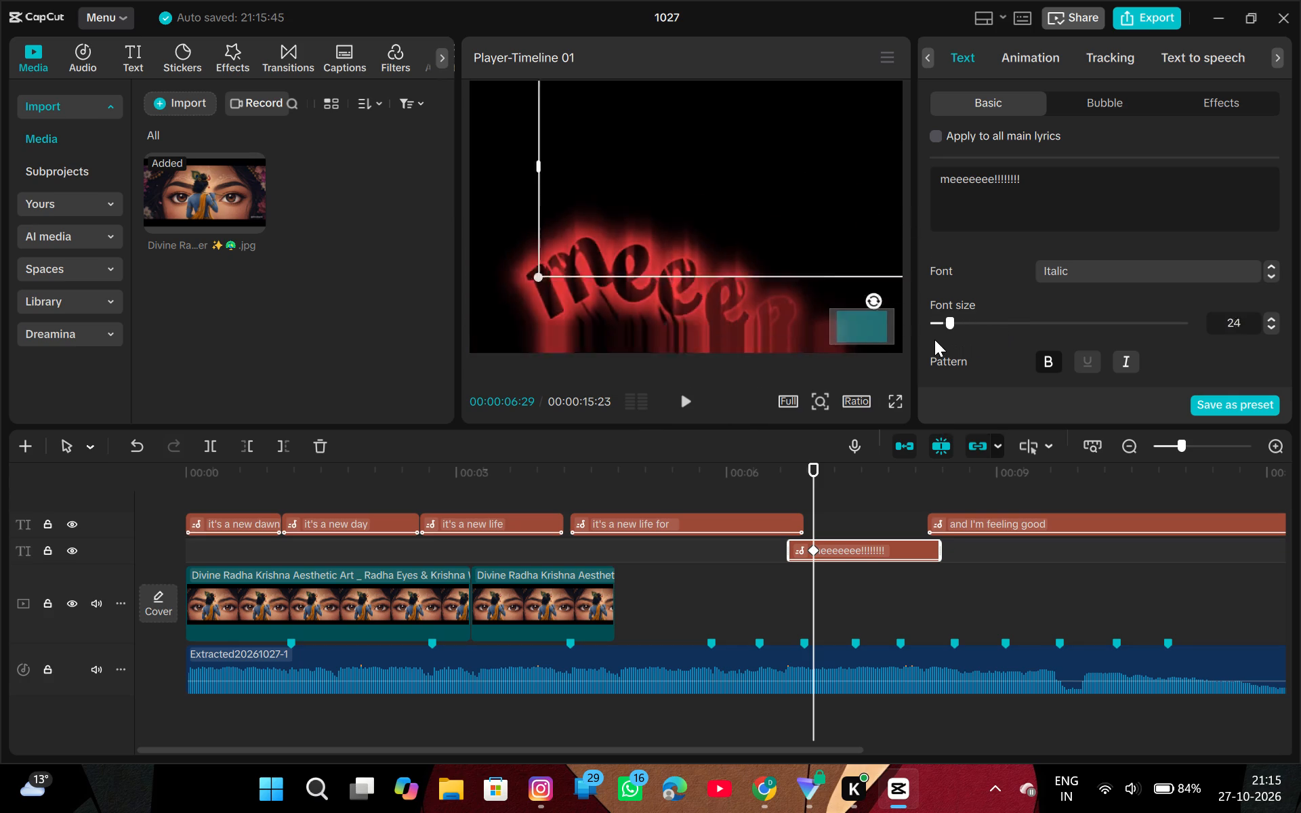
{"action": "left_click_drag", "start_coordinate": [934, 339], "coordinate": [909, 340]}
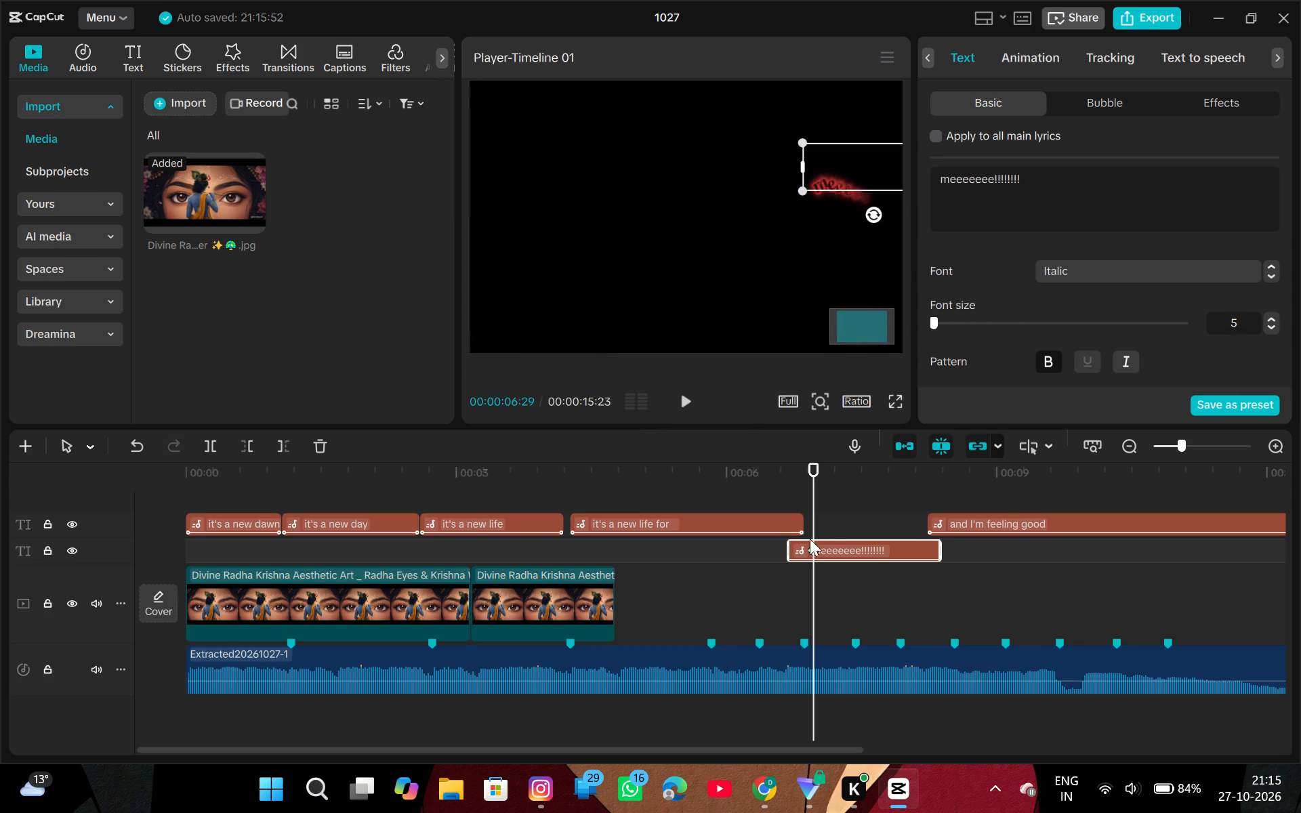
Add a second keyframe to the "meeeeeee!!!!!!!!" lyric at 00:00:08:04, near its end.
{"action": "left_click_drag", "start_coordinate": [817, 581], "coordinate": [919, 590]}
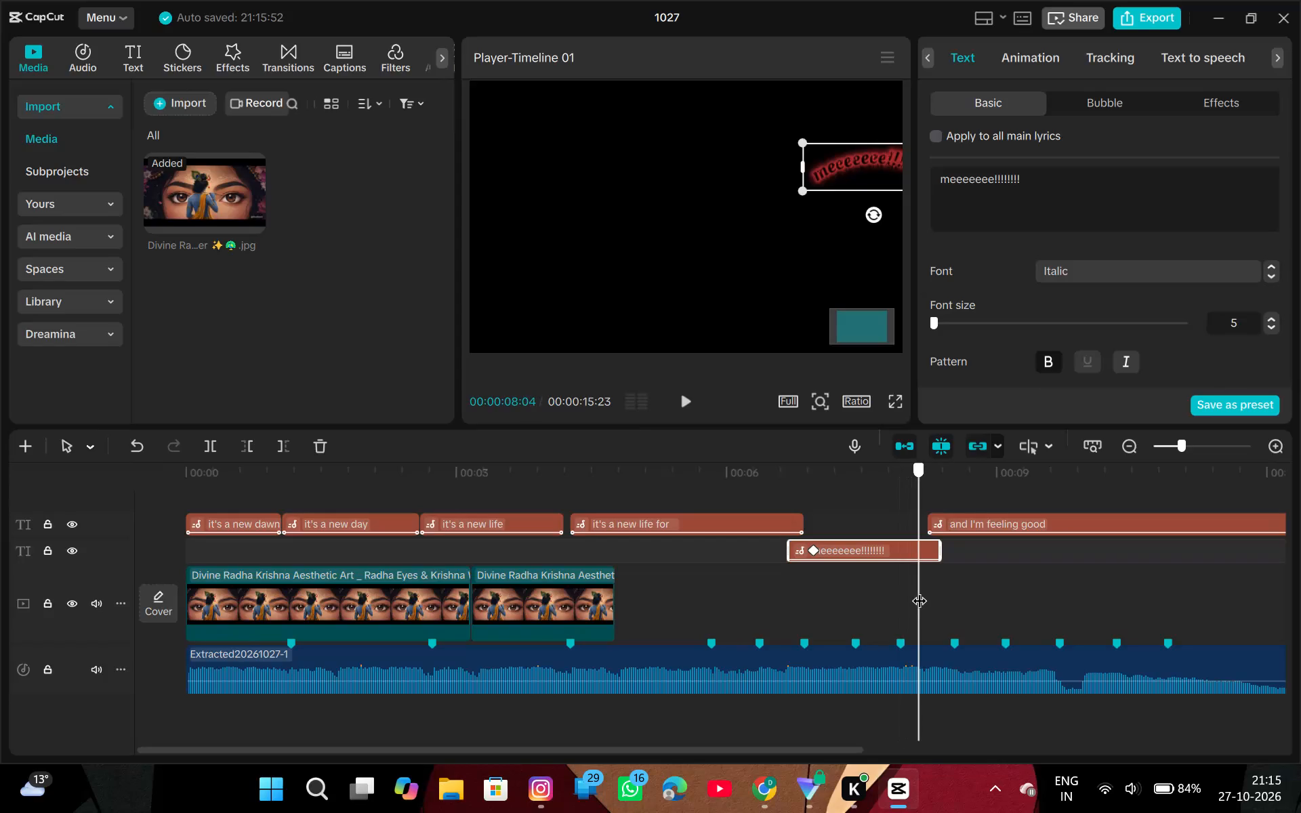
{"action": "left_click_drag", "start_coordinate": [919, 590], "coordinate": [918, 590]}
{"action": "key", "text": "alt+shift+k"}
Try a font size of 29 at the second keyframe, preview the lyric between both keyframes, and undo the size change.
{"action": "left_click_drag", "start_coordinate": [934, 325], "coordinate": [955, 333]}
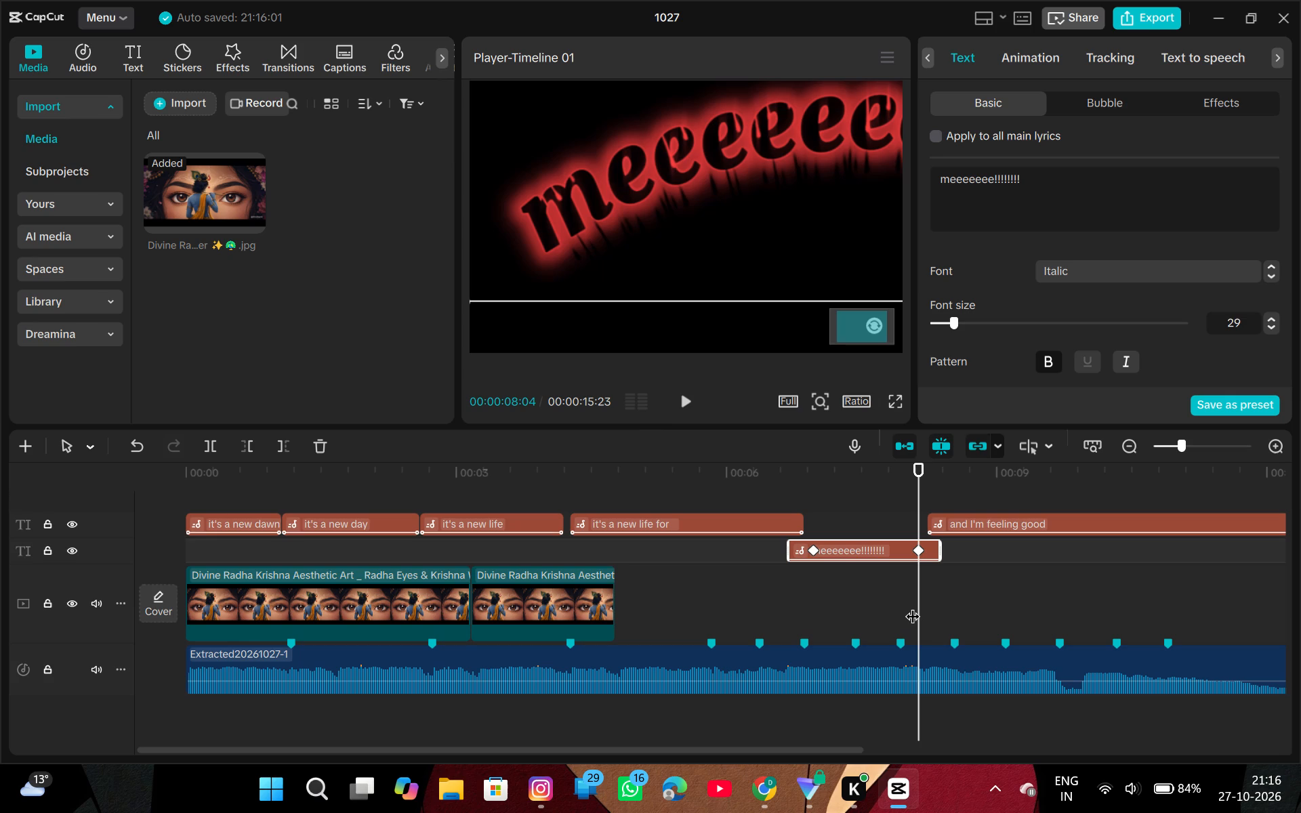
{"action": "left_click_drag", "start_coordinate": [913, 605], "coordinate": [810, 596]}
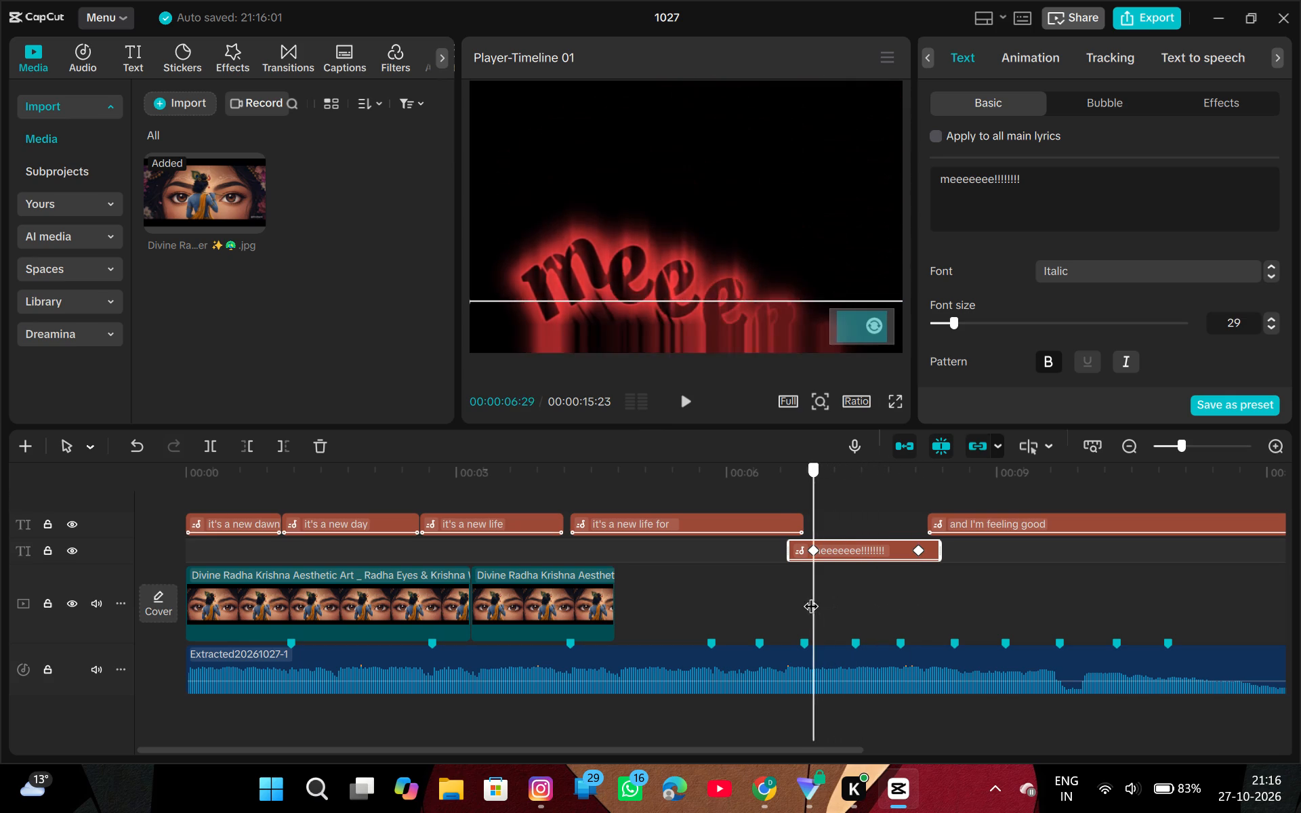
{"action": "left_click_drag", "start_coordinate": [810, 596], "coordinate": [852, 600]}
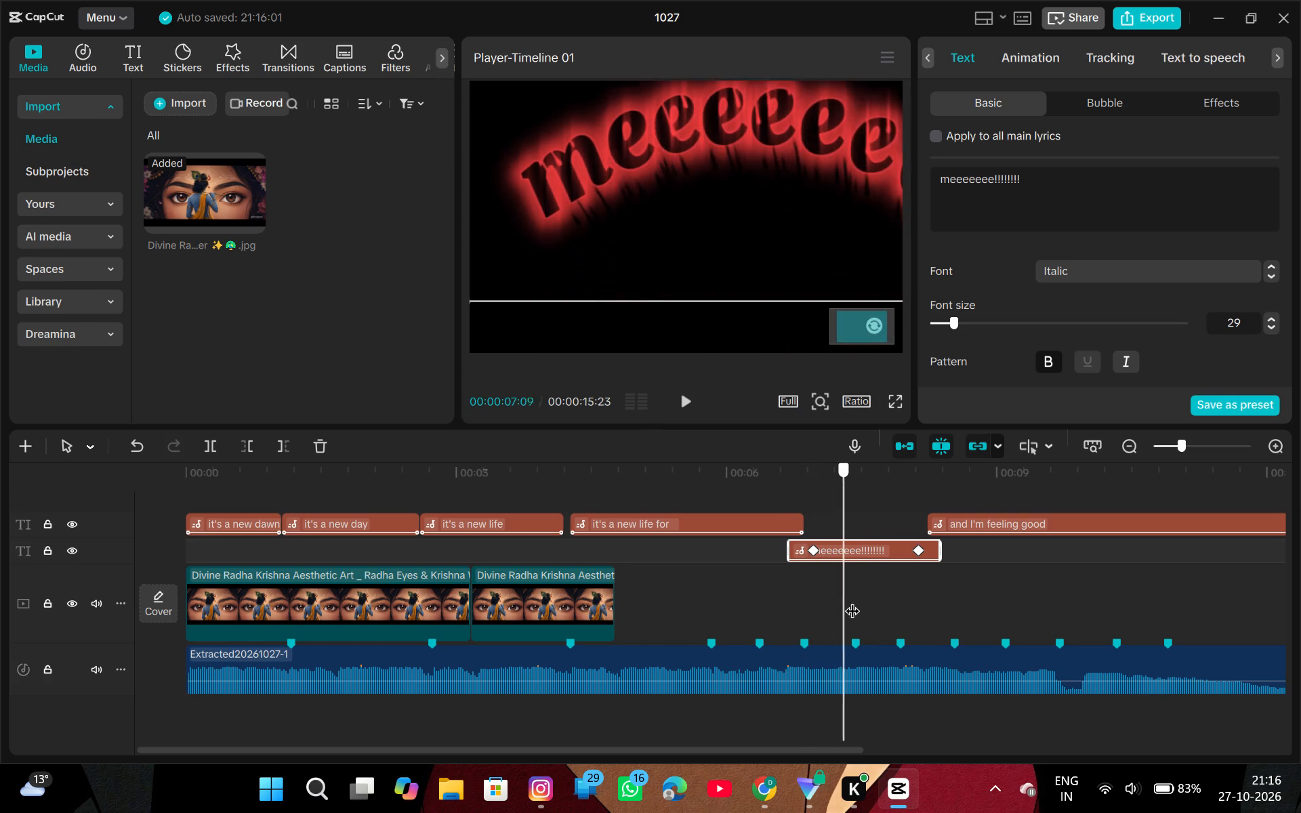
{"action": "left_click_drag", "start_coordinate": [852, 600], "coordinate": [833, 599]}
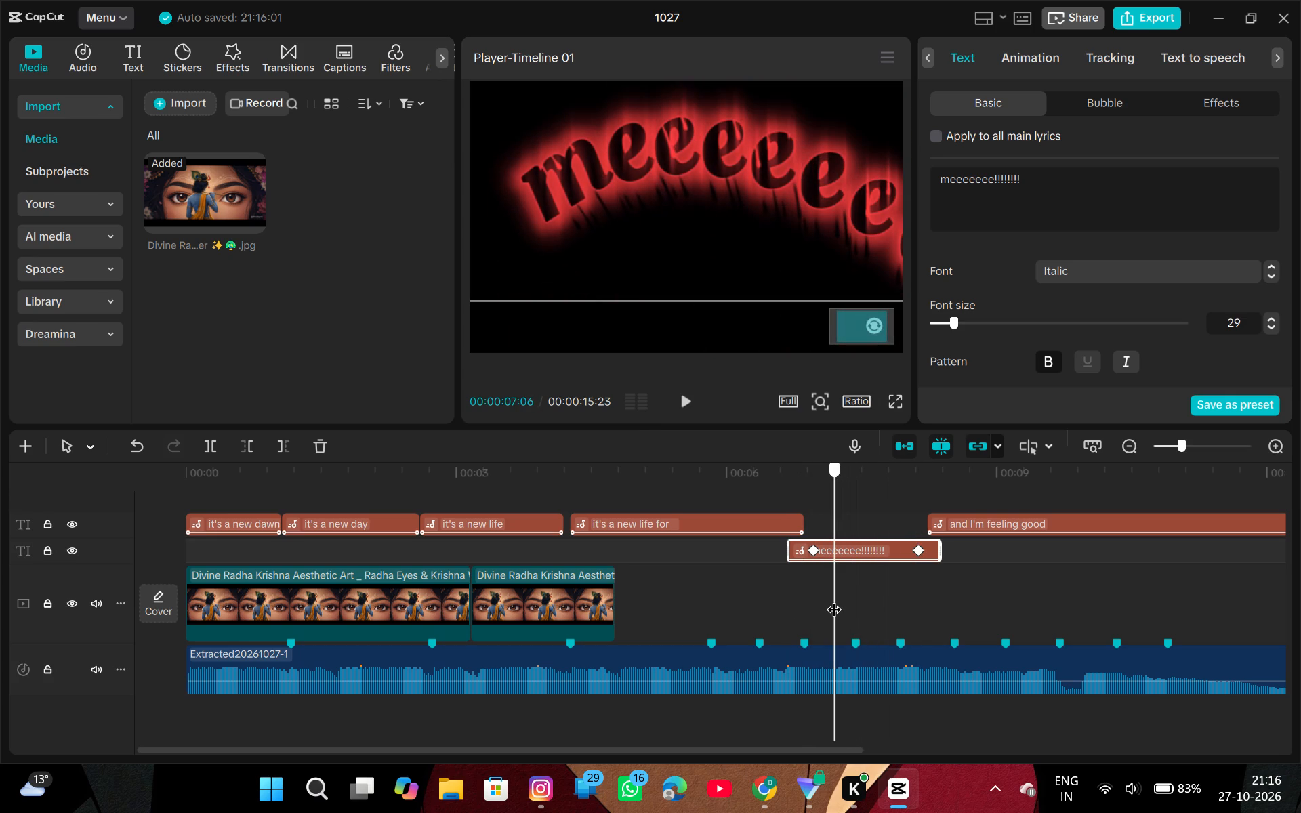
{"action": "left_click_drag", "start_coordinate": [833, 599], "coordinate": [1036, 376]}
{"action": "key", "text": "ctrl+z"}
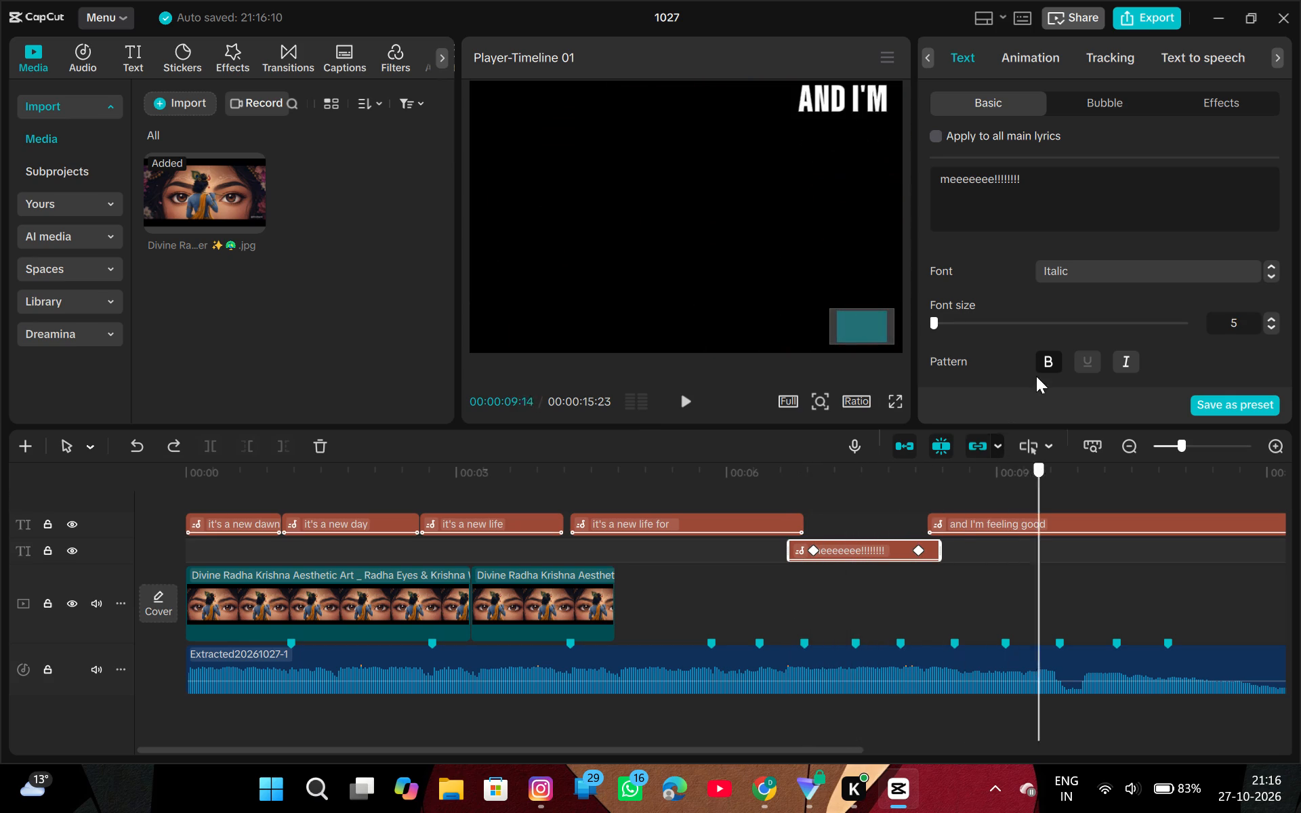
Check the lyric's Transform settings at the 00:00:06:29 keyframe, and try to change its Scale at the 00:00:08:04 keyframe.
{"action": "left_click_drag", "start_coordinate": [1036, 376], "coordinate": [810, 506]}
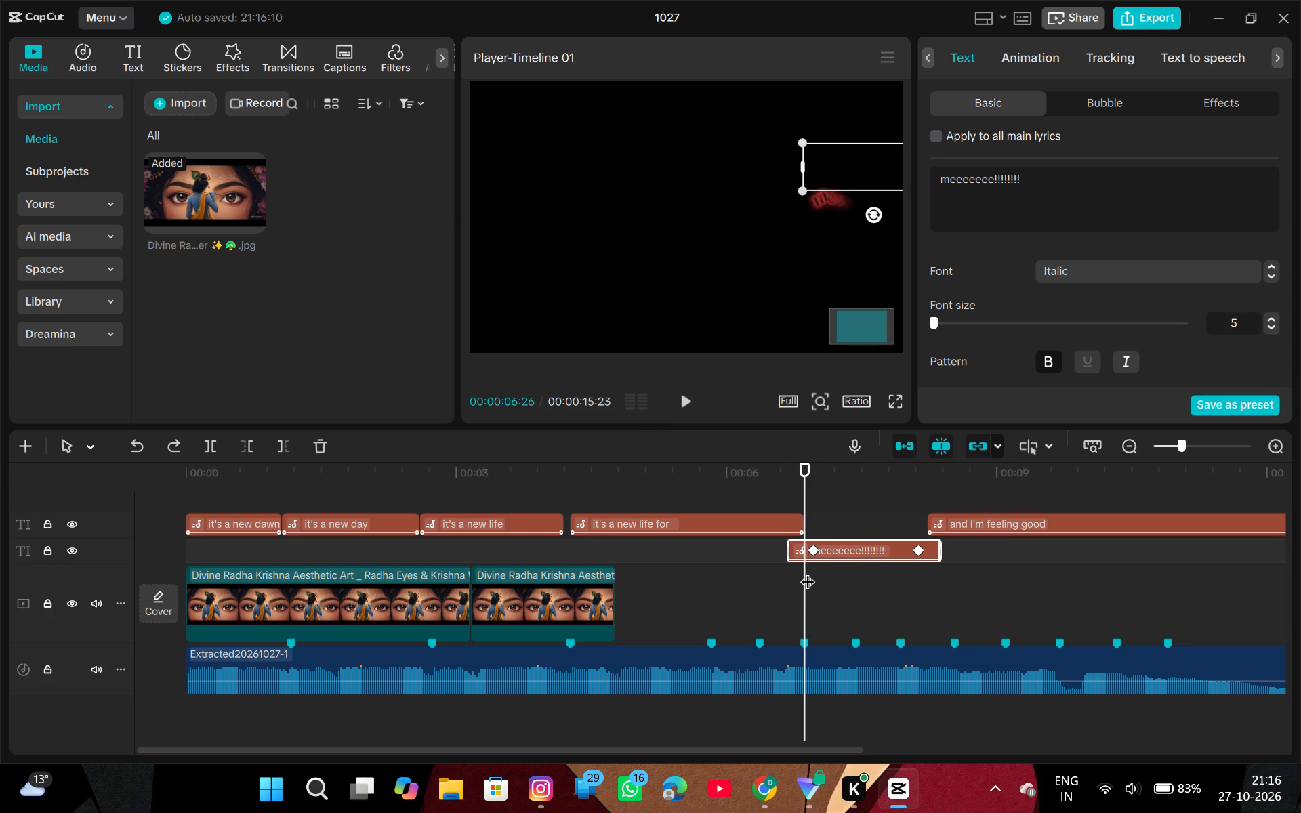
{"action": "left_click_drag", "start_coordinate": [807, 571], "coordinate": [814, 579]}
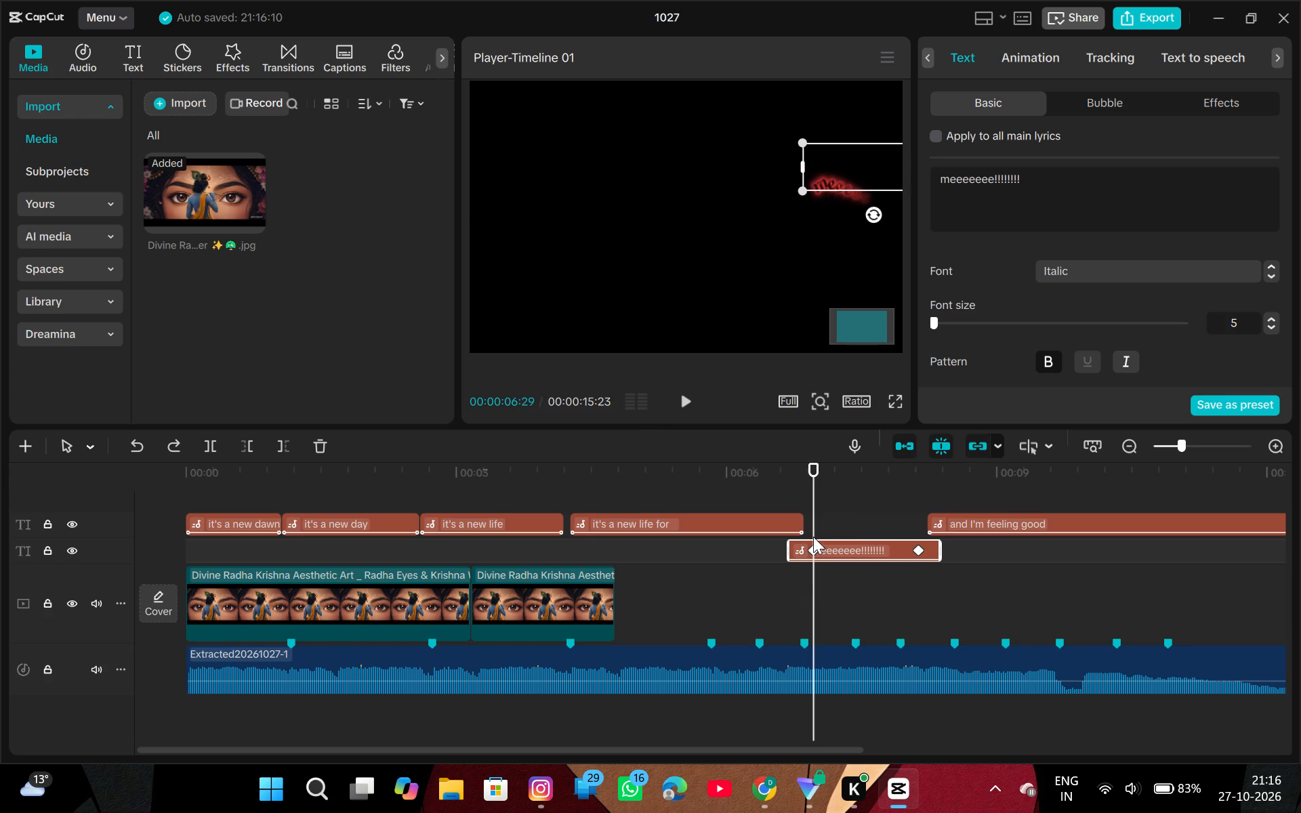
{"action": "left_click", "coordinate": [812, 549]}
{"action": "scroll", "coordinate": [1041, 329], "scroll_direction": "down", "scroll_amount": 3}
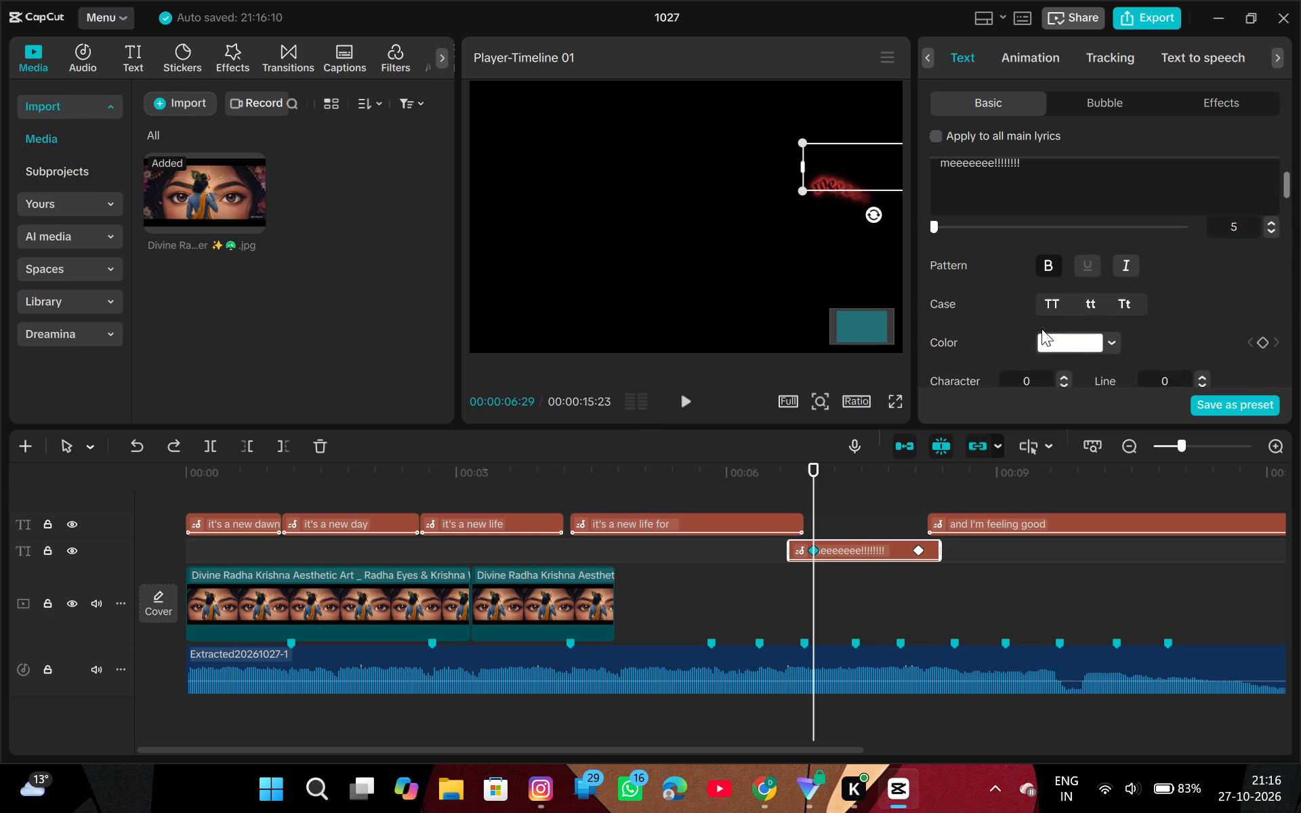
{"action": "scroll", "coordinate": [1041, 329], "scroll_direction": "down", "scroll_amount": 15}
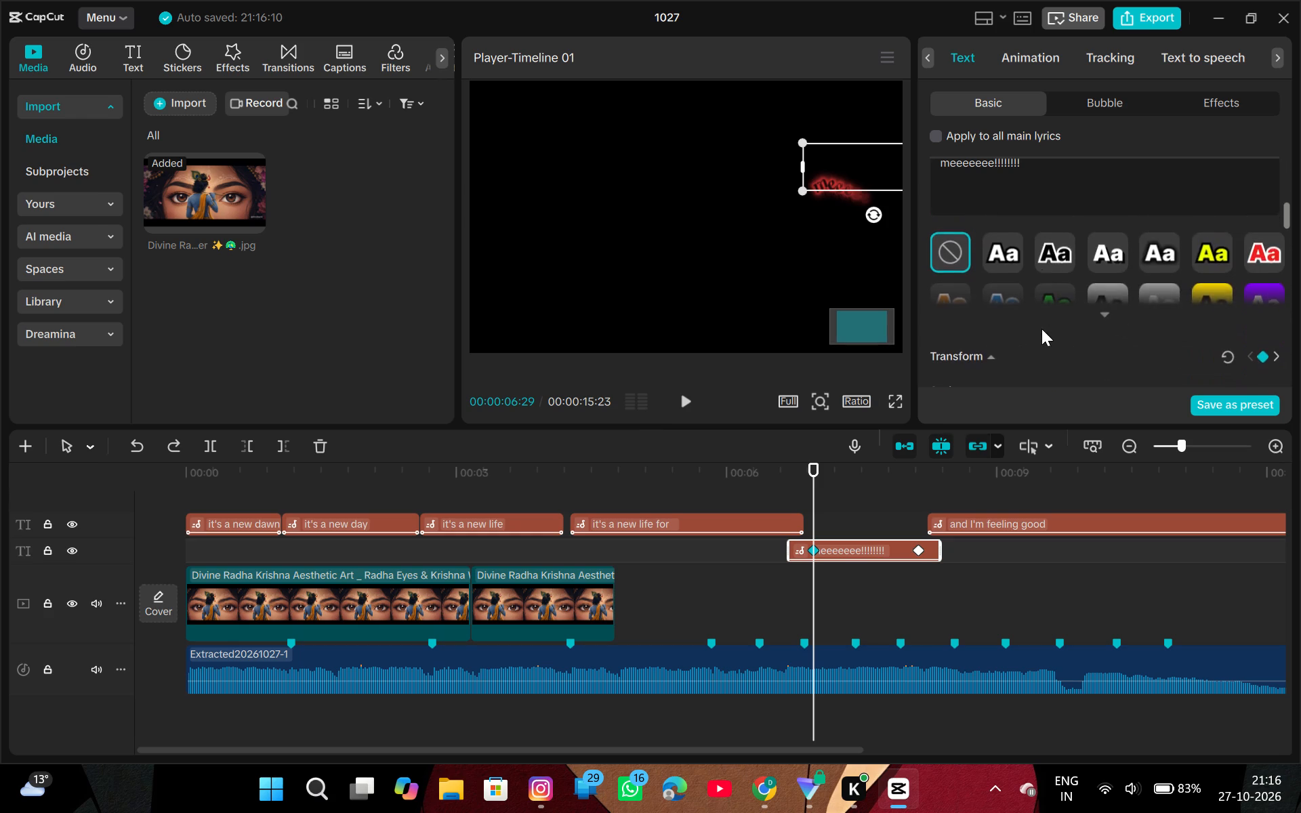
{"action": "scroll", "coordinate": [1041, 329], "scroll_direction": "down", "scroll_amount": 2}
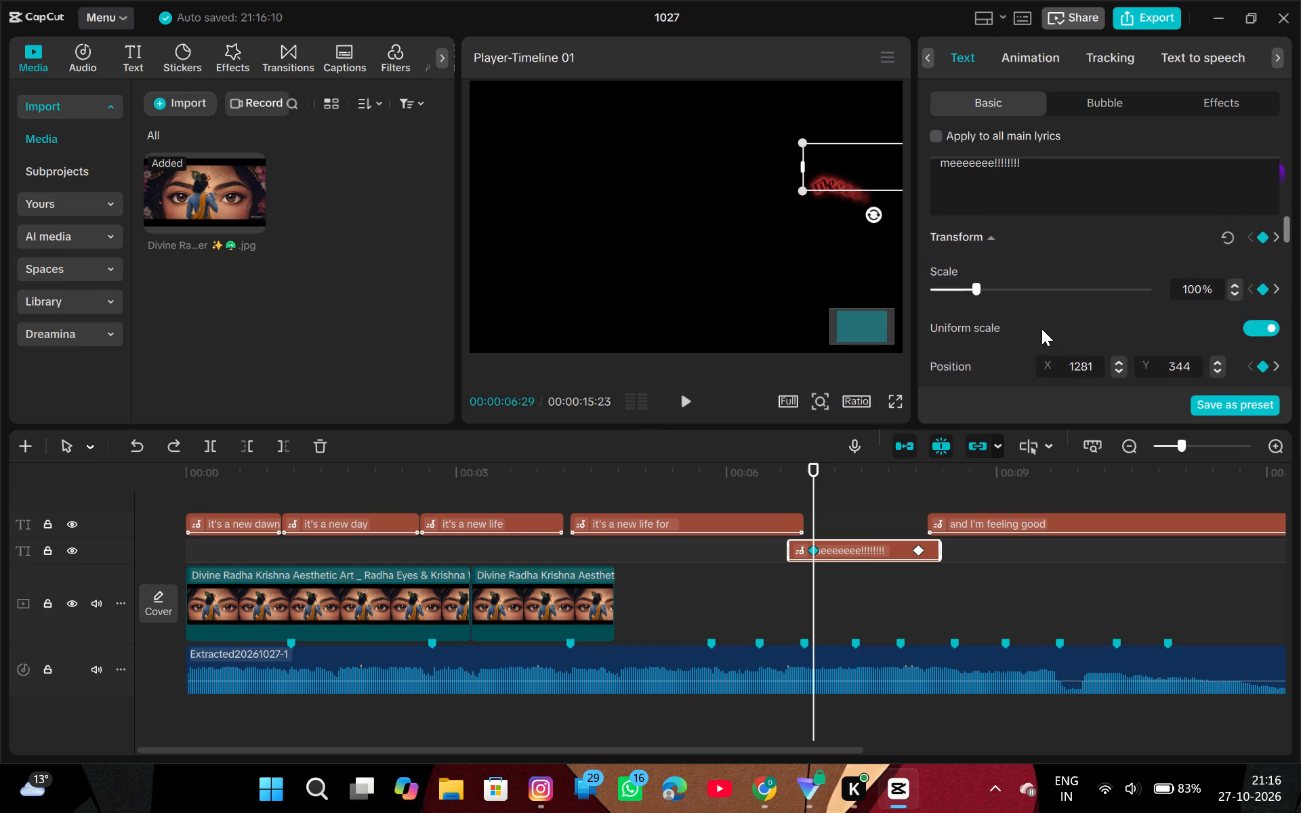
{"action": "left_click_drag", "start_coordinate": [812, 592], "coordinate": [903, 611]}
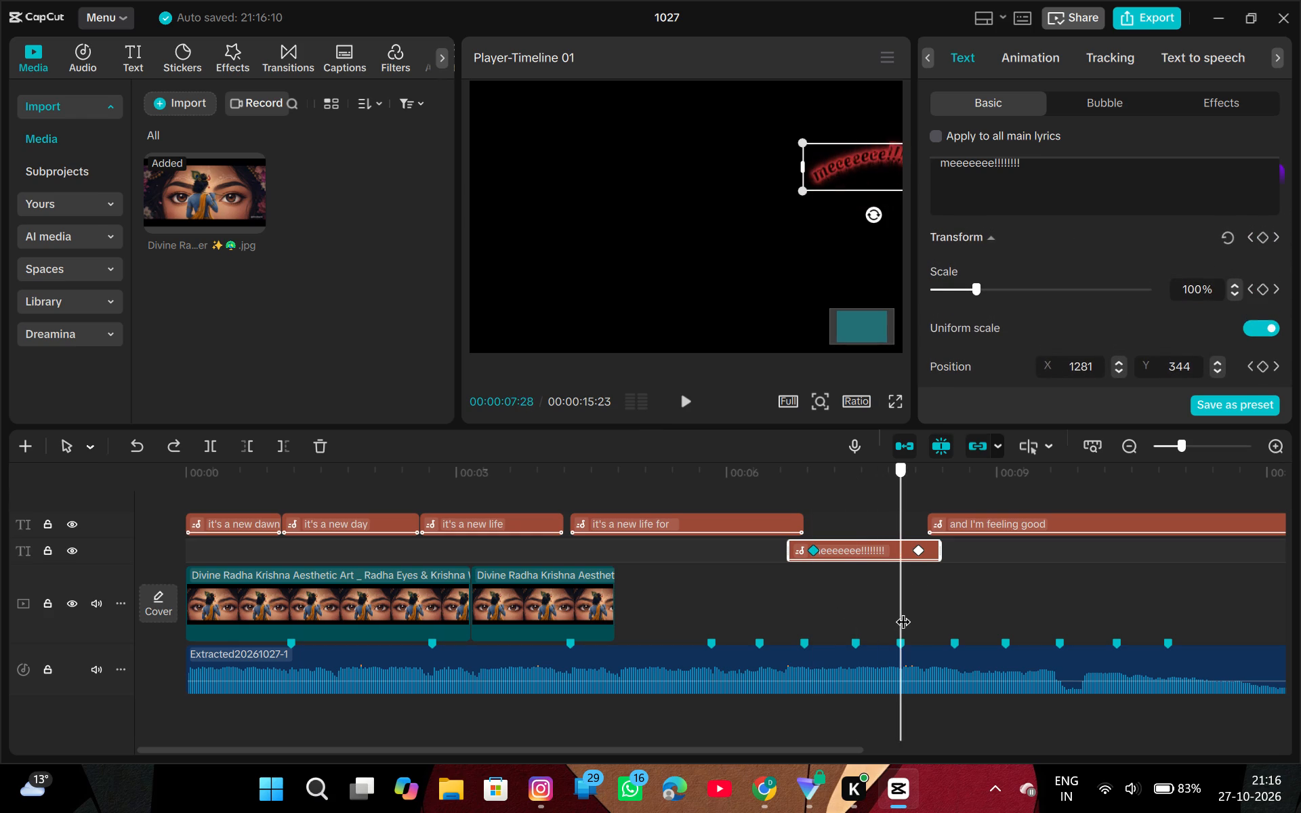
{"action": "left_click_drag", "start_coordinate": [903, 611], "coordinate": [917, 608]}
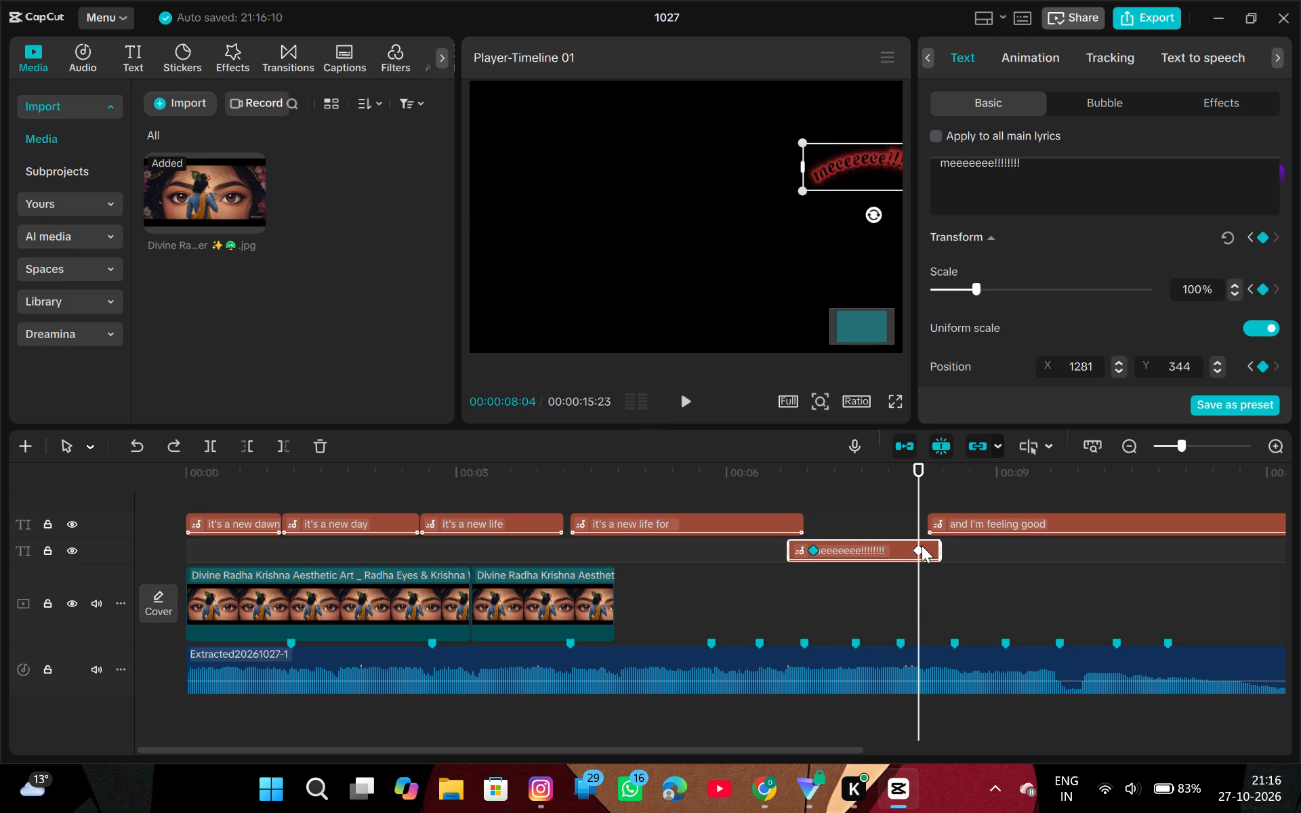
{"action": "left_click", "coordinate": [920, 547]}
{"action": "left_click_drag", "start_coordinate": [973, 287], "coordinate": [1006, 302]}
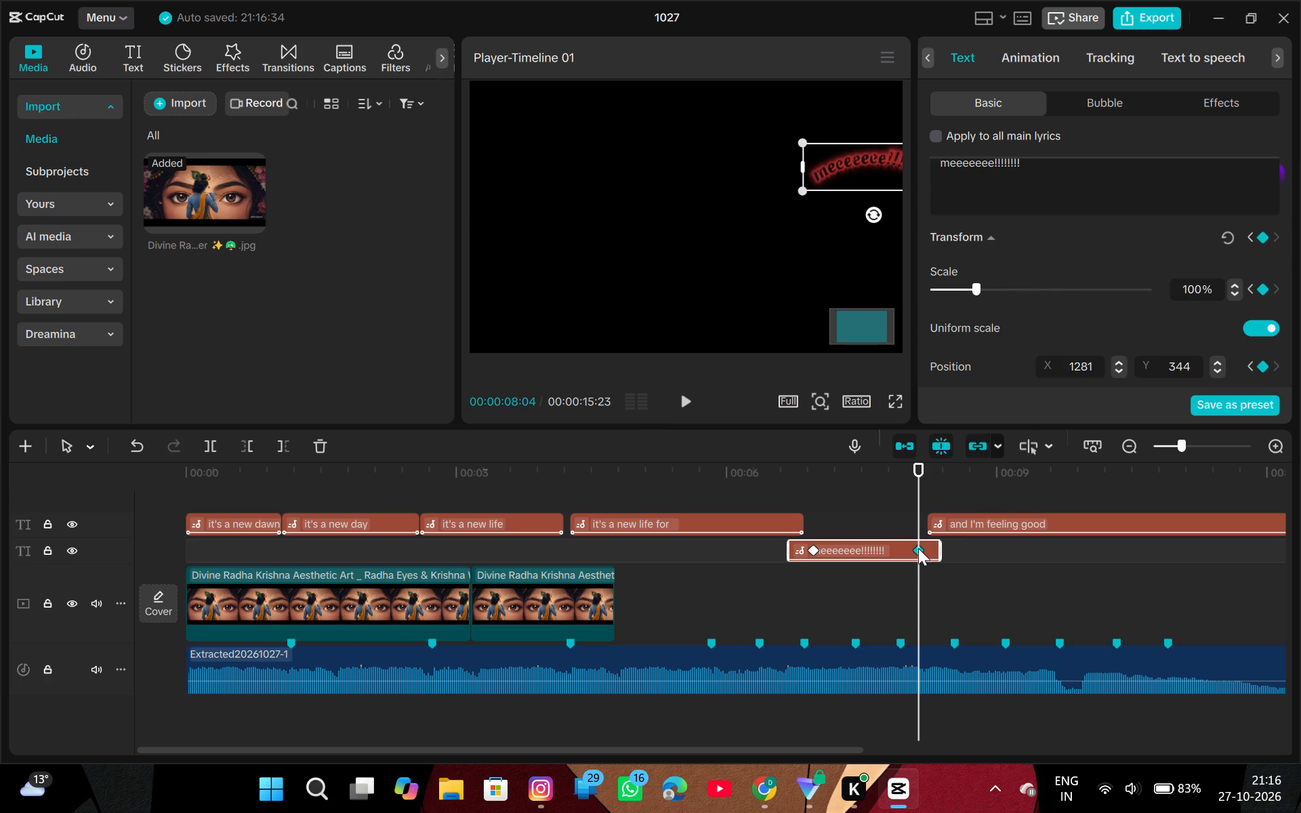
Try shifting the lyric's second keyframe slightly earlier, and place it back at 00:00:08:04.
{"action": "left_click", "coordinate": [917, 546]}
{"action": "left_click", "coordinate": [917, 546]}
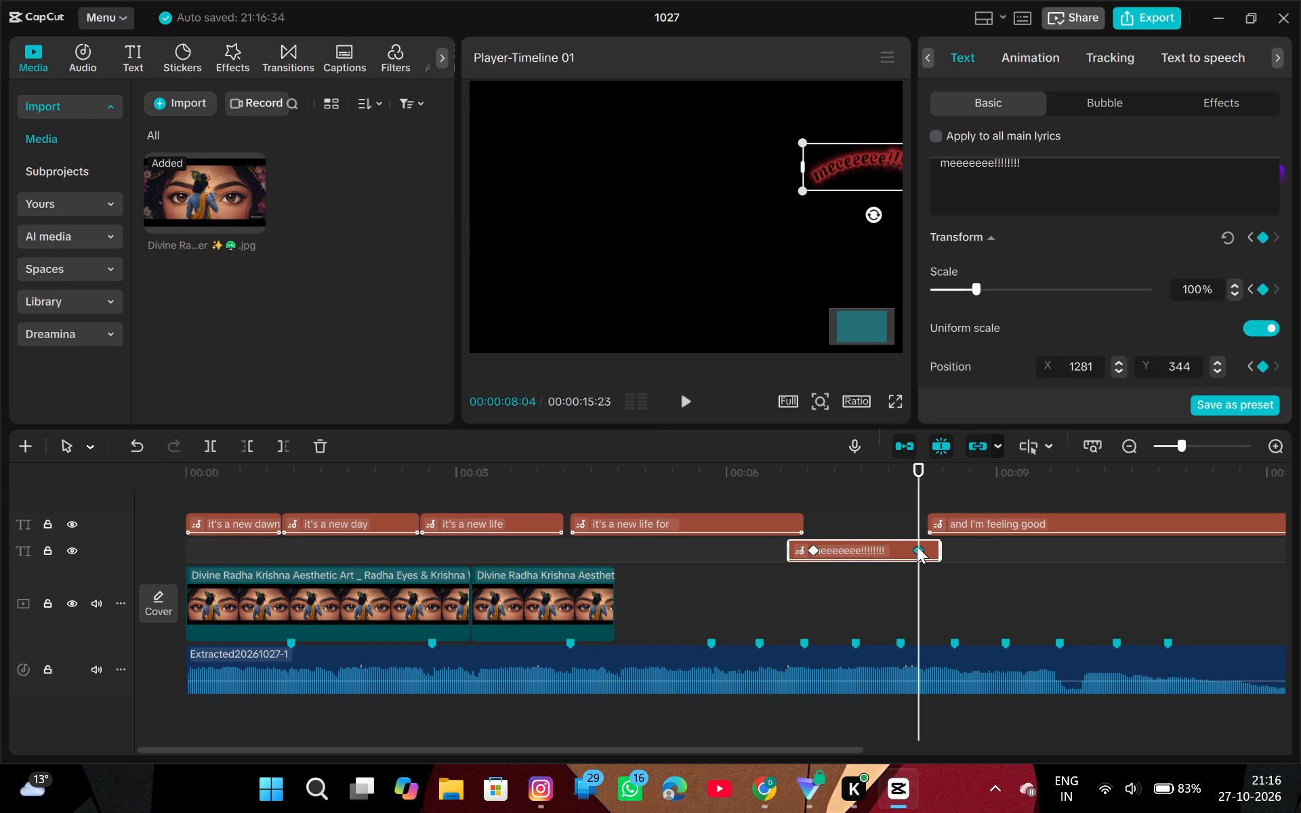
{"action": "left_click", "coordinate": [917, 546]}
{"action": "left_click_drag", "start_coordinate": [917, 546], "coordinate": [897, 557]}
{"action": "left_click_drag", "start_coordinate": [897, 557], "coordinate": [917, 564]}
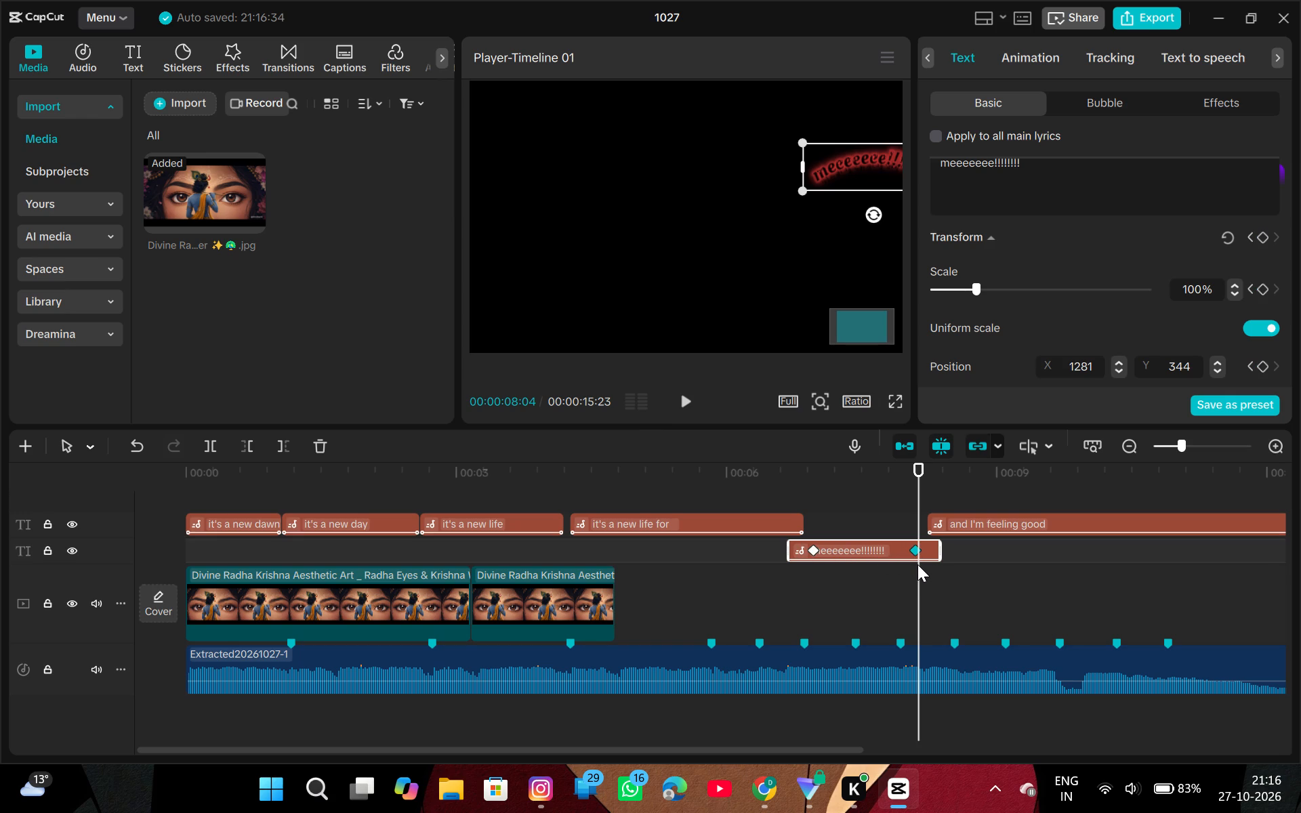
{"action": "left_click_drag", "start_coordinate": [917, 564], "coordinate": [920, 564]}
Check the "meeeeeee!!!!!!!!" lyric around its two keyframes, deselect it, and return the playhead to 00:00:06:28.
{"action": "left_click", "coordinate": [814, 549]}
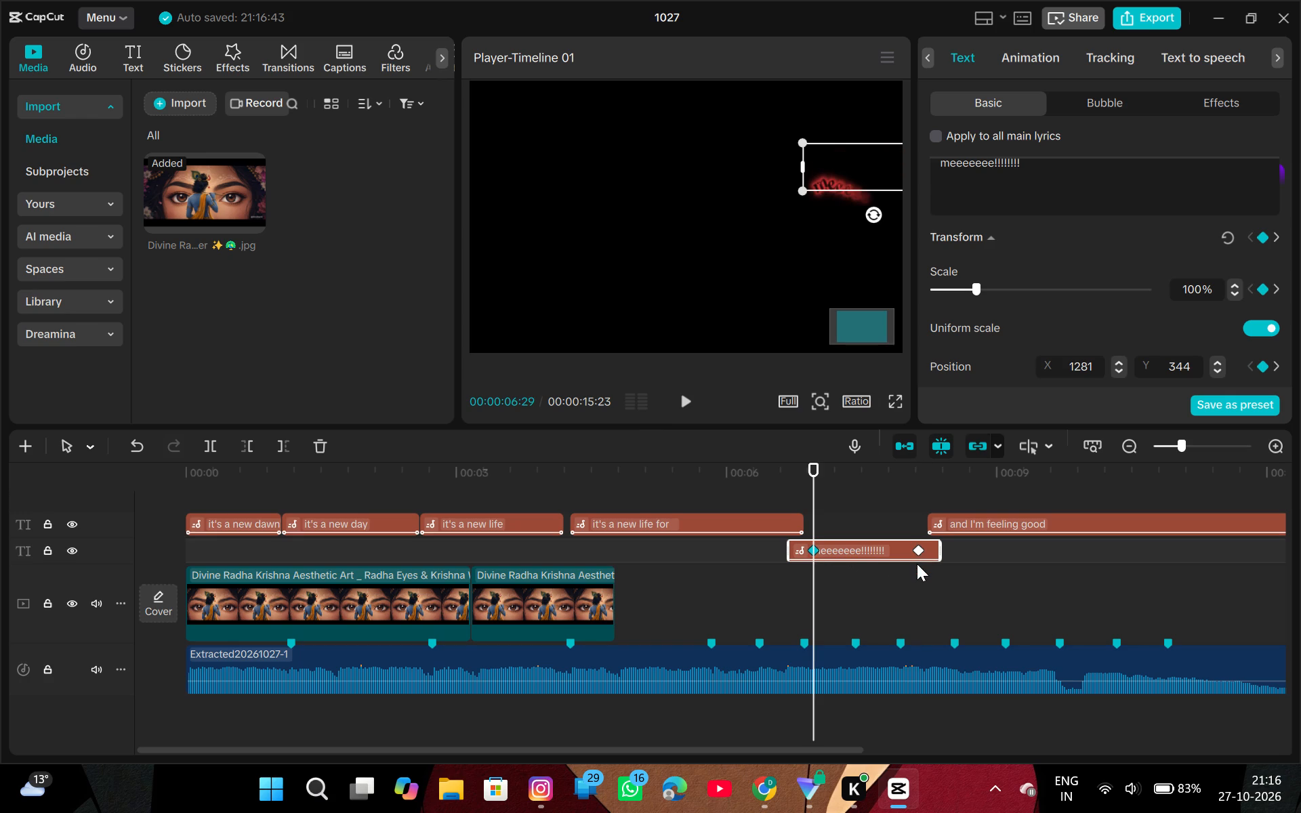
{"action": "left_click", "coordinate": [916, 566]}
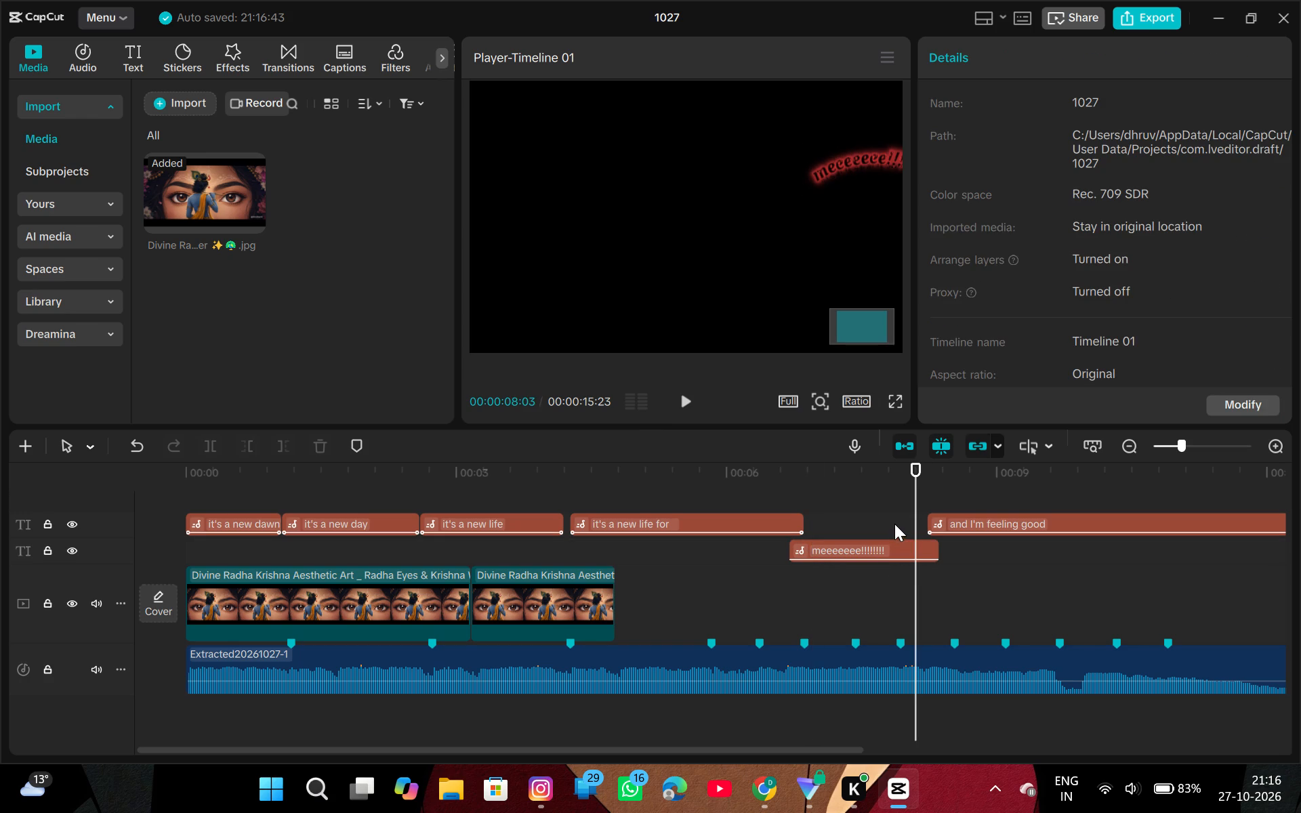
{"action": "left_click", "coordinate": [894, 521]}
{"action": "left_click", "coordinate": [812, 465]}
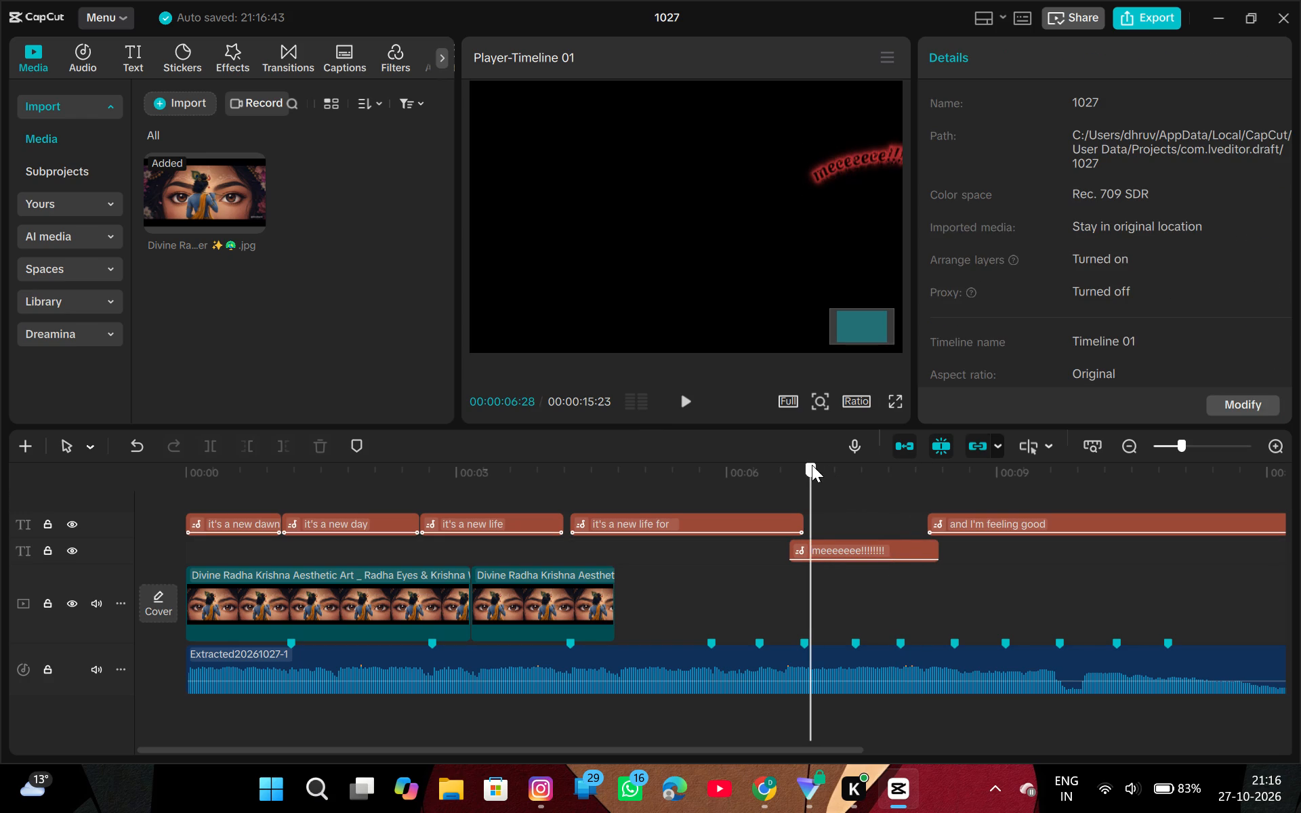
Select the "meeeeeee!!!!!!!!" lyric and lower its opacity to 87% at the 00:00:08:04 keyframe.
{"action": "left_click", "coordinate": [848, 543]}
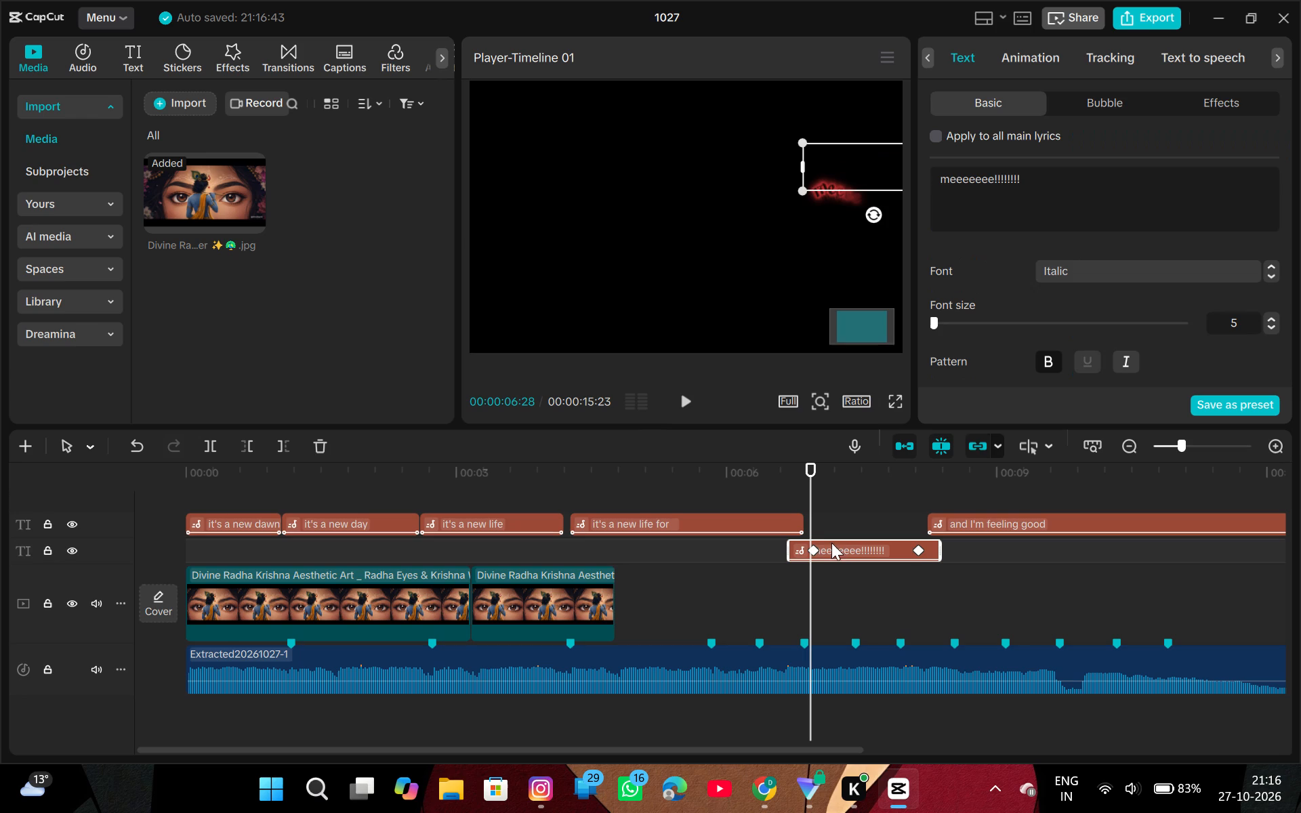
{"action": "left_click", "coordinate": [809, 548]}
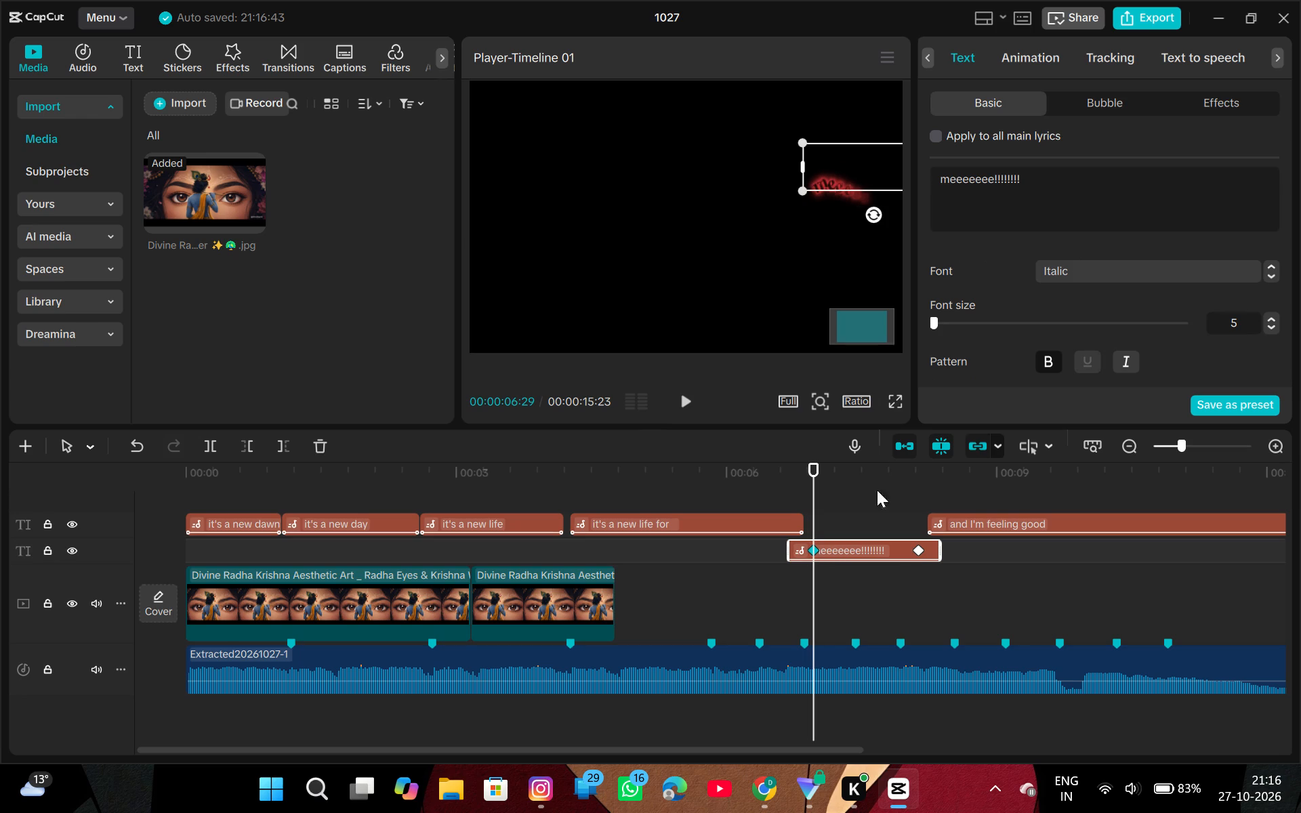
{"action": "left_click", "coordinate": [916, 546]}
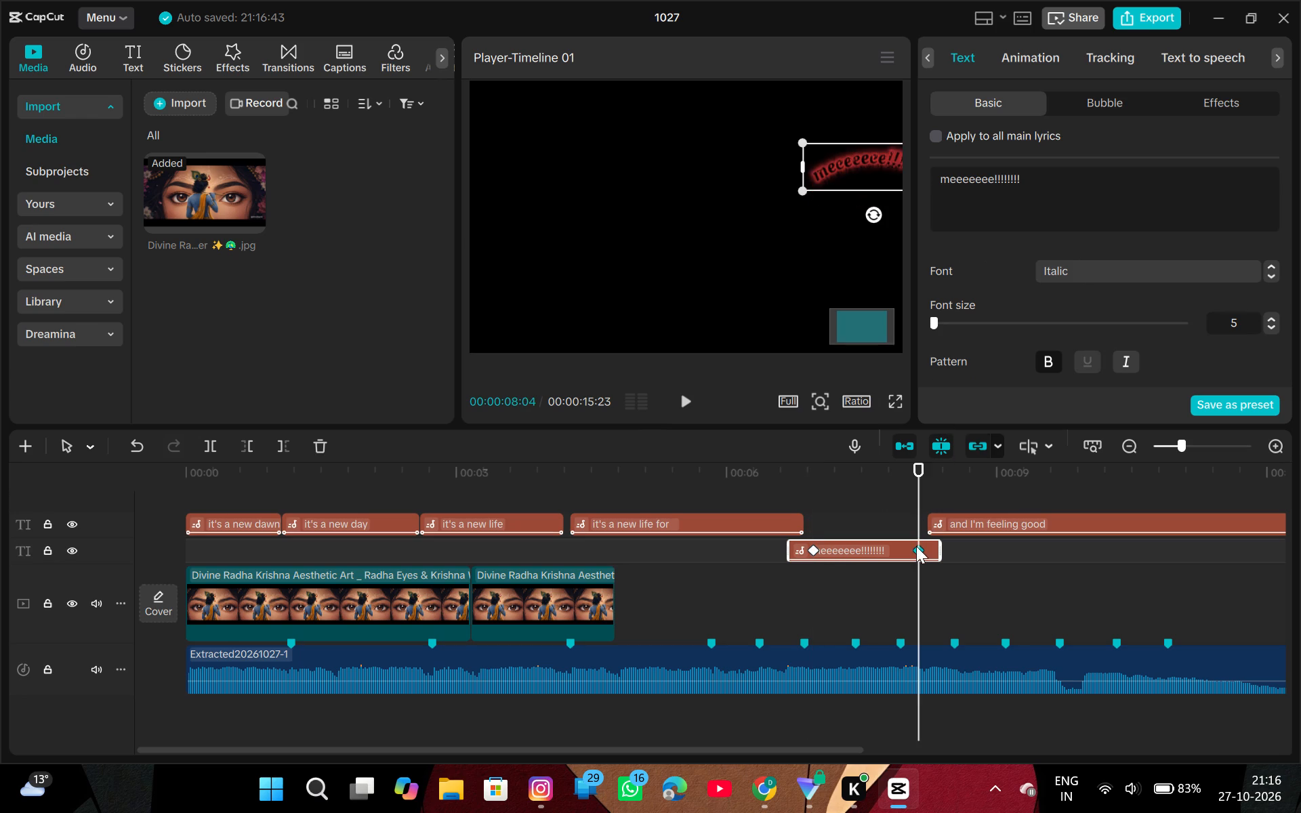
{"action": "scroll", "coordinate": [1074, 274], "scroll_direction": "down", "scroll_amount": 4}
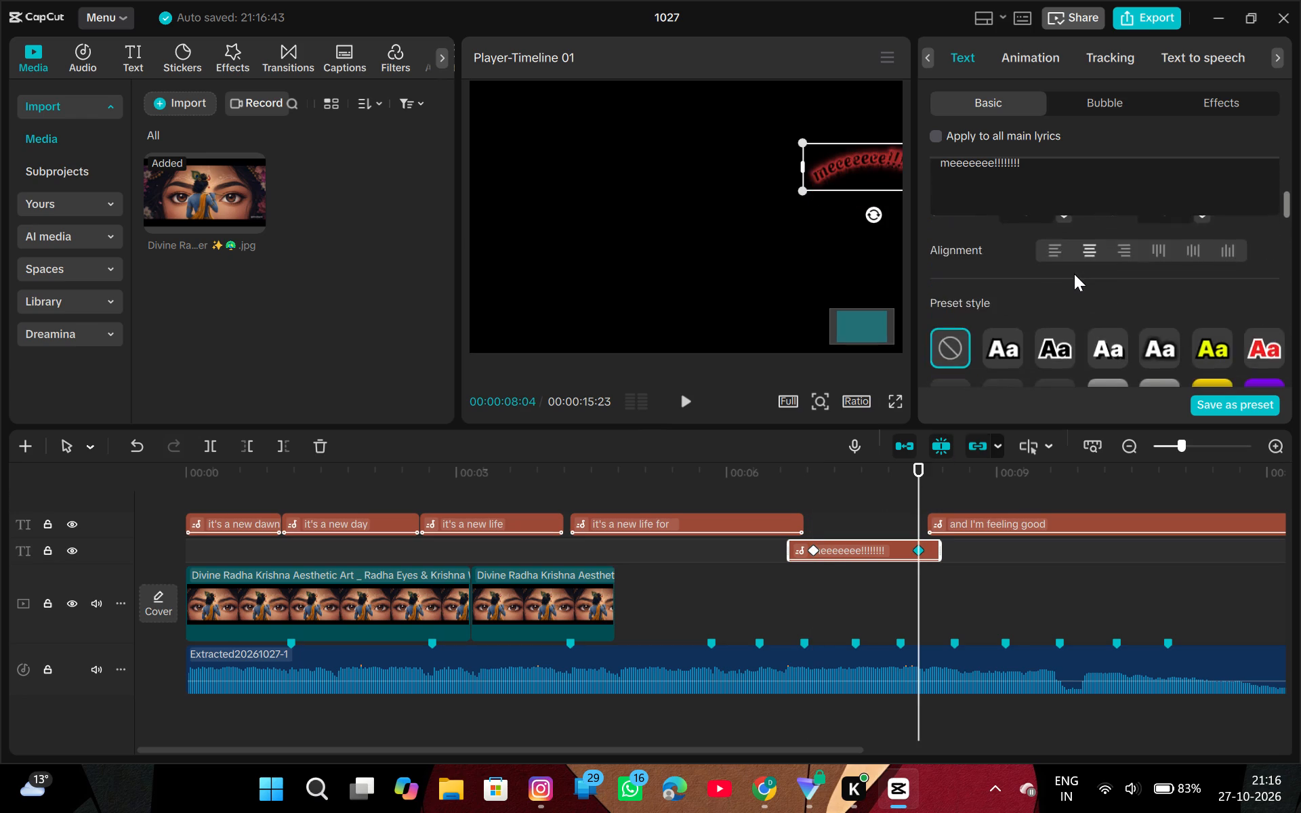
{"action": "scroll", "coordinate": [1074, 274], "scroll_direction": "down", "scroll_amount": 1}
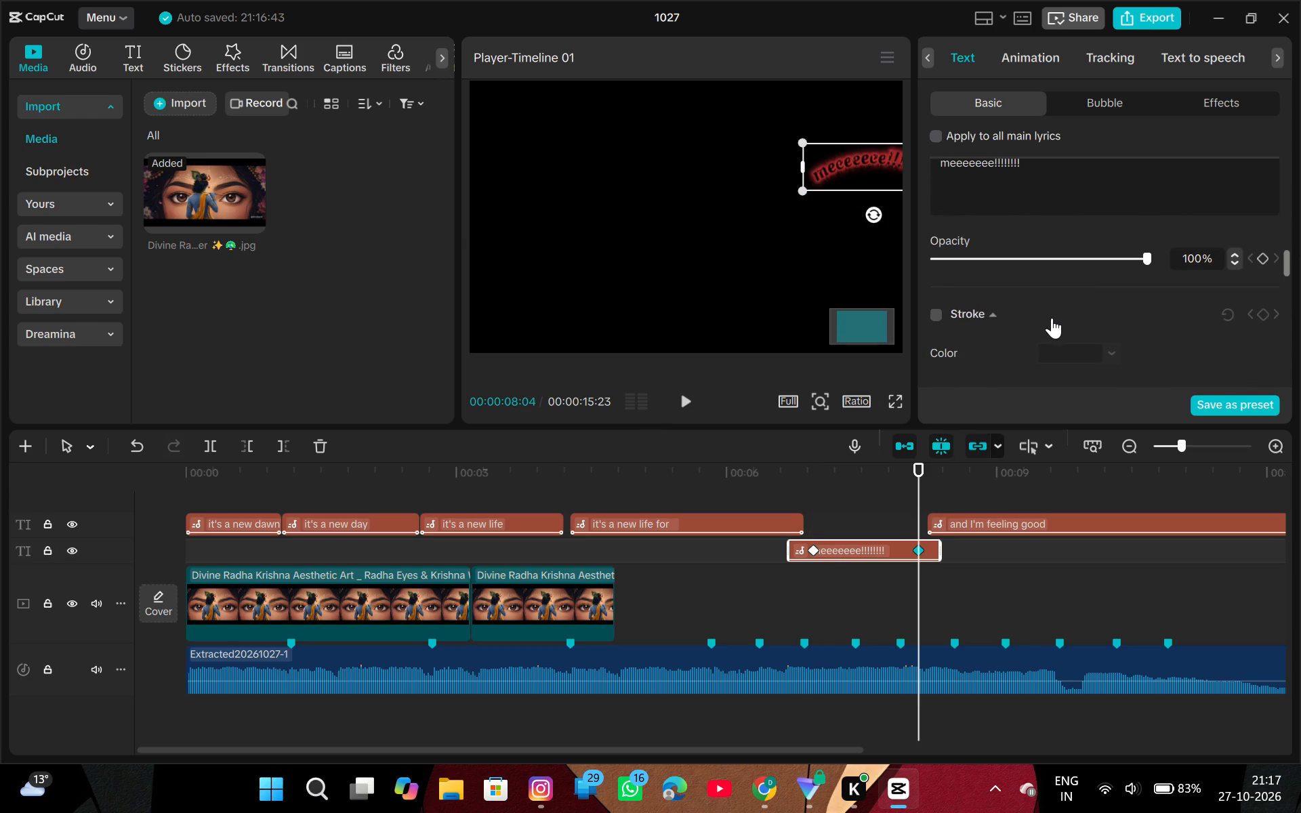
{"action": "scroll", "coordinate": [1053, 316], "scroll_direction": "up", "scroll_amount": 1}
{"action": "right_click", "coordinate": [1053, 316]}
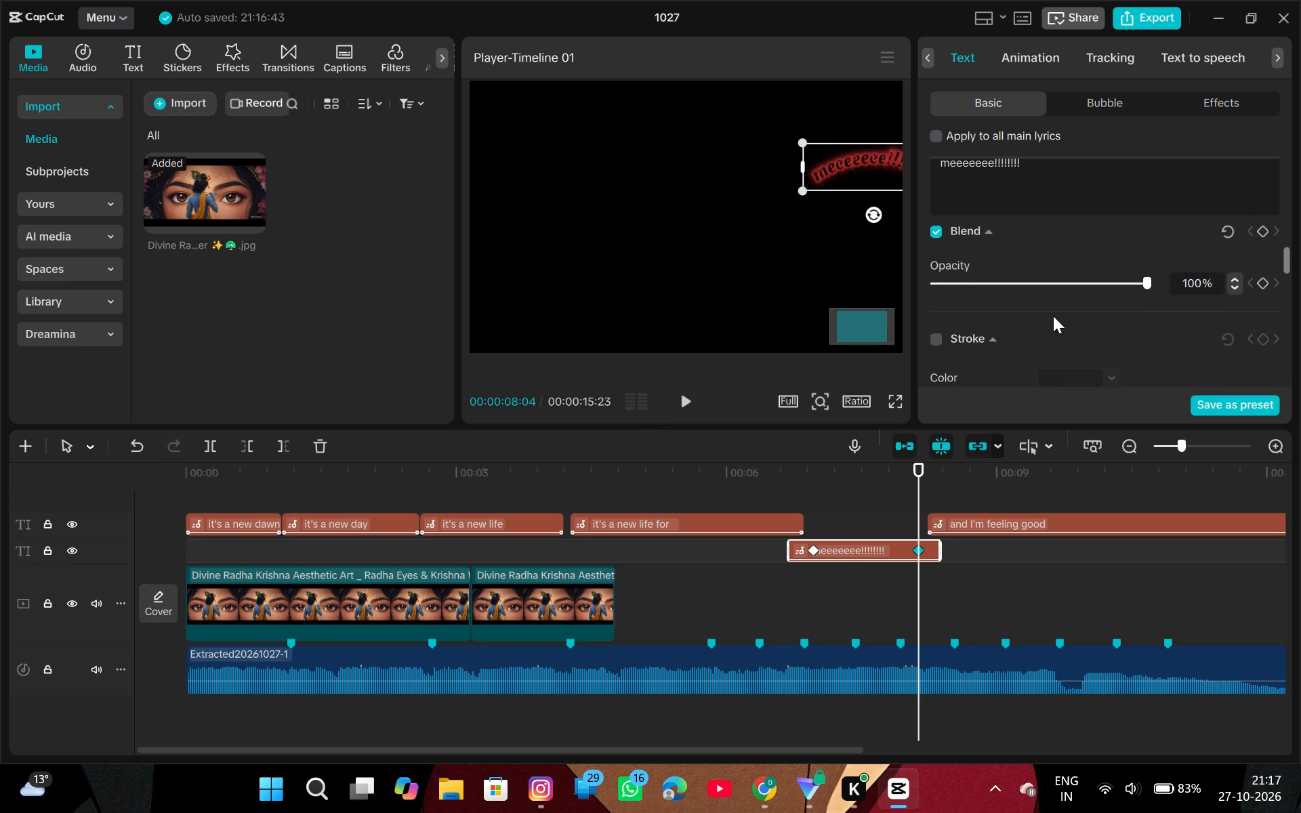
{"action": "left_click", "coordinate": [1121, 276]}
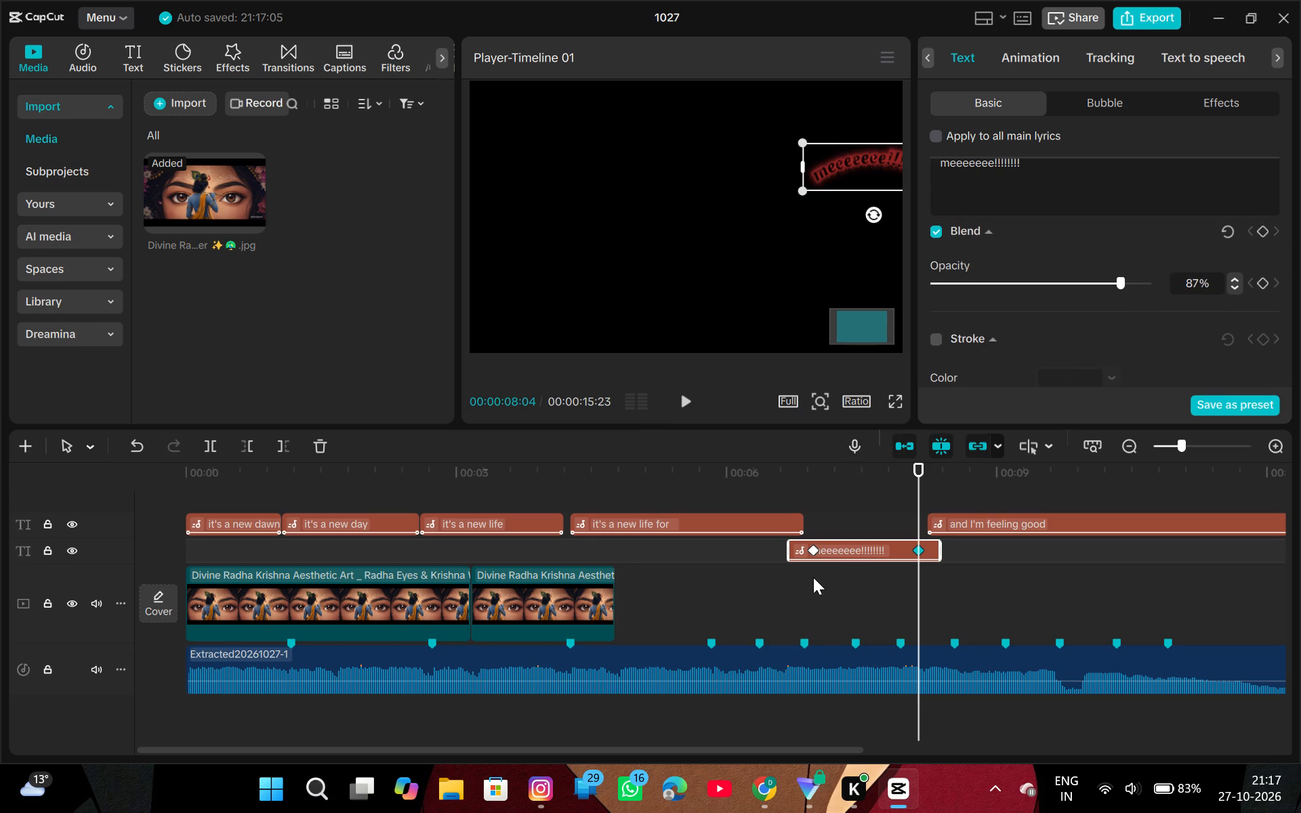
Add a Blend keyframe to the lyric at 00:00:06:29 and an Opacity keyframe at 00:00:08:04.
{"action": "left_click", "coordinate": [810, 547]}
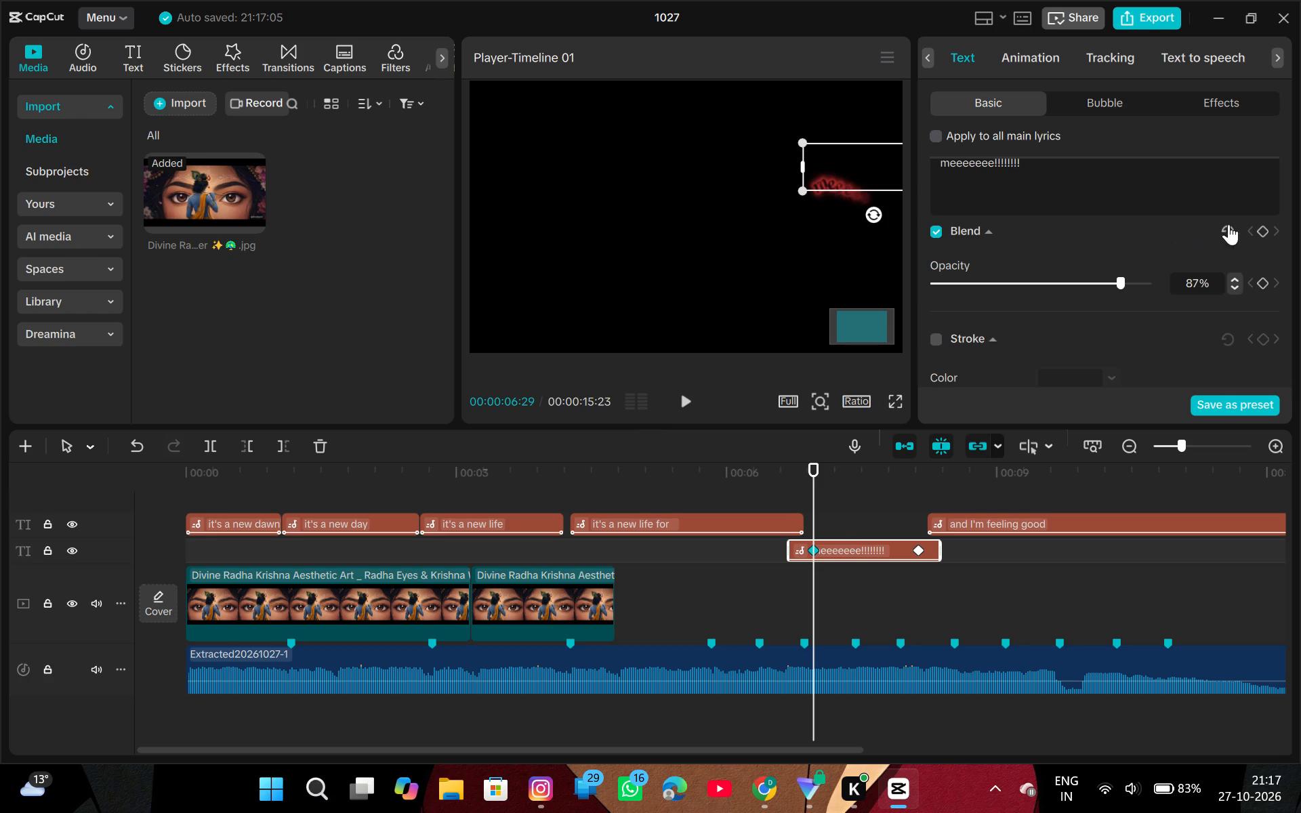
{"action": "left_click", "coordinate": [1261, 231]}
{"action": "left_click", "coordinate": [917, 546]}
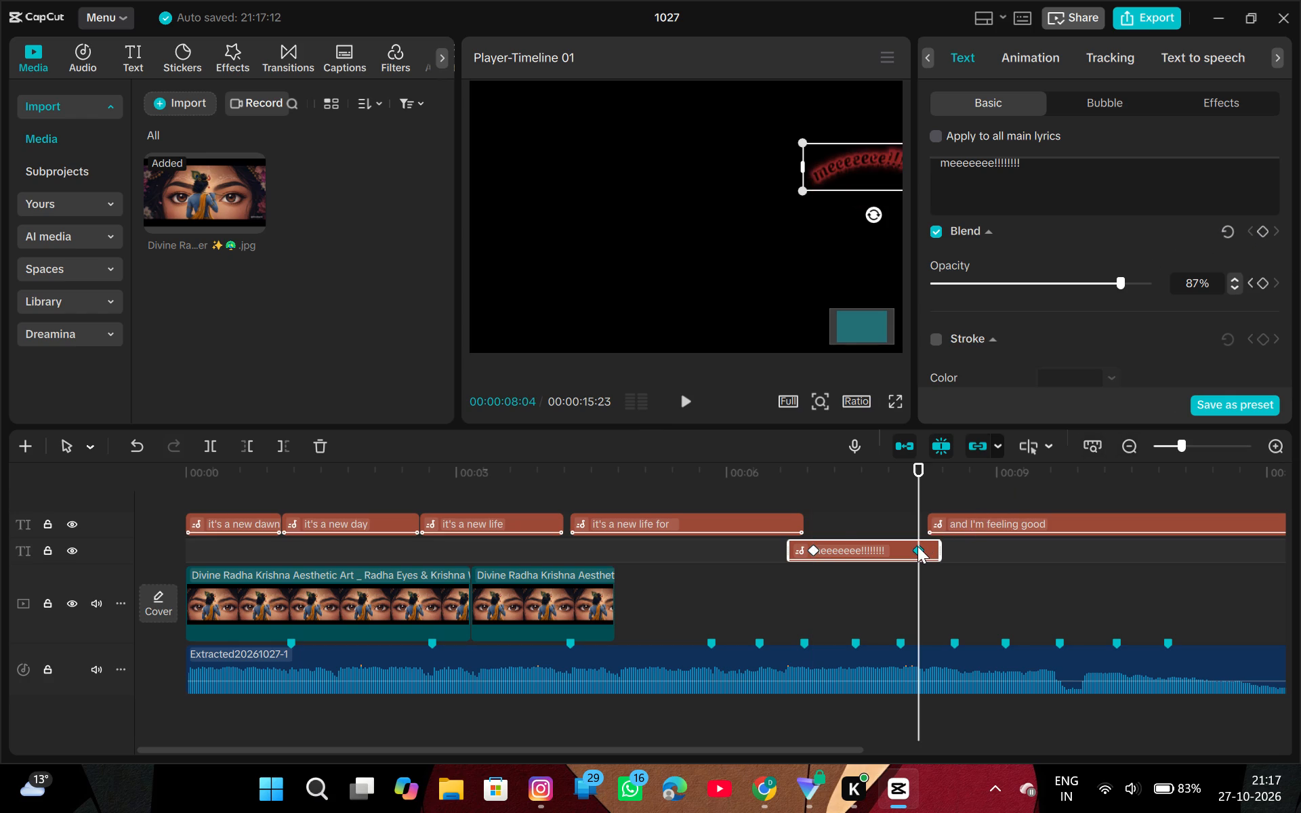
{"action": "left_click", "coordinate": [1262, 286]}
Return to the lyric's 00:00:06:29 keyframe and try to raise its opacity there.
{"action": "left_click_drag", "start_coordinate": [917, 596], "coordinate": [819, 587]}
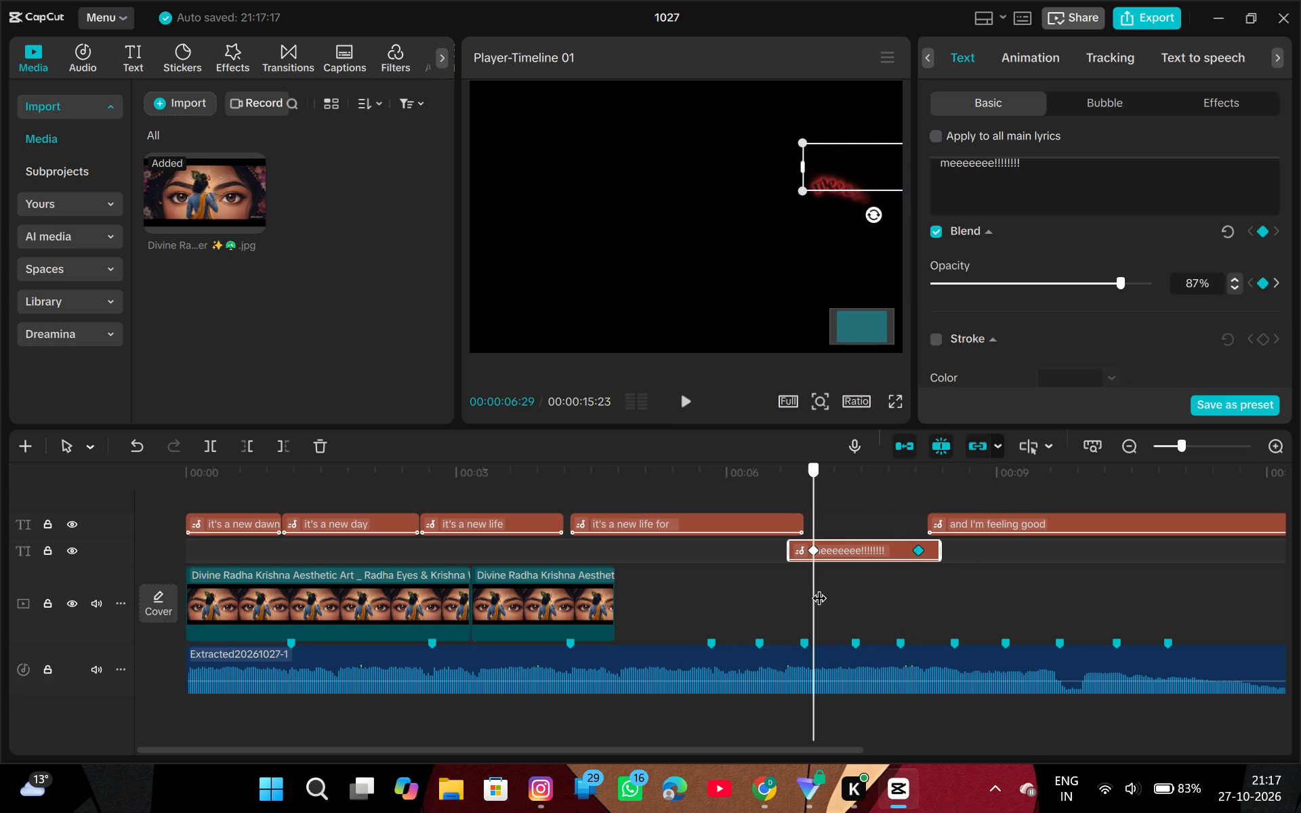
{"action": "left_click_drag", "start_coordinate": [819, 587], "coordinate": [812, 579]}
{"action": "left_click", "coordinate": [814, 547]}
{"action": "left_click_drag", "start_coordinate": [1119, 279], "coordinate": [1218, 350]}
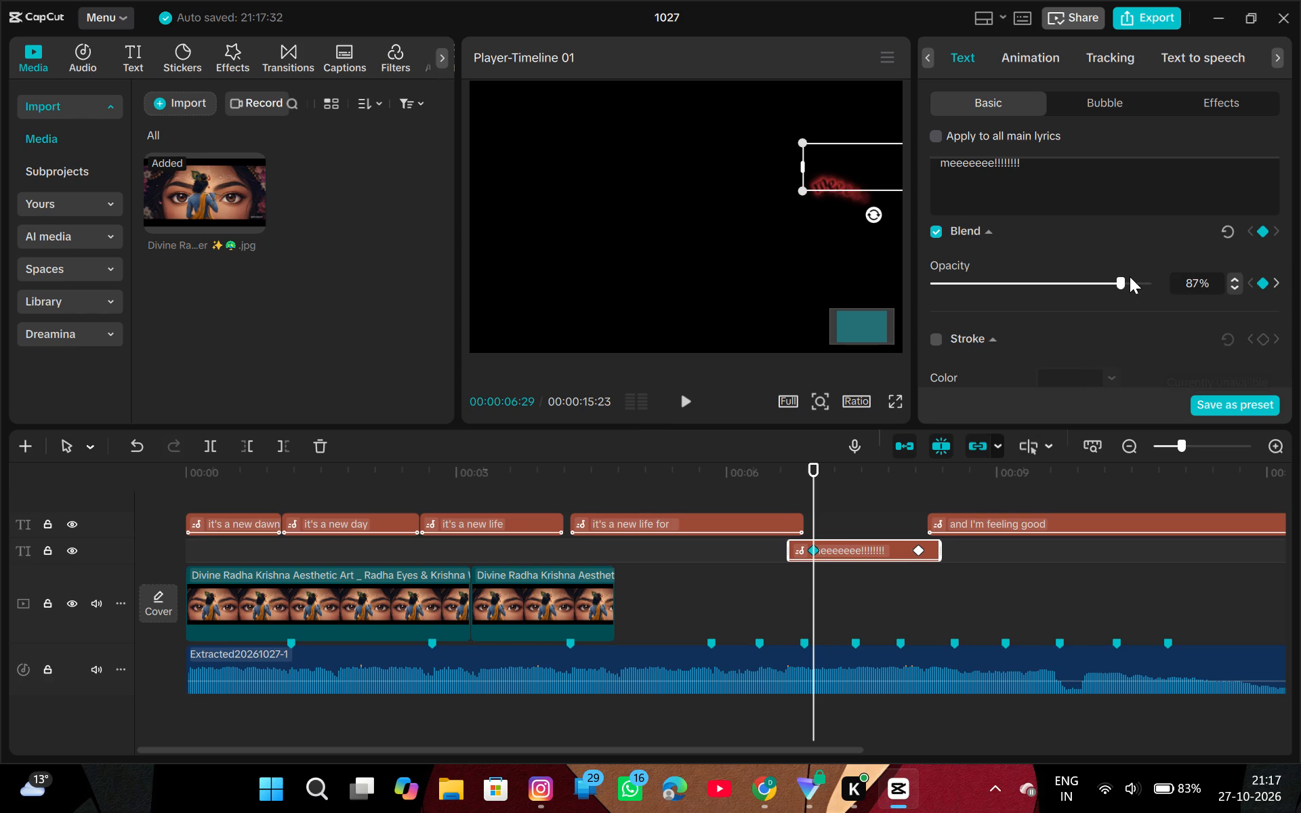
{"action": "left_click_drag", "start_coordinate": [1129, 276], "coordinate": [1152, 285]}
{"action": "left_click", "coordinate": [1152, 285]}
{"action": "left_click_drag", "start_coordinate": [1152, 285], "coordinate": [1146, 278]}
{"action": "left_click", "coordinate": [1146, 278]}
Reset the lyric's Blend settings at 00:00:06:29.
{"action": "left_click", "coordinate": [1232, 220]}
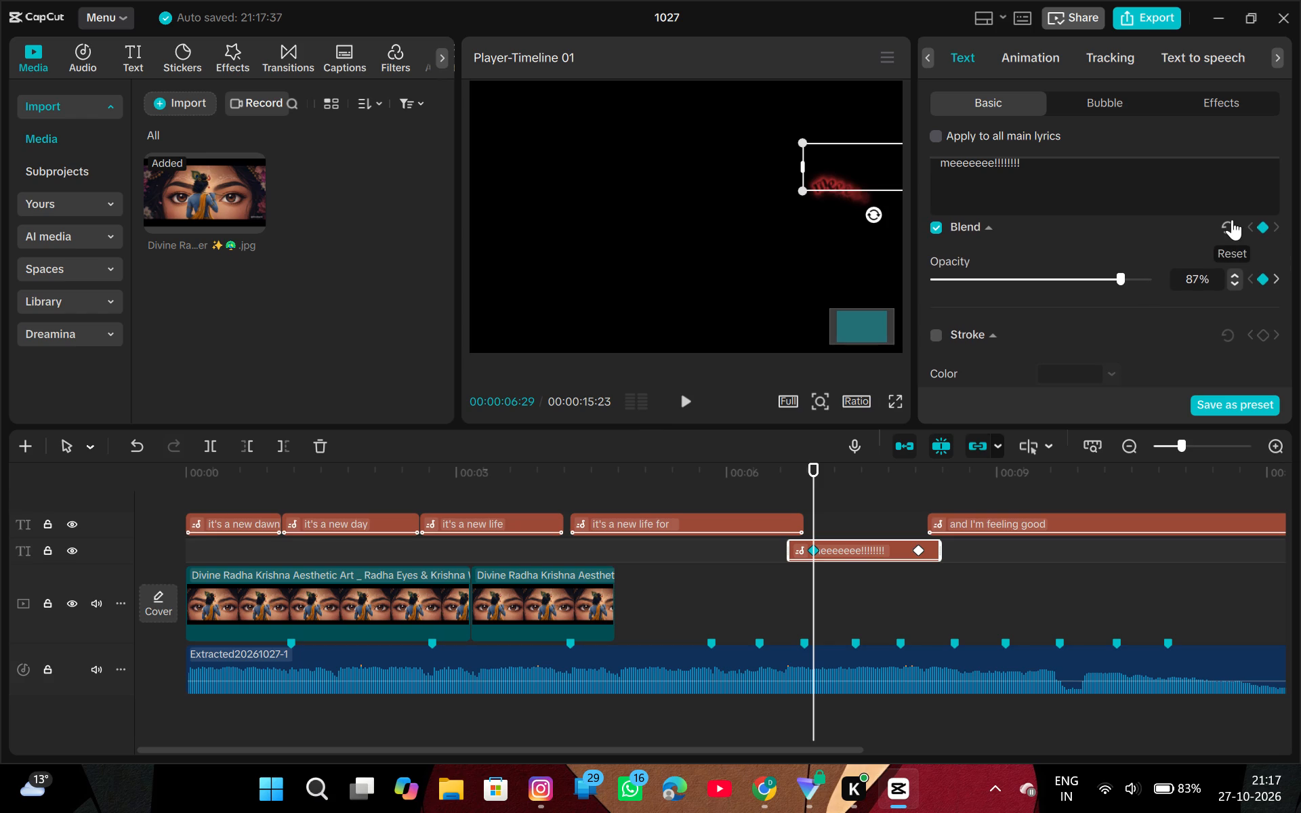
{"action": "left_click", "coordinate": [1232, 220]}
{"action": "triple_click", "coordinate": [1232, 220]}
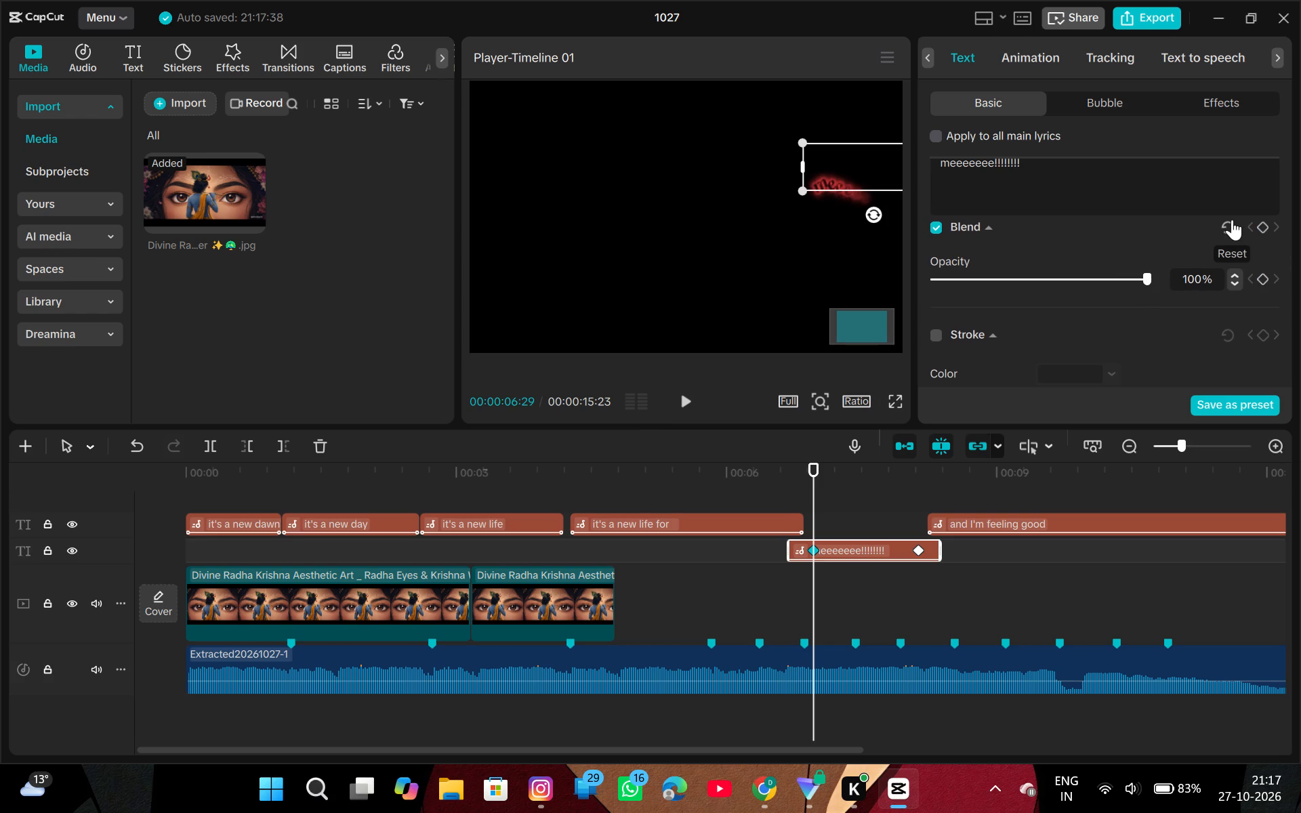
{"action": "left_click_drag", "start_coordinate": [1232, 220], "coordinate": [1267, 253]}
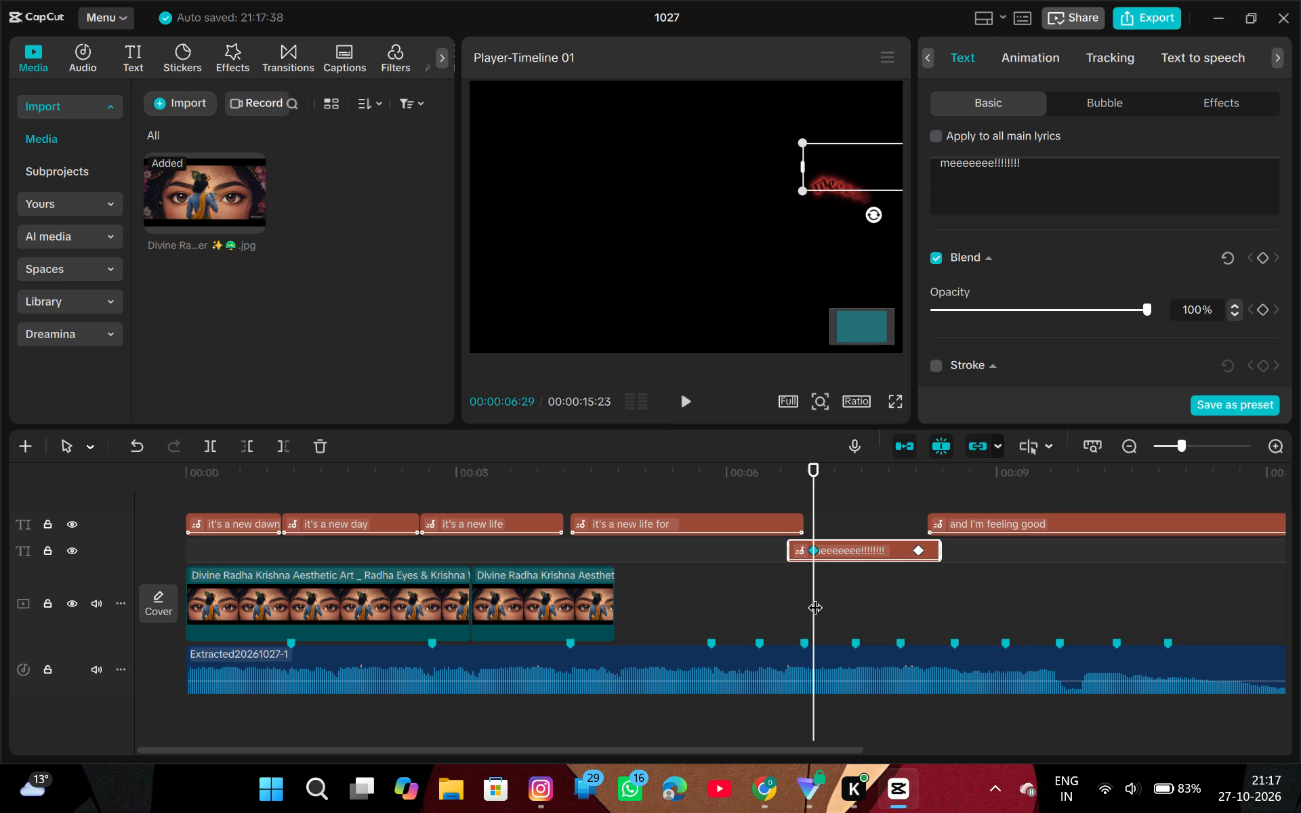
Undo the Blend and opacity edits and the lyric's earlier keyframing until the clip has no keyframes.
{"action": "key", "text": "ctrl+z"}
{"action": "key", "text": "ctrl+z"}
{"action": "key", "text": "ctrl+z"}
{"action": "key", "text": "ctrl+z"}
{"action": "key", "text": "ctrl+z"}
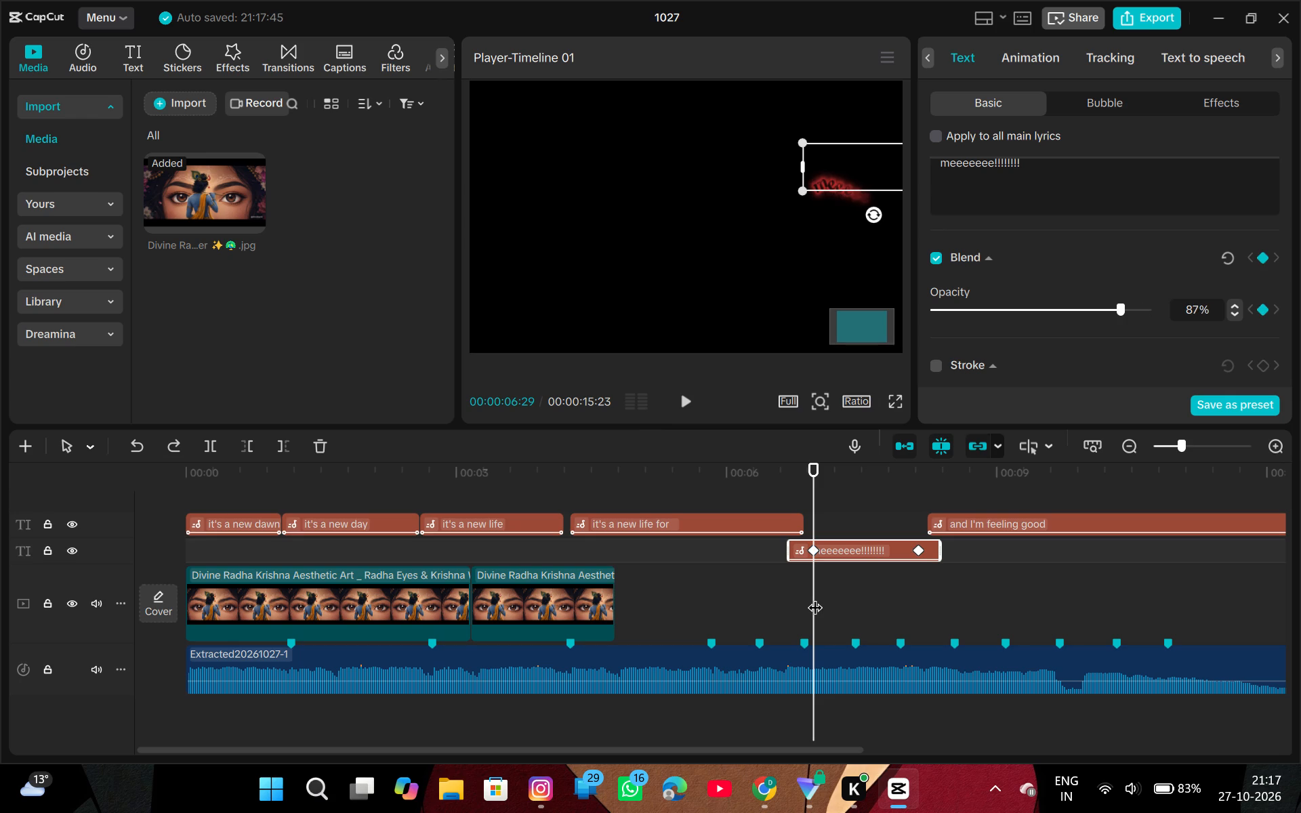
{"action": "key", "text": "ctrl+z"}
{"action": "key", "text": "ctrl+z"}
{"action": "key", "text": "ctrl+z"}
{"action": "key", "text": "ctrl+x"}
{"action": "key", "text": "ctrl+z"}
{"action": "key", "text": "ctrl+x"}
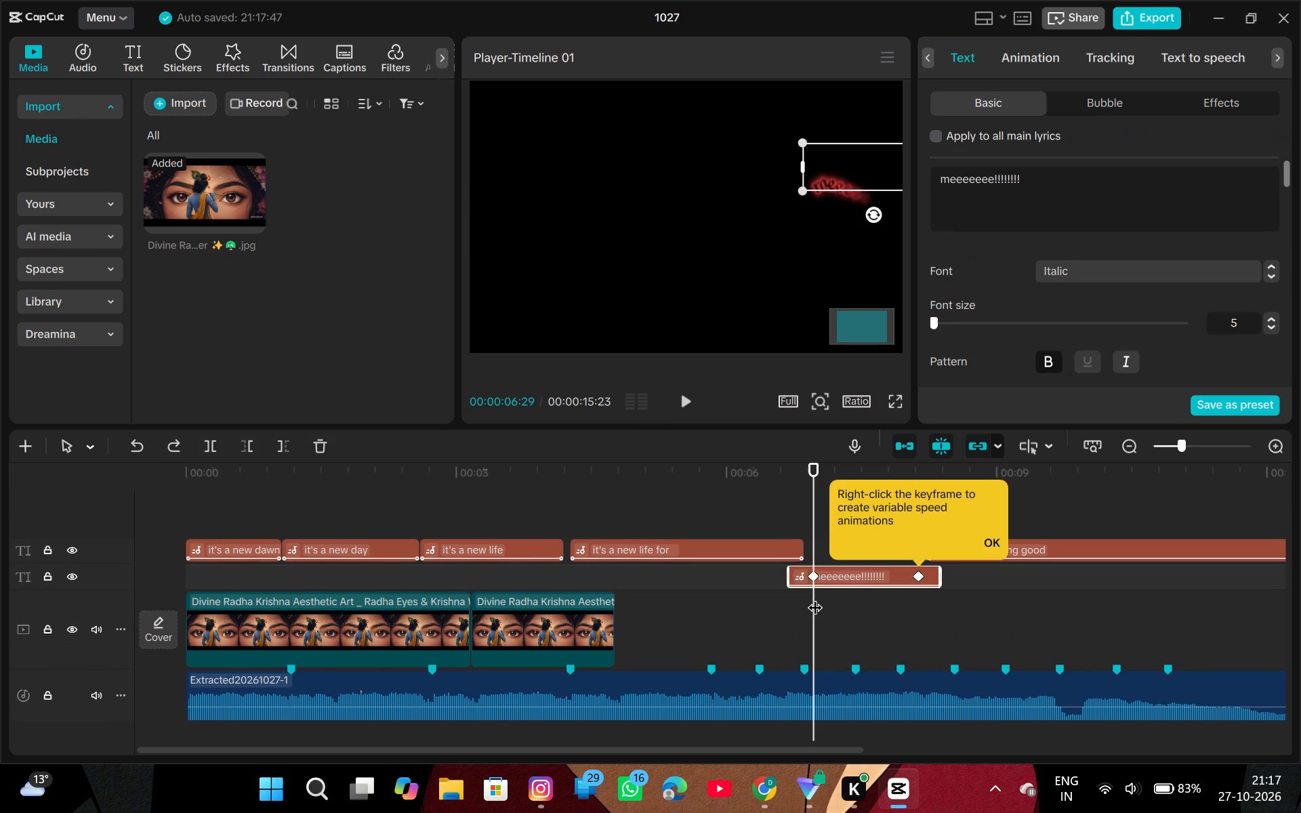
{"action": "key", "text": "ctrl+z"}
{"action": "key", "text": "z"}
{"action": "key", "text": "ctrl+z"}
{"action": "key", "text": "ctrl+z"}
{"action": "key", "text": "ctrl+z"}
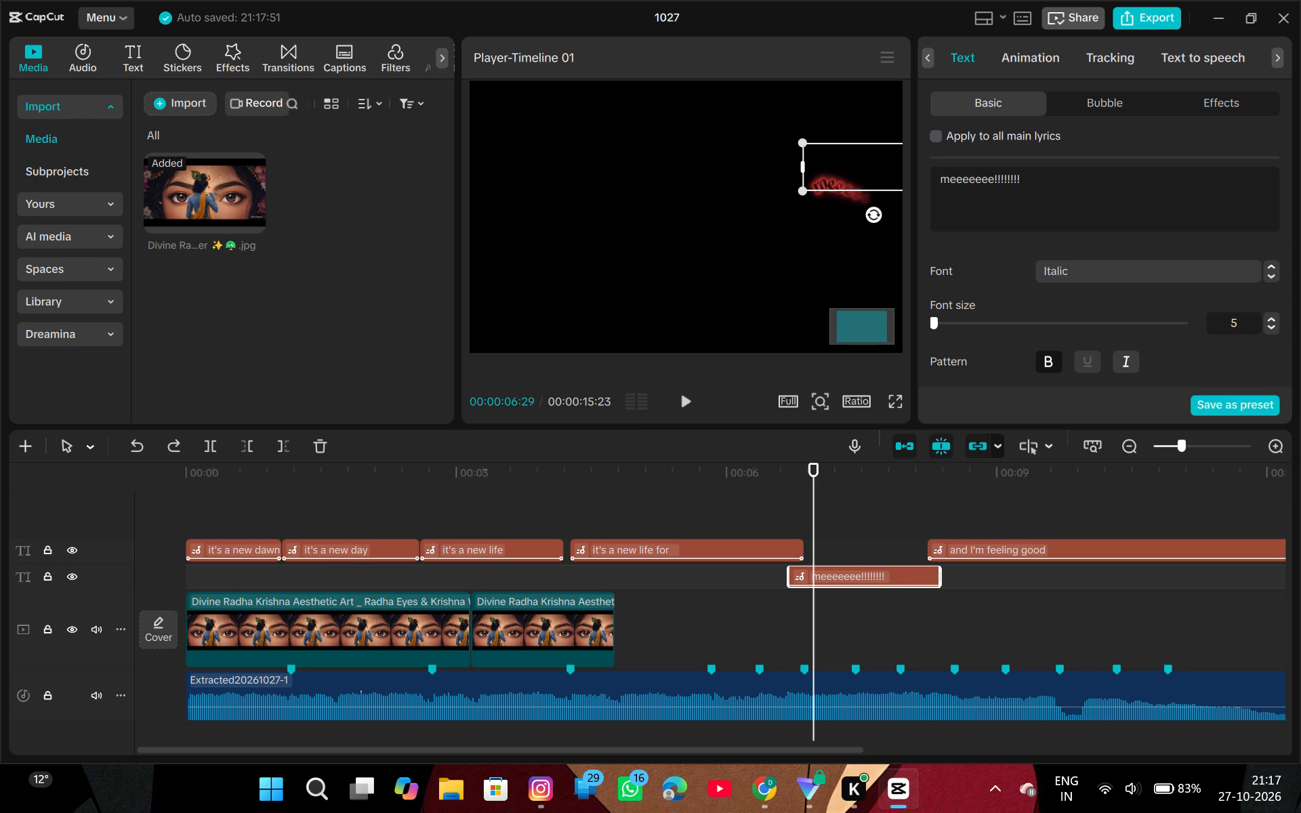
Add a Color keyframe to the "meeeeeee!!!!!!!!" lyric at 00:00:06:29 and dismiss the keyframe tip.
{"action": "scroll", "coordinate": [1033, 200], "scroll_direction": "down", "scroll_amount": 5}
{"action": "scroll", "coordinate": [1055, 271], "scroll_direction": "down", "scroll_amount": 2}
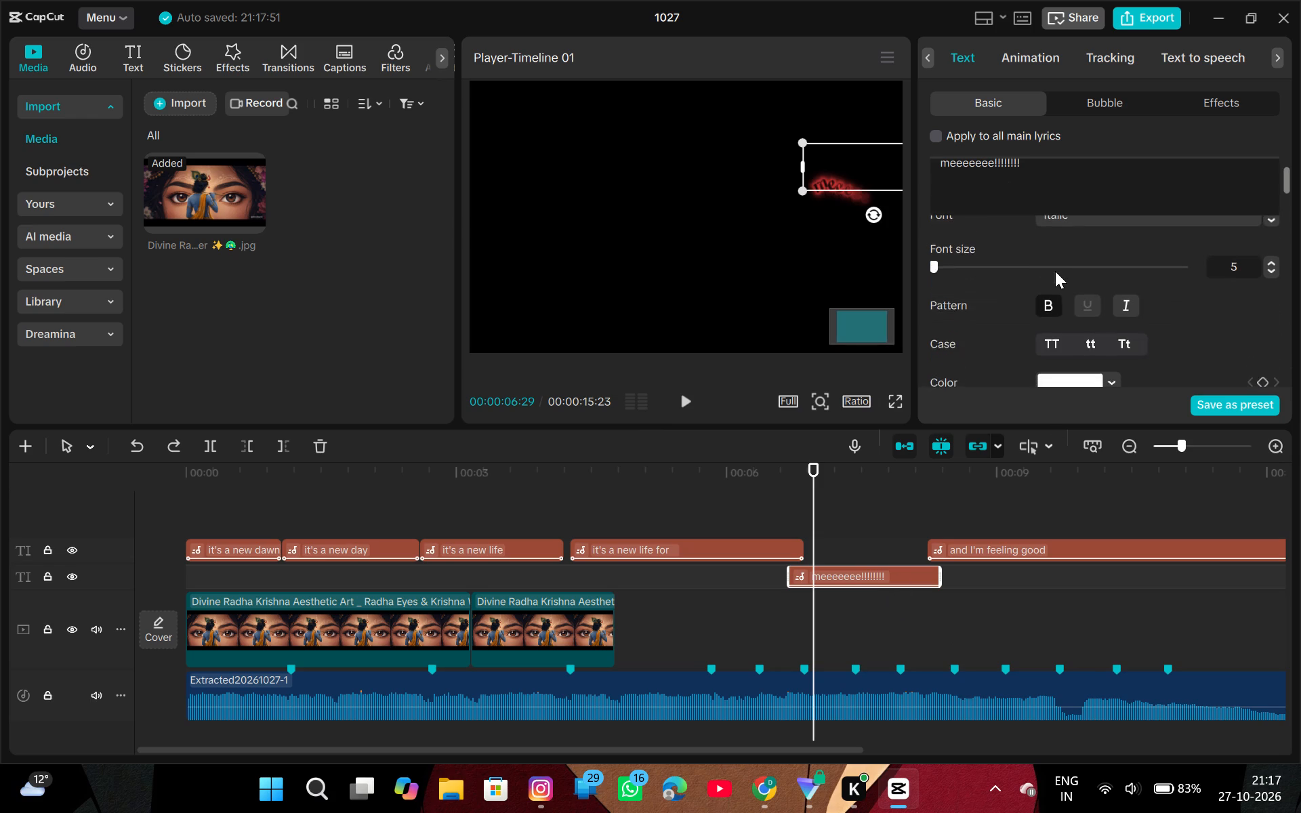
{"action": "scroll", "coordinate": [1055, 271], "scroll_direction": "down", "scroll_amount": 2}
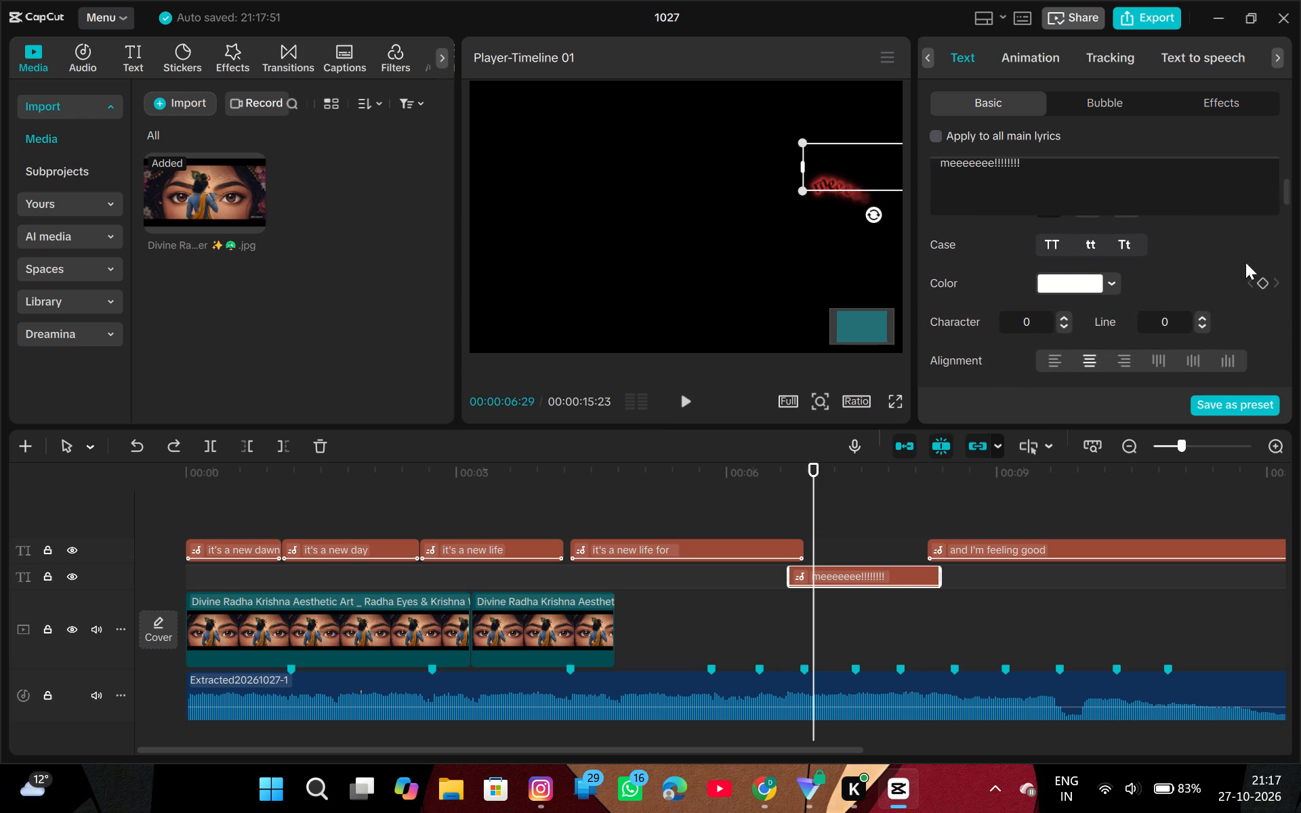
{"action": "left_click", "coordinate": [1263, 281]}
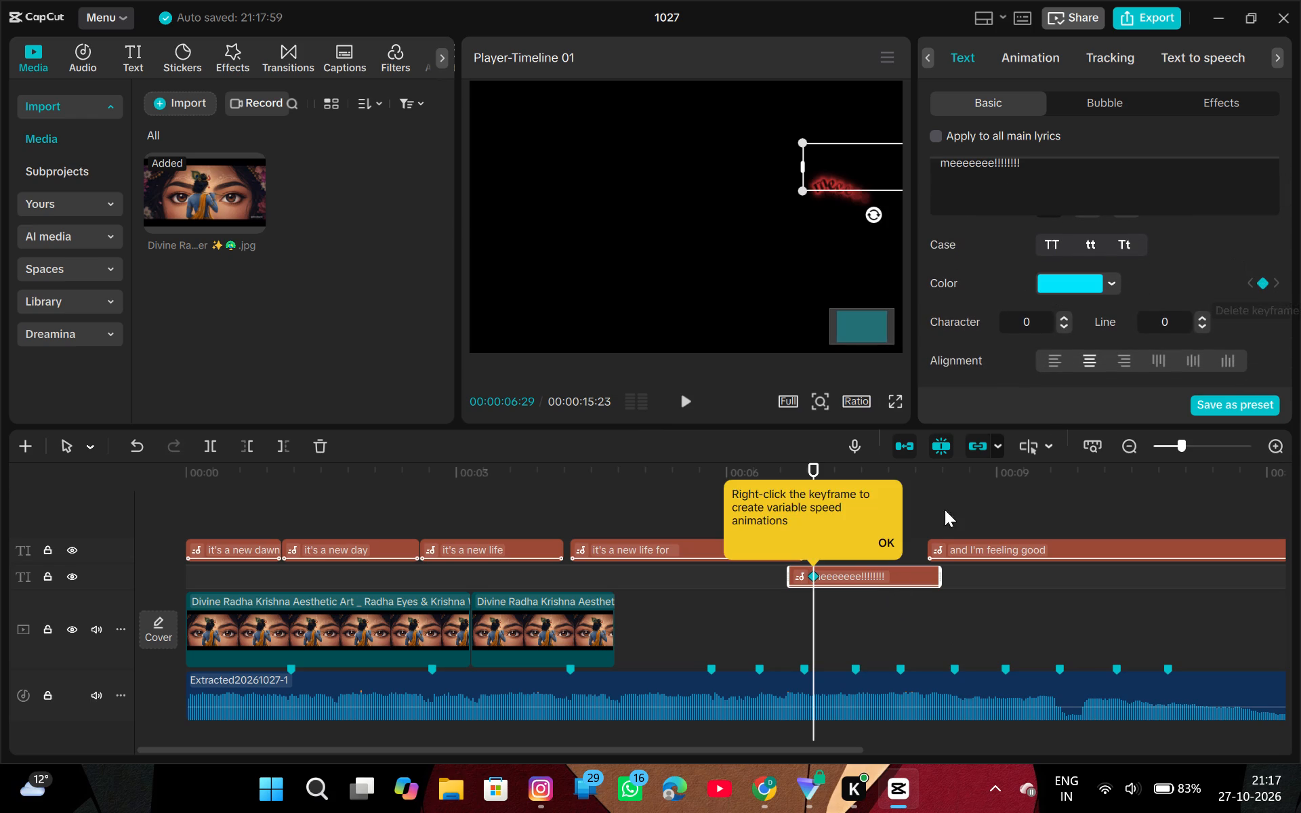
{"action": "left_click", "coordinate": [892, 543]}
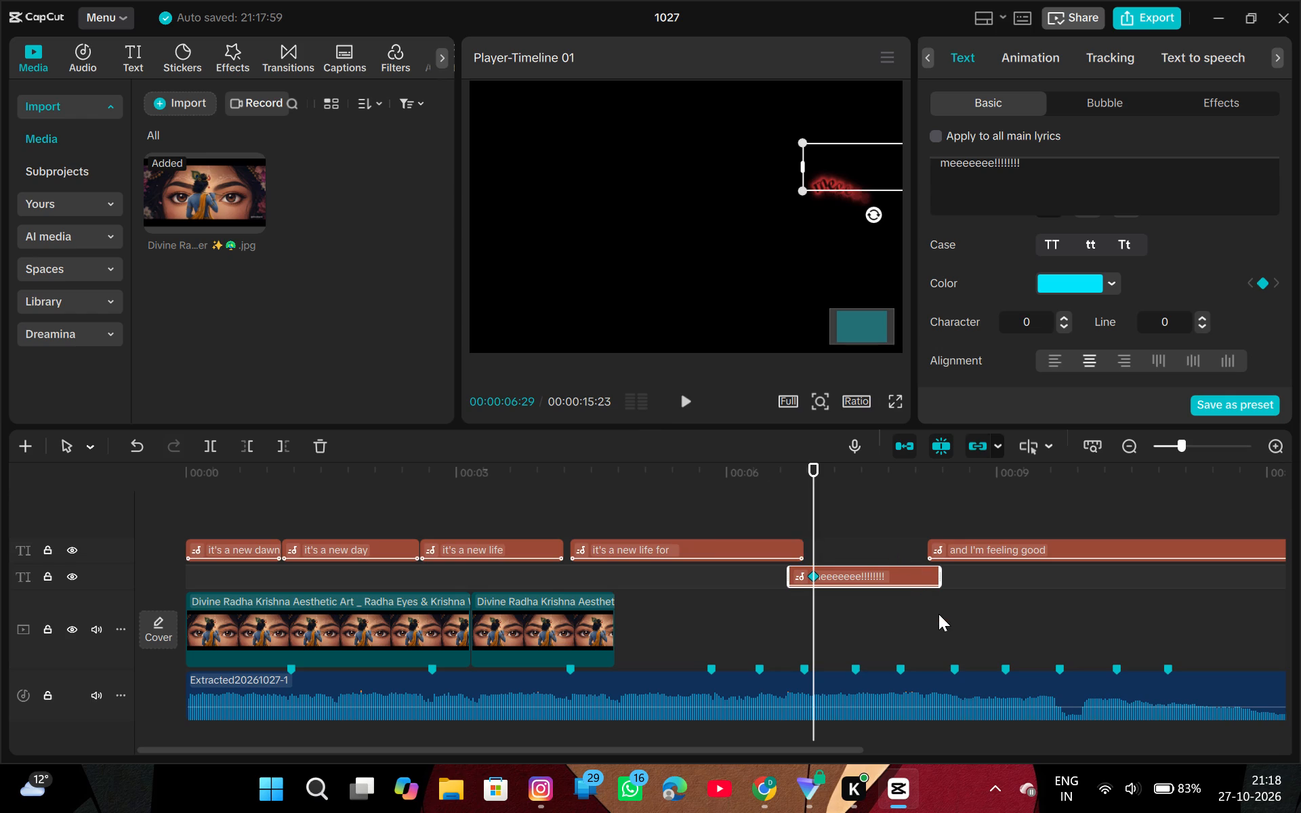
Move the playhead to 00:00:07:29 and add a second keyframe to the lyric there.
{"action": "key", "text": "Right"}
{"action": "key", "text": "Right"}
{"action": "key", "text": "Right"}
{"action": "key", "text": "Right"}
{"action": "key", "text": "Right"}
{"action": "key", "text": "Right"}
{"action": "key", "text": "Right"}
{"action": "key", "text": "Right"}
{"action": "key", "text": "Right"}
{"action": "key", "text": "Right"}
{"action": "key", "text": "Right"}
{"action": "key", "text": "Right"}
{"action": "key", "text": "Right"}
{"action": "key", "text": "Right"}
{"action": "key", "text": "Right"}
{"action": "key", "text": "Right"}
{"action": "key", "text": "Right"}
{"action": "key", "text": "Right"}
{"action": "key", "text": "Right"}
{"action": "key", "text": "Right"}
{"action": "key", "text": "Right"}
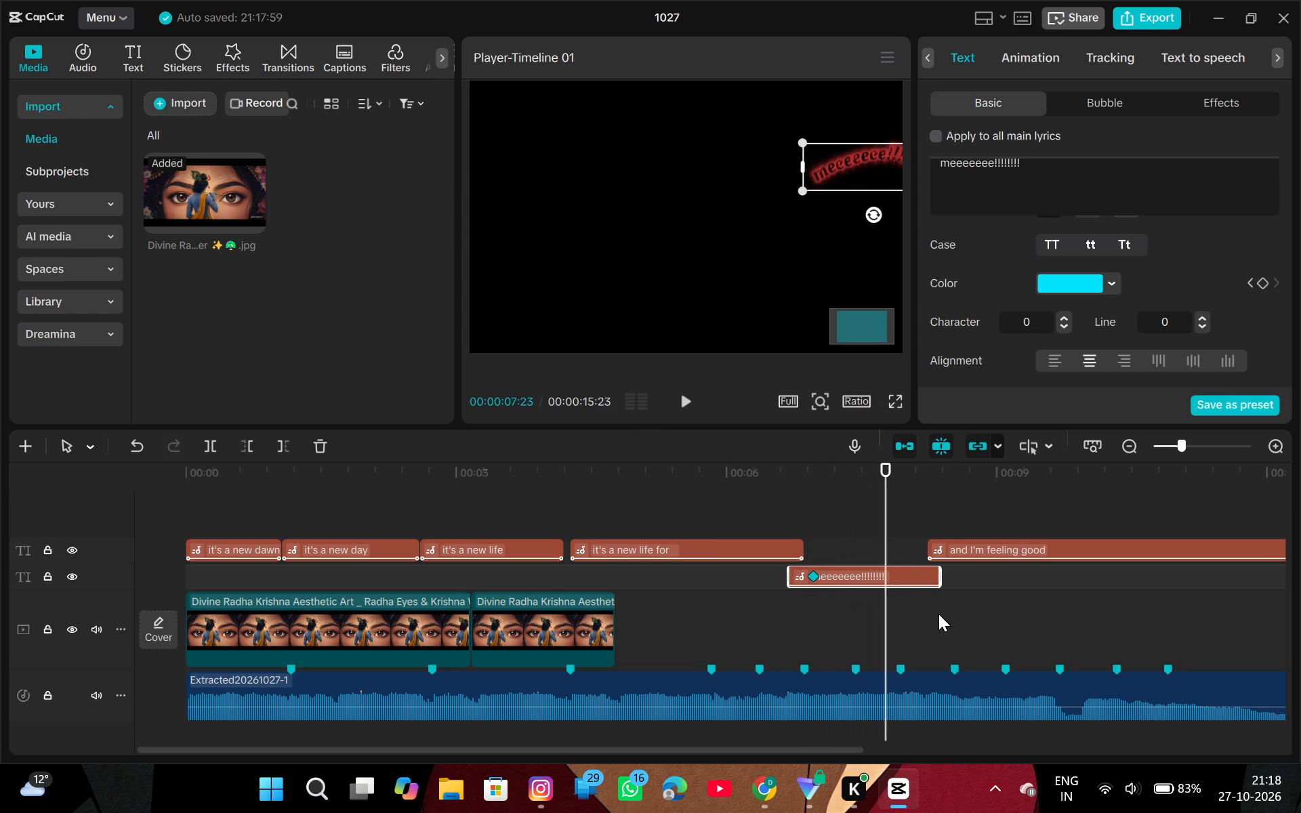
{"action": "key", "text": "Right"}
{"action": "key", "text": "Right"}
{"action": "key", "text": "Right"}
{"action": "key", "text": "Right"}
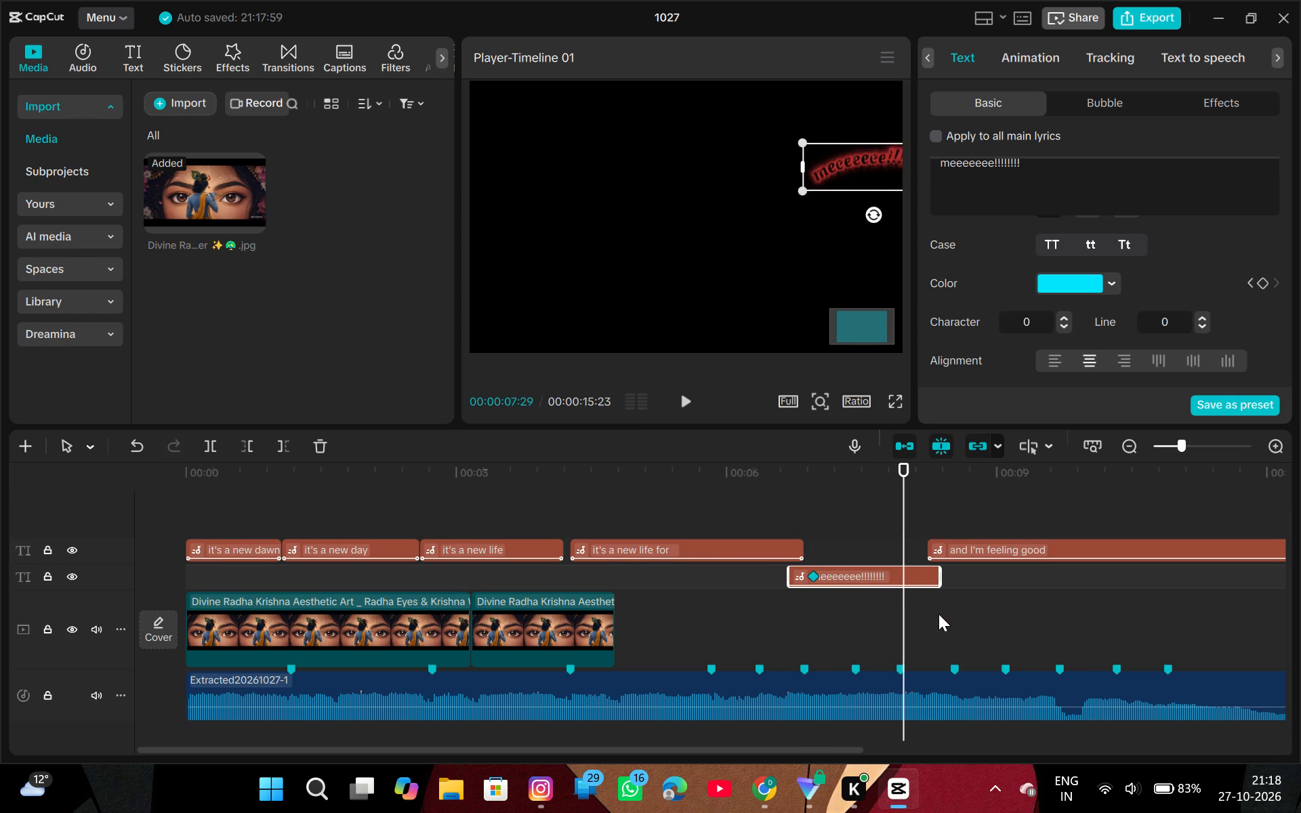
{"action": "key", "text": "alt+shift+k"}
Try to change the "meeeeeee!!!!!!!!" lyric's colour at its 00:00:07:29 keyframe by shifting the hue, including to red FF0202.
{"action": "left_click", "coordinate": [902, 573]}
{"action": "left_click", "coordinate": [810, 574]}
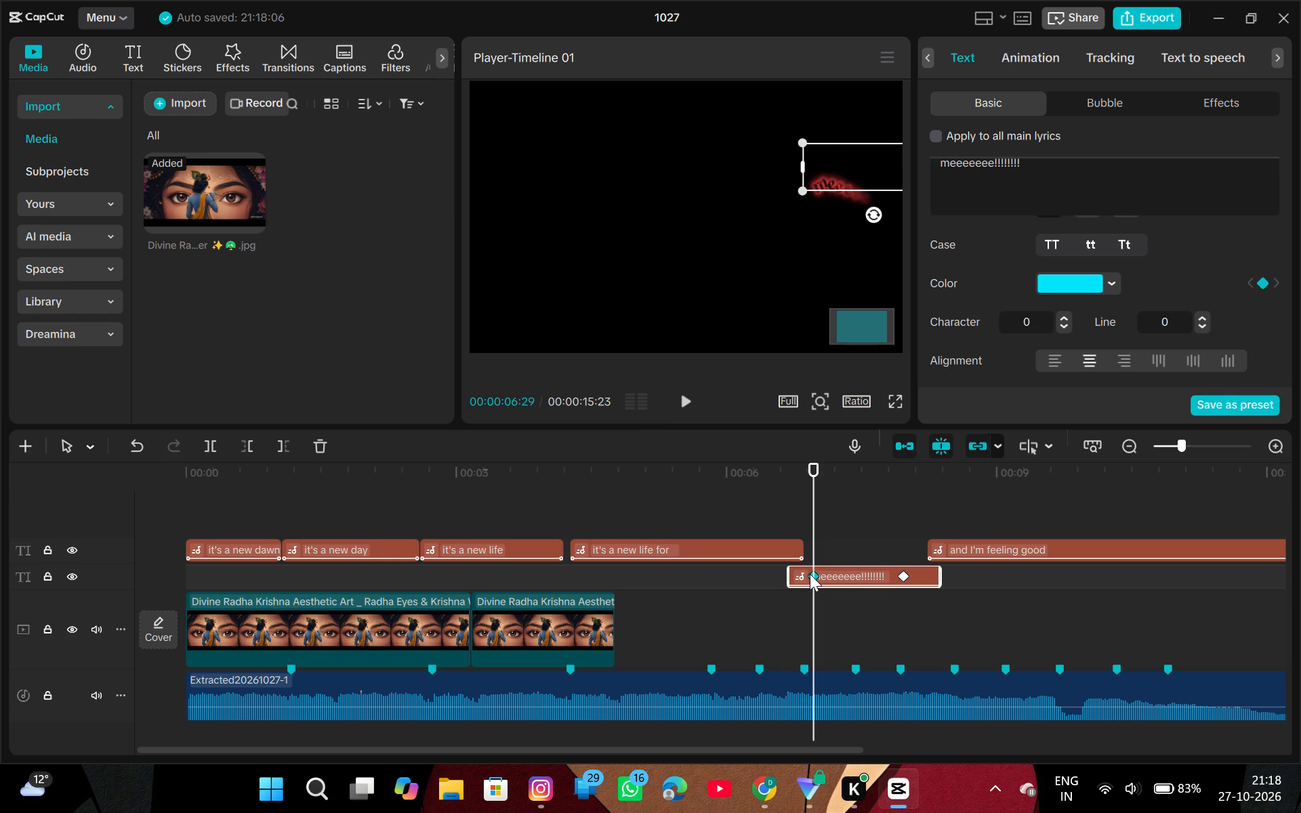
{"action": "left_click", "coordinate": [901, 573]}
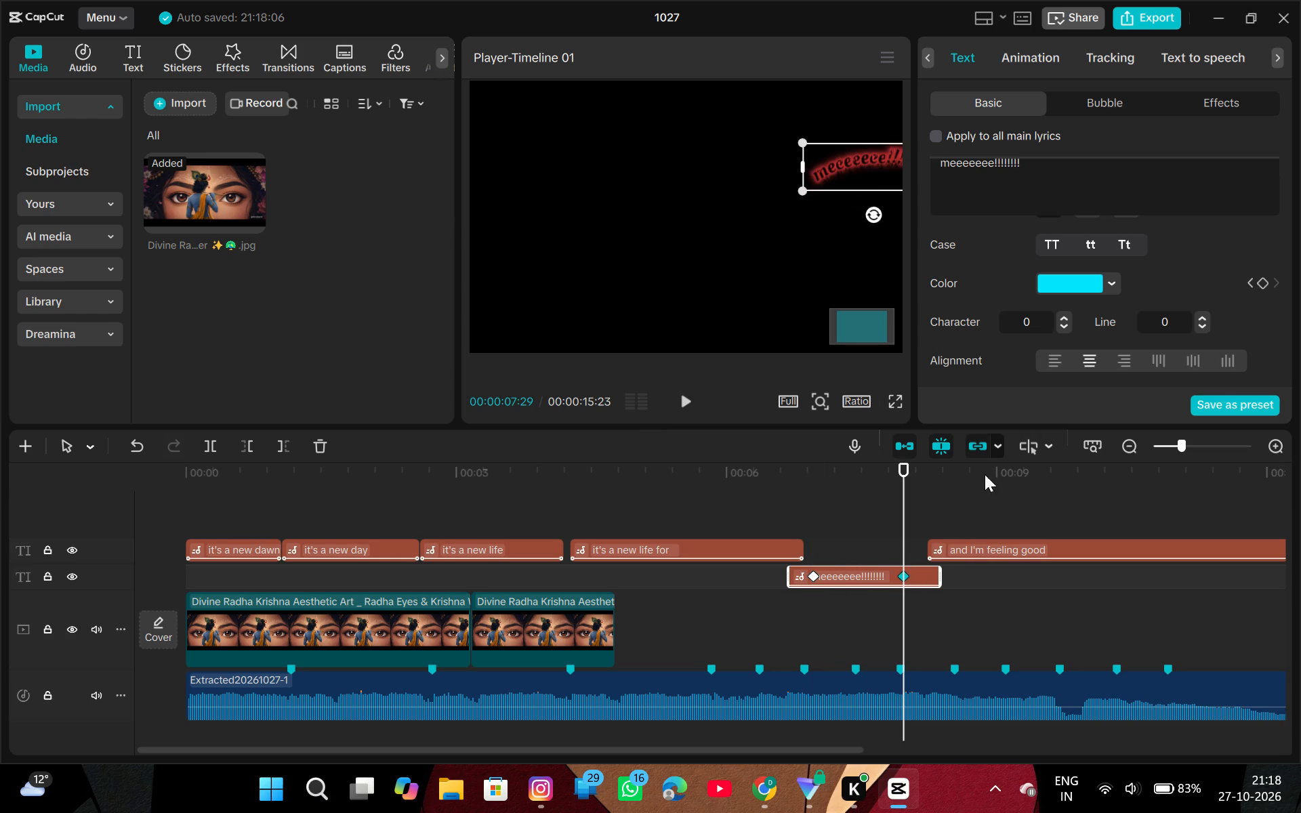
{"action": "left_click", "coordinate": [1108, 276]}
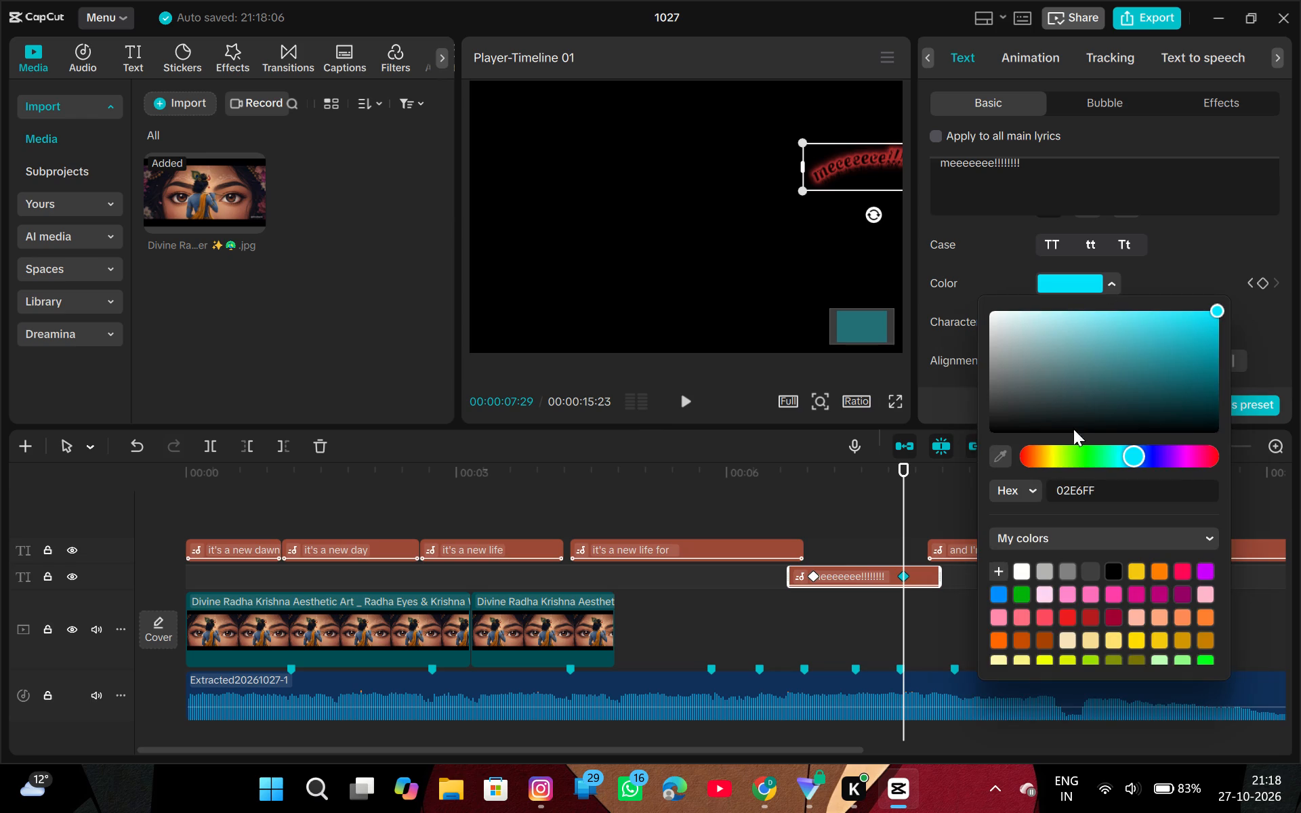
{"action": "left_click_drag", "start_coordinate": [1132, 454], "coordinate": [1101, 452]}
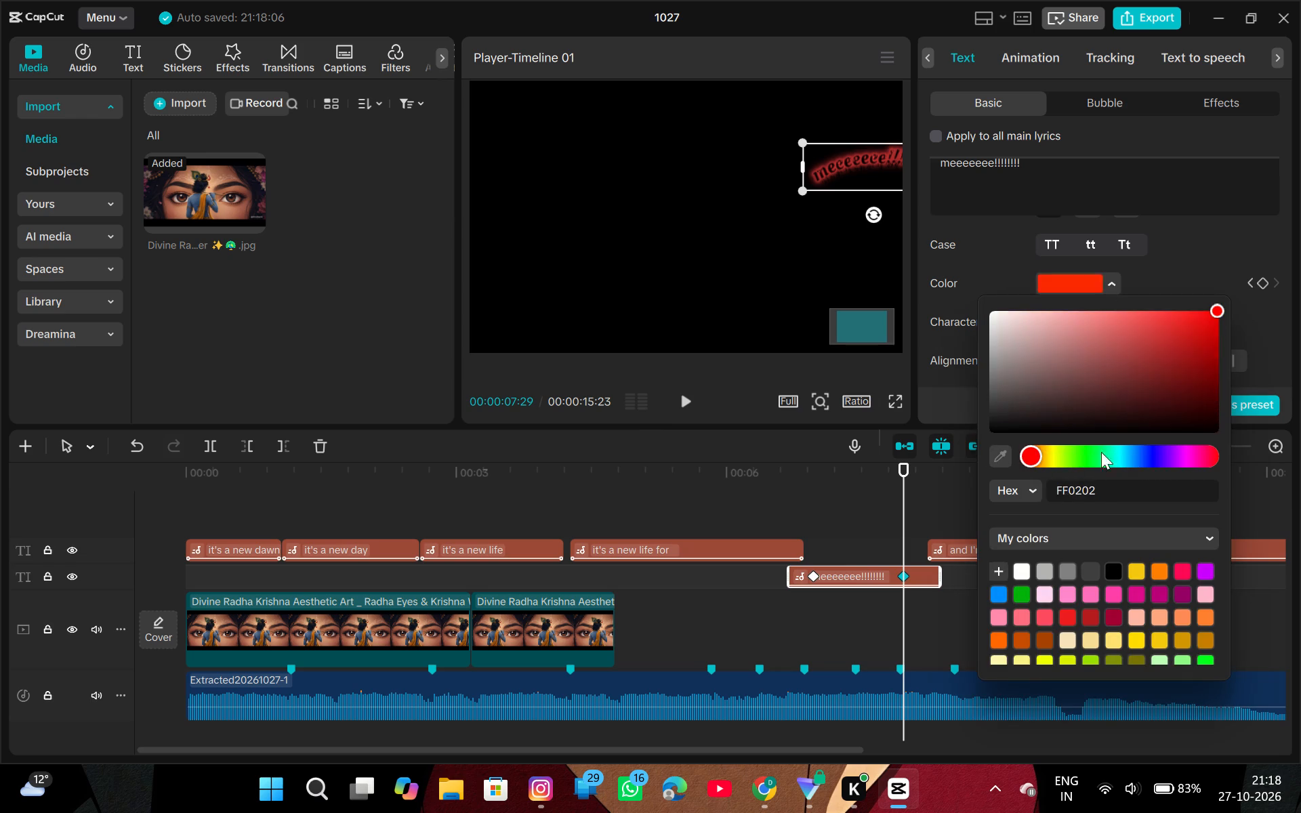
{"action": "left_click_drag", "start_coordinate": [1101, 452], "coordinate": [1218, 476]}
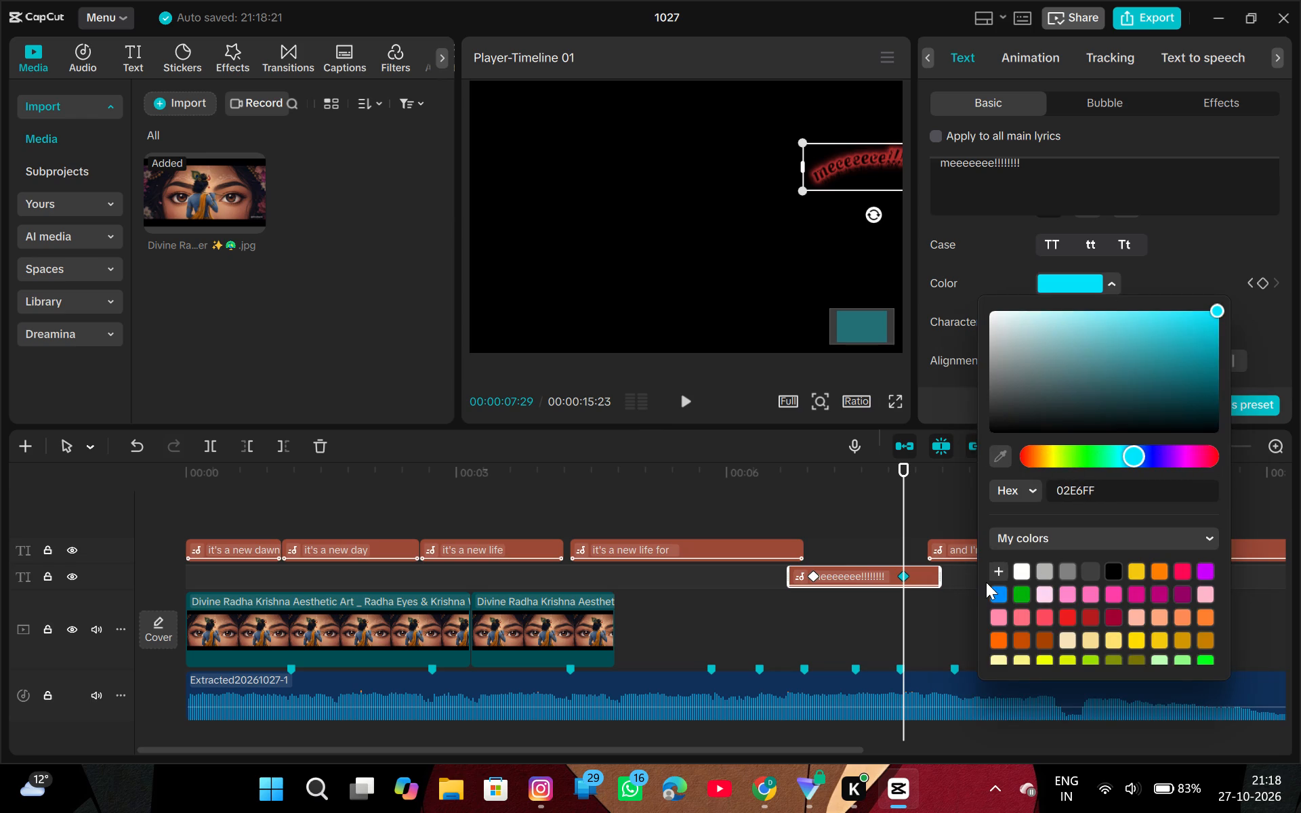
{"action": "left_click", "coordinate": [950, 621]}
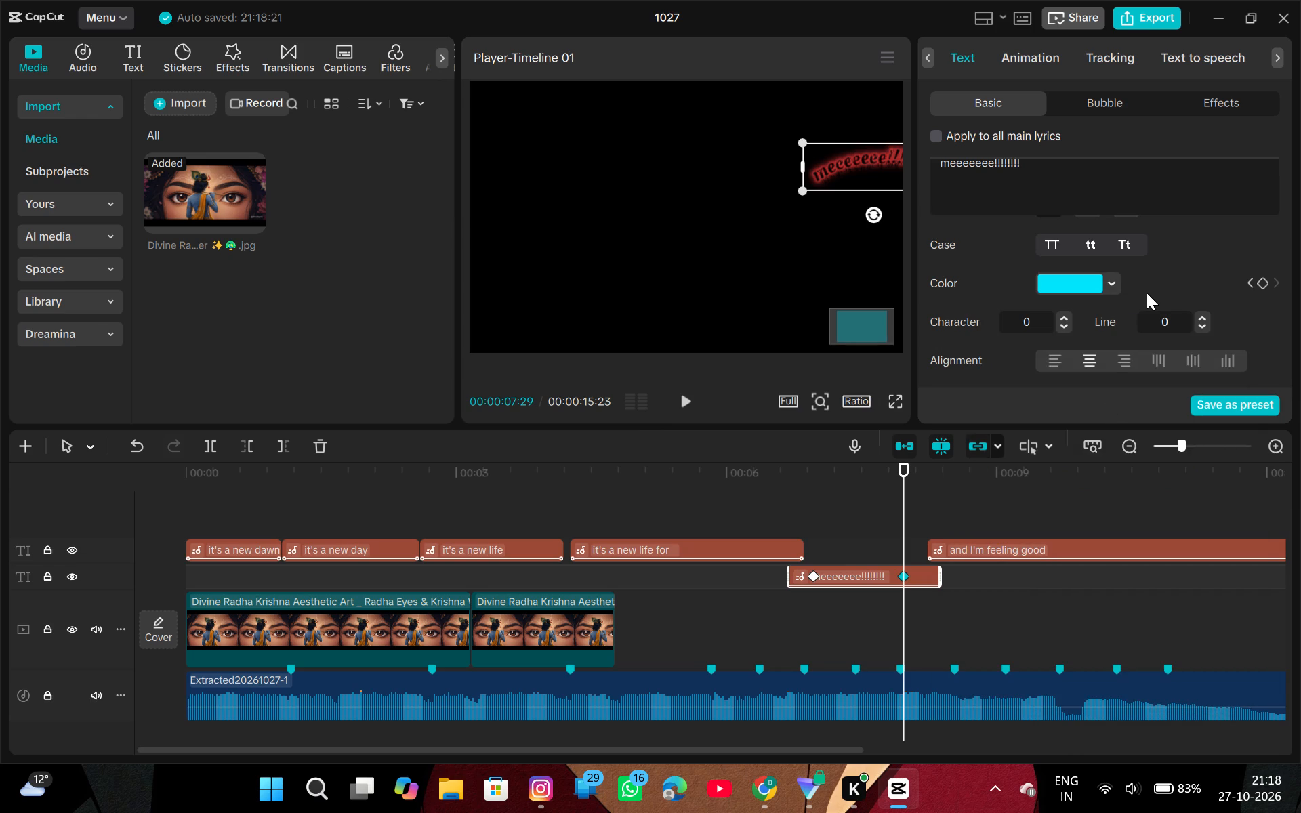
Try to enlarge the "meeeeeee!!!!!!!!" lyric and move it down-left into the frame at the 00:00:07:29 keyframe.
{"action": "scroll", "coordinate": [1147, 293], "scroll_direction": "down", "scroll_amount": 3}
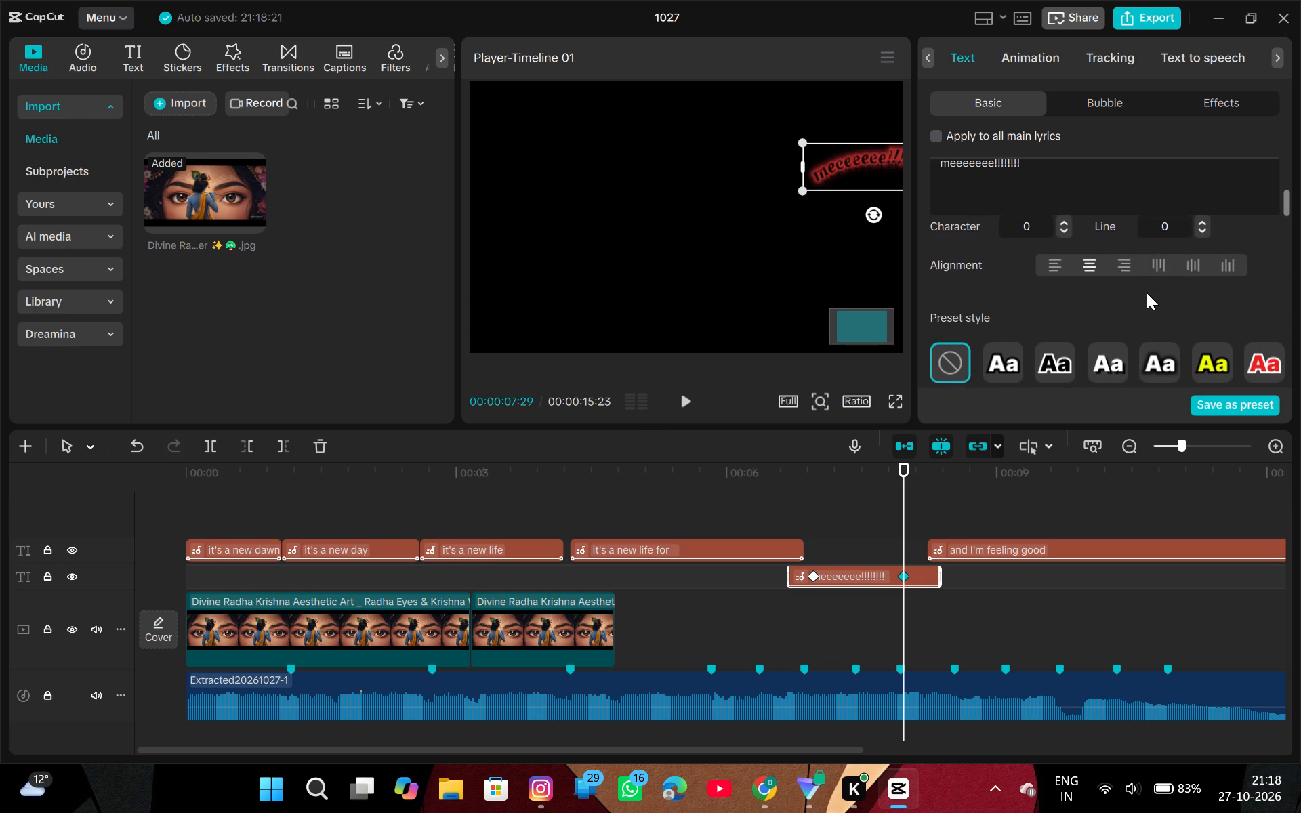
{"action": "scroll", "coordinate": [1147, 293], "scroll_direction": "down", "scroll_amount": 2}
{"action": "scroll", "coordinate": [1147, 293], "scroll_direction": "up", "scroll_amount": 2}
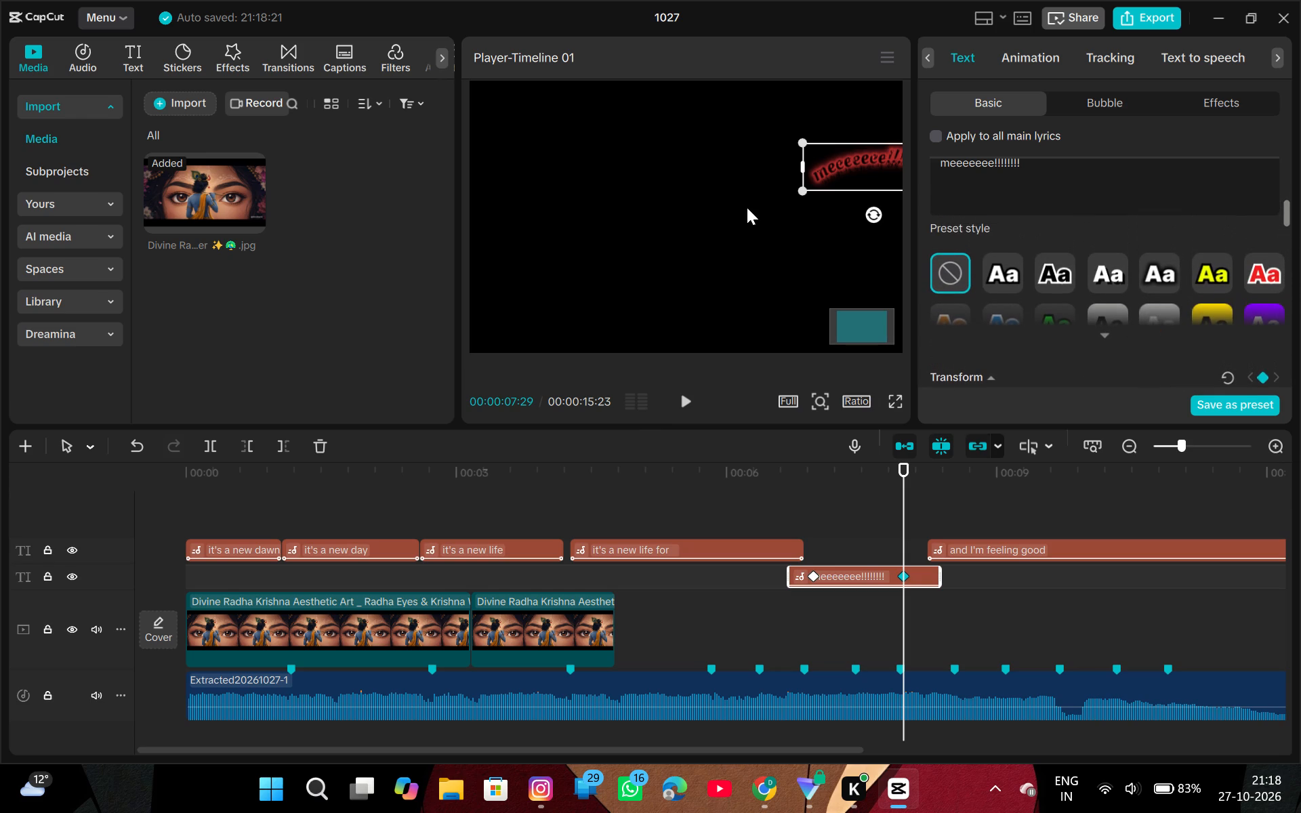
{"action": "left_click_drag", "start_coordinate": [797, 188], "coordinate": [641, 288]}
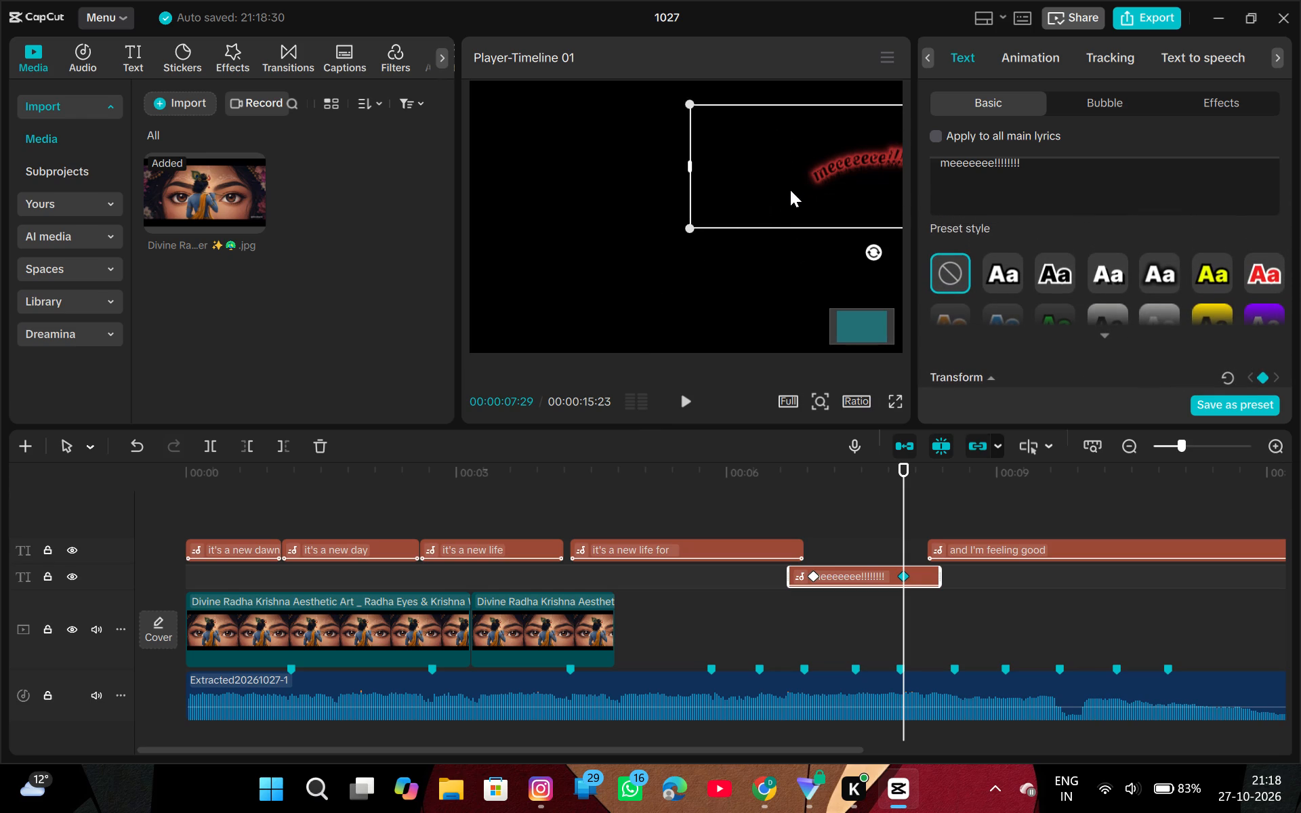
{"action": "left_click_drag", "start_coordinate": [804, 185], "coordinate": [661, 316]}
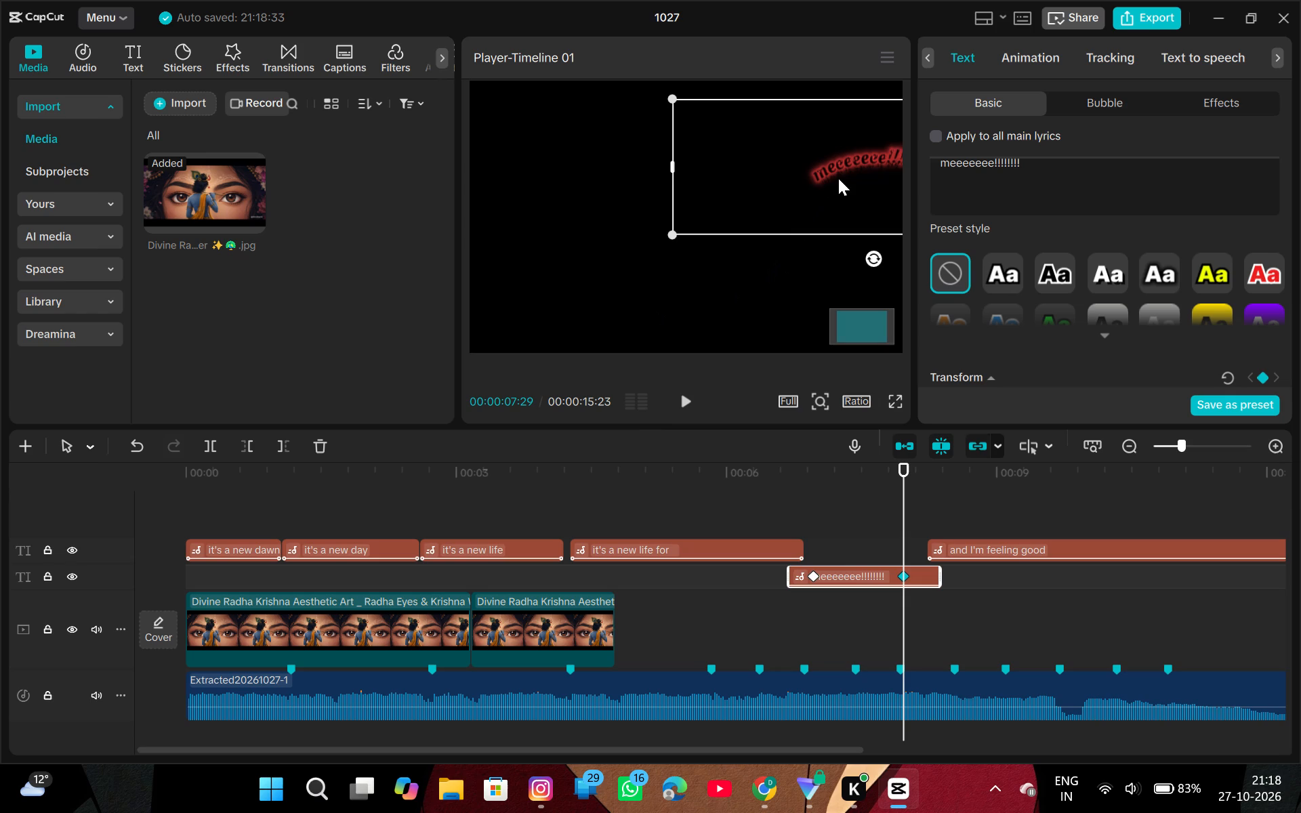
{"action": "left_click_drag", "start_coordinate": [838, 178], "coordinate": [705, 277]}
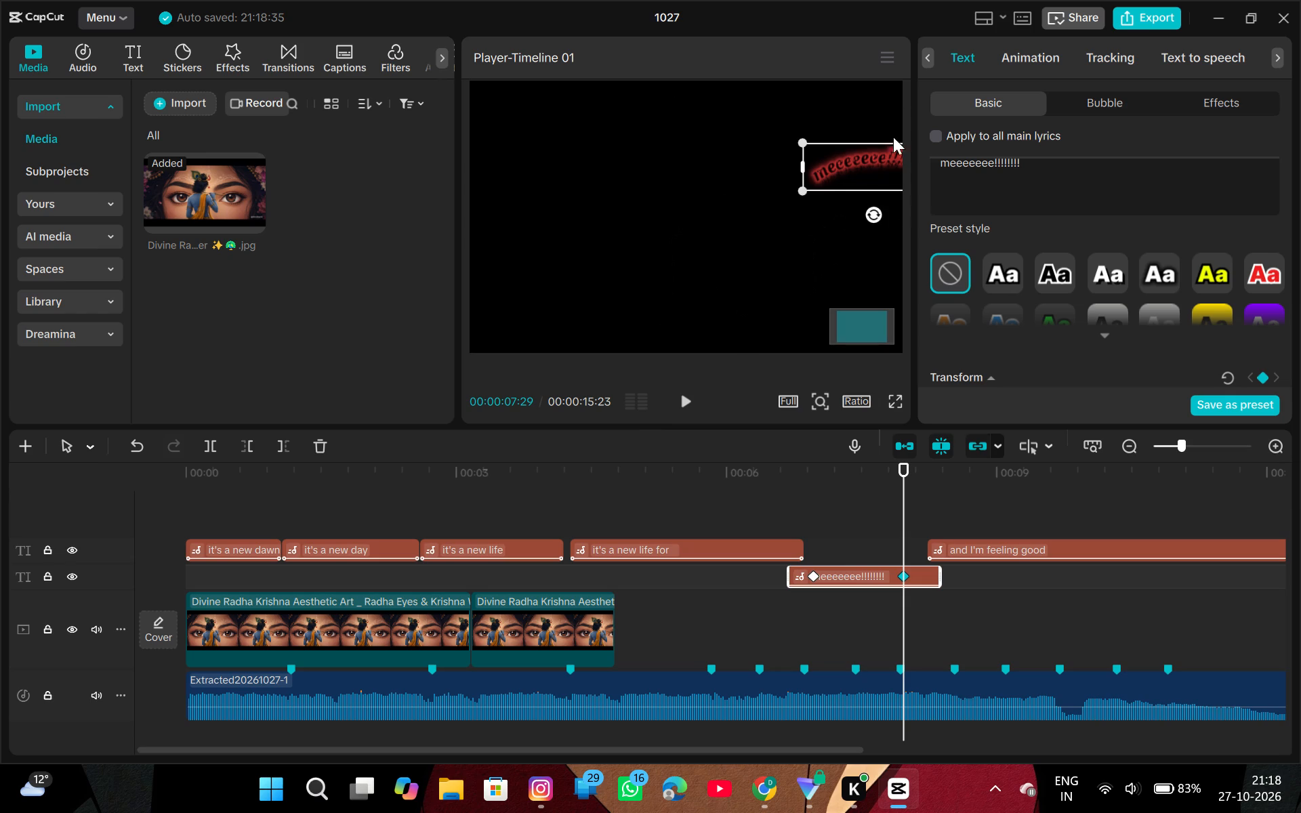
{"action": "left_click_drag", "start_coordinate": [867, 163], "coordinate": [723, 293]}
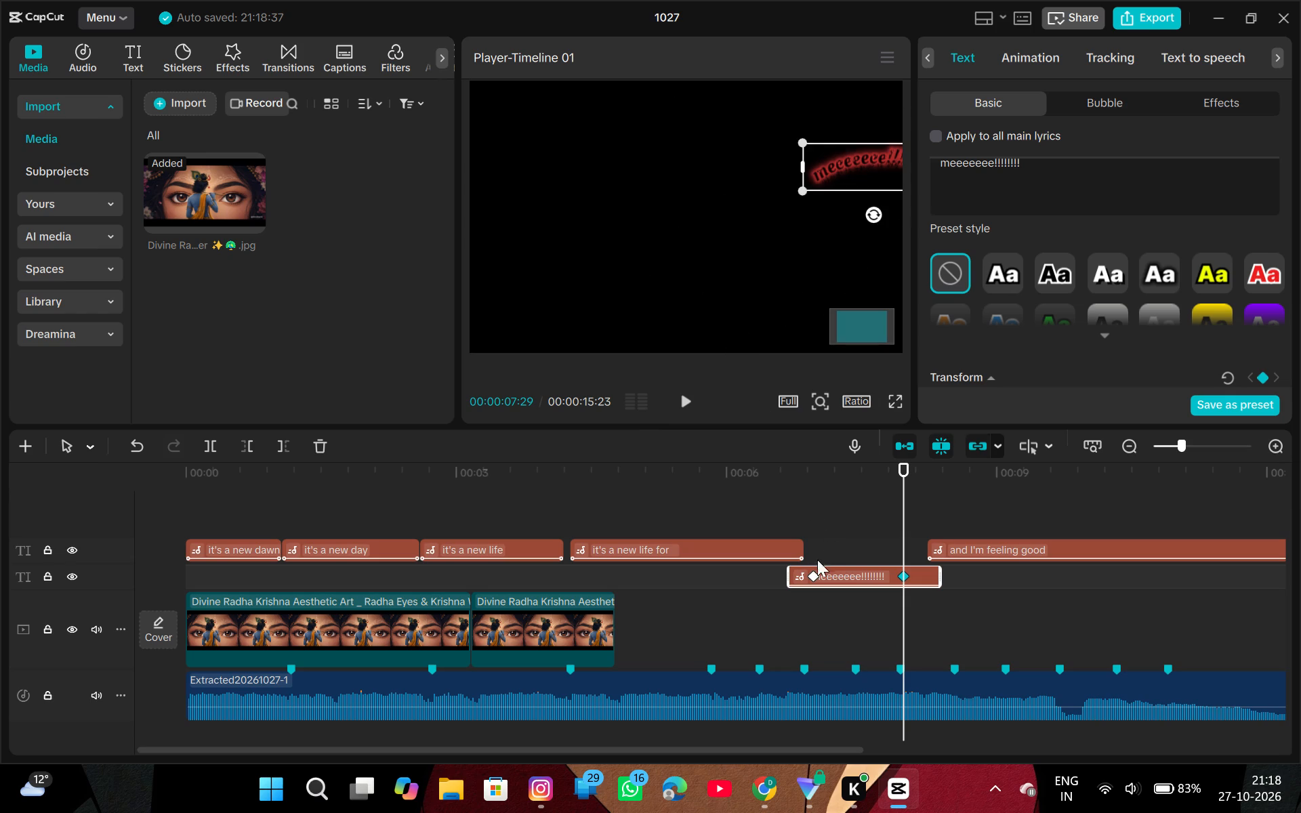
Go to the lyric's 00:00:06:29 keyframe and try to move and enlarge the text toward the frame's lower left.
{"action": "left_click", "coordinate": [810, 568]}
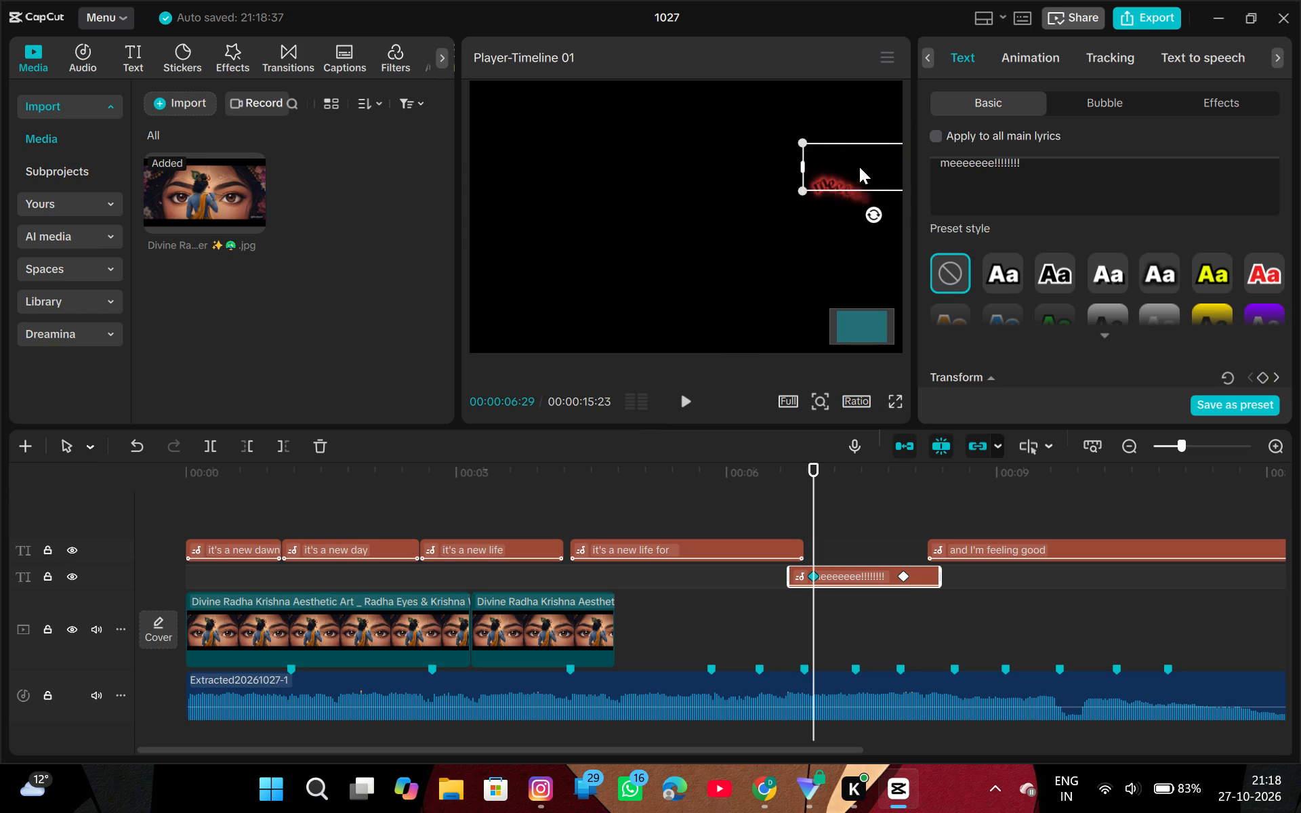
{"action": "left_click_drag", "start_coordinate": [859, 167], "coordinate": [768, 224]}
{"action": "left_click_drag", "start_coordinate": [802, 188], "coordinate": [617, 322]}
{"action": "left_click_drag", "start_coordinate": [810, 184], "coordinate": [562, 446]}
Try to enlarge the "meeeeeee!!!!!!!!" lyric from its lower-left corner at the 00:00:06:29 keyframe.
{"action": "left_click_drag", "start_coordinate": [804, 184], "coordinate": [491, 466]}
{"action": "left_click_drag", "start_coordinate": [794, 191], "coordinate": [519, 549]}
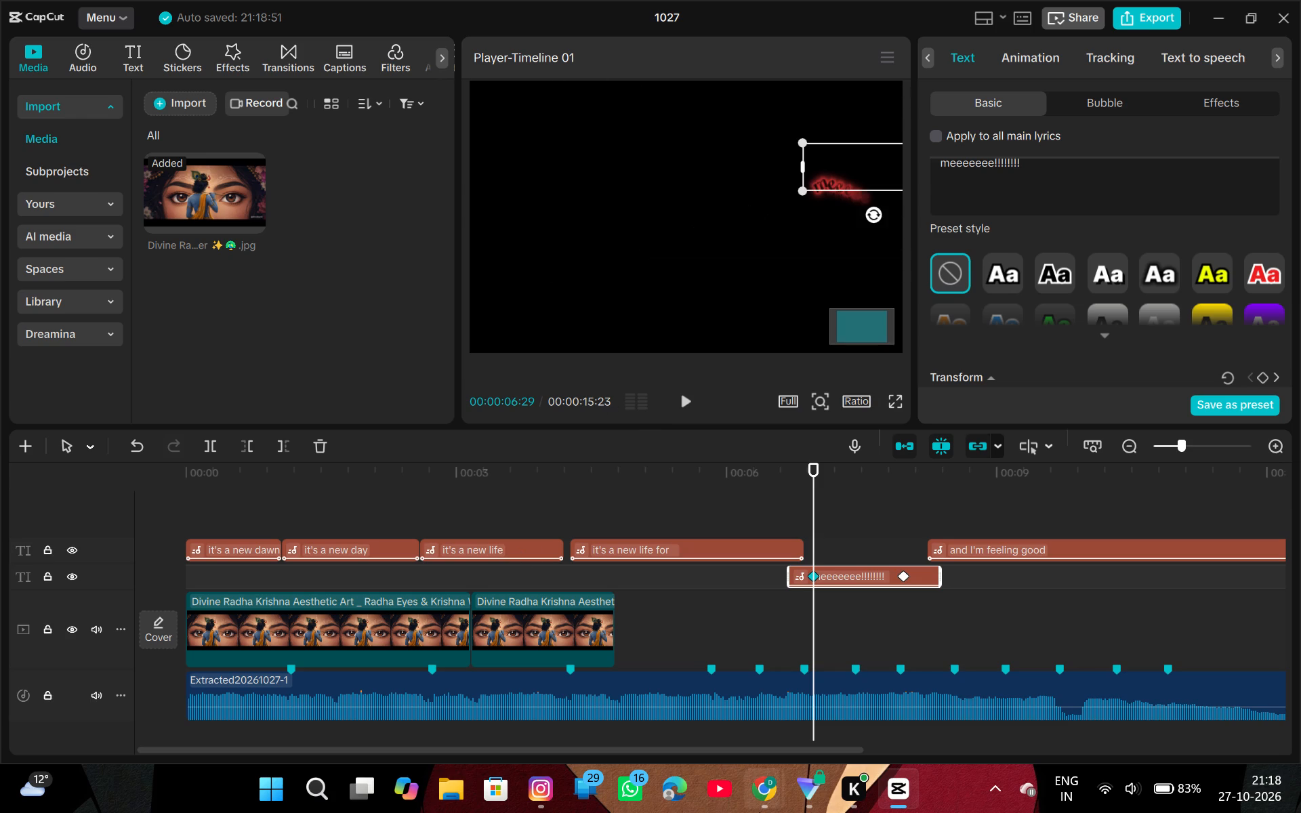
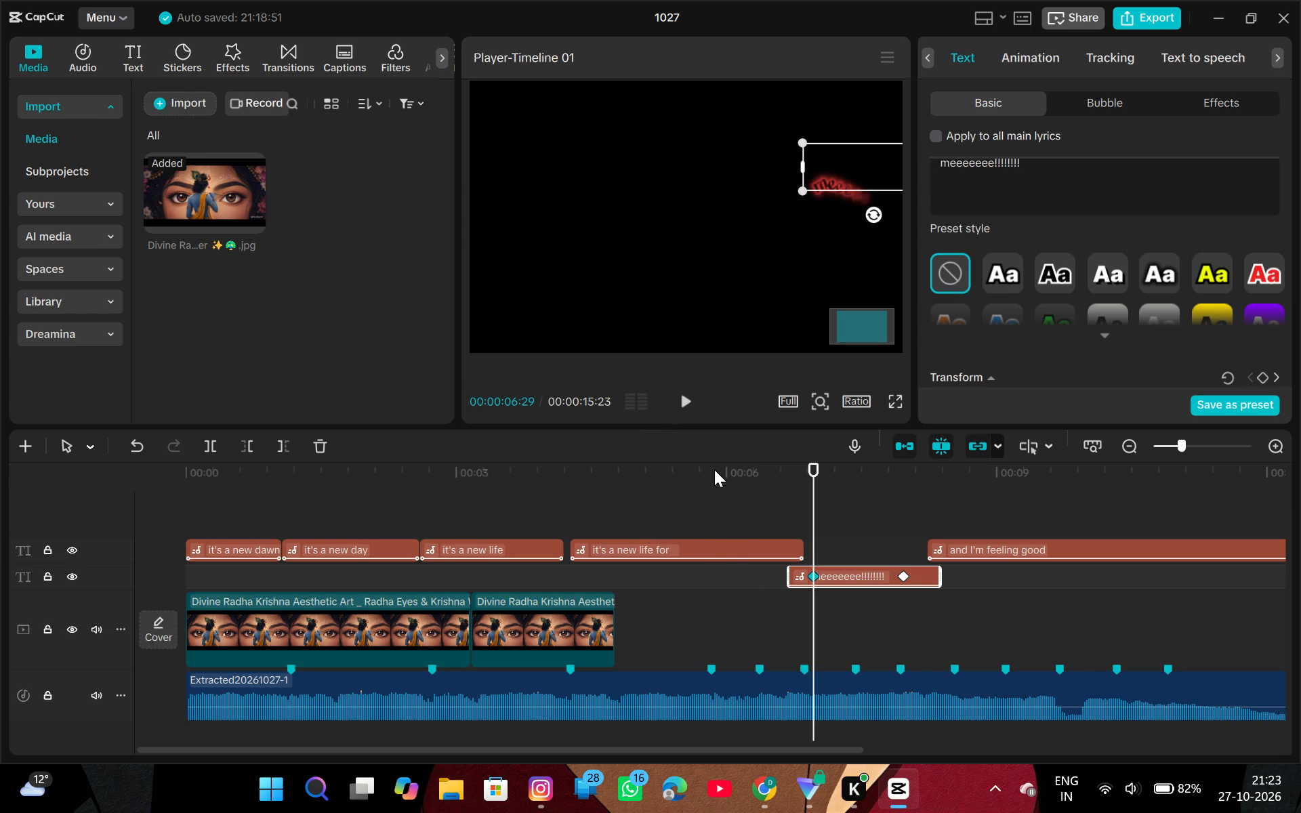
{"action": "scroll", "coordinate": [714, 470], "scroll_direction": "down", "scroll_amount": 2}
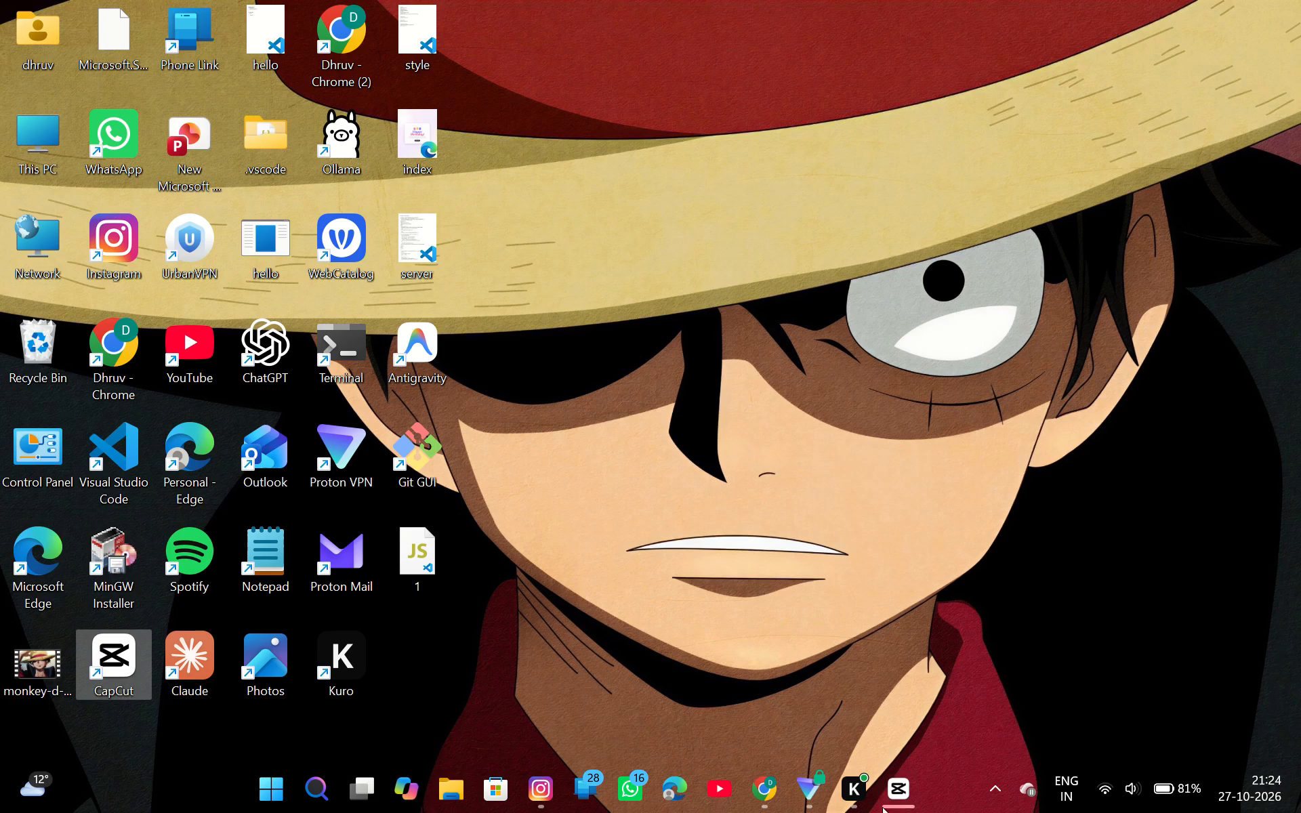
Switch to Proton VPN, disconnect from the fastest free server and close the VPN window.
{"action": "left_click", "coordinate": [817, 793]}
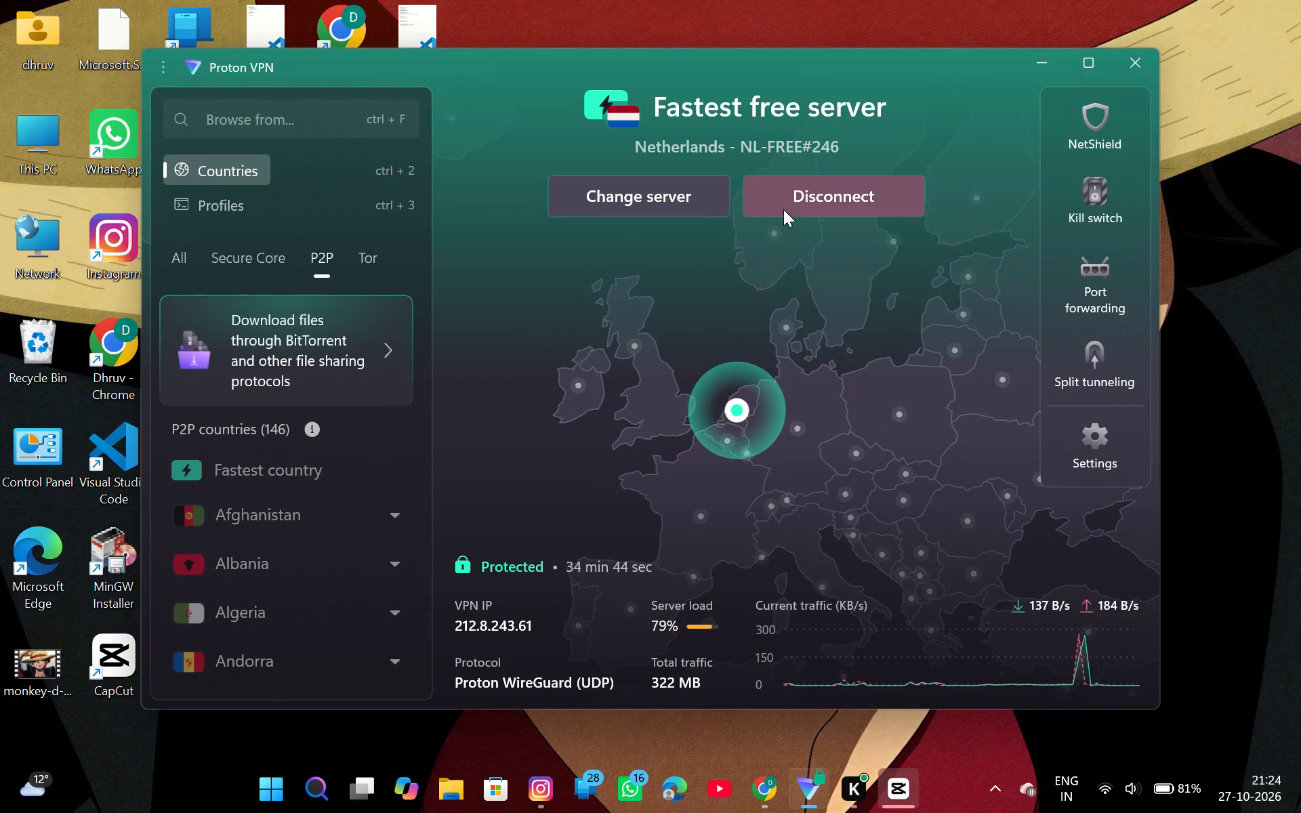
{"action": "left_click", "coordinate": [789, 207]}
{"action": "left_click", "coordinate": [1159, 60]}
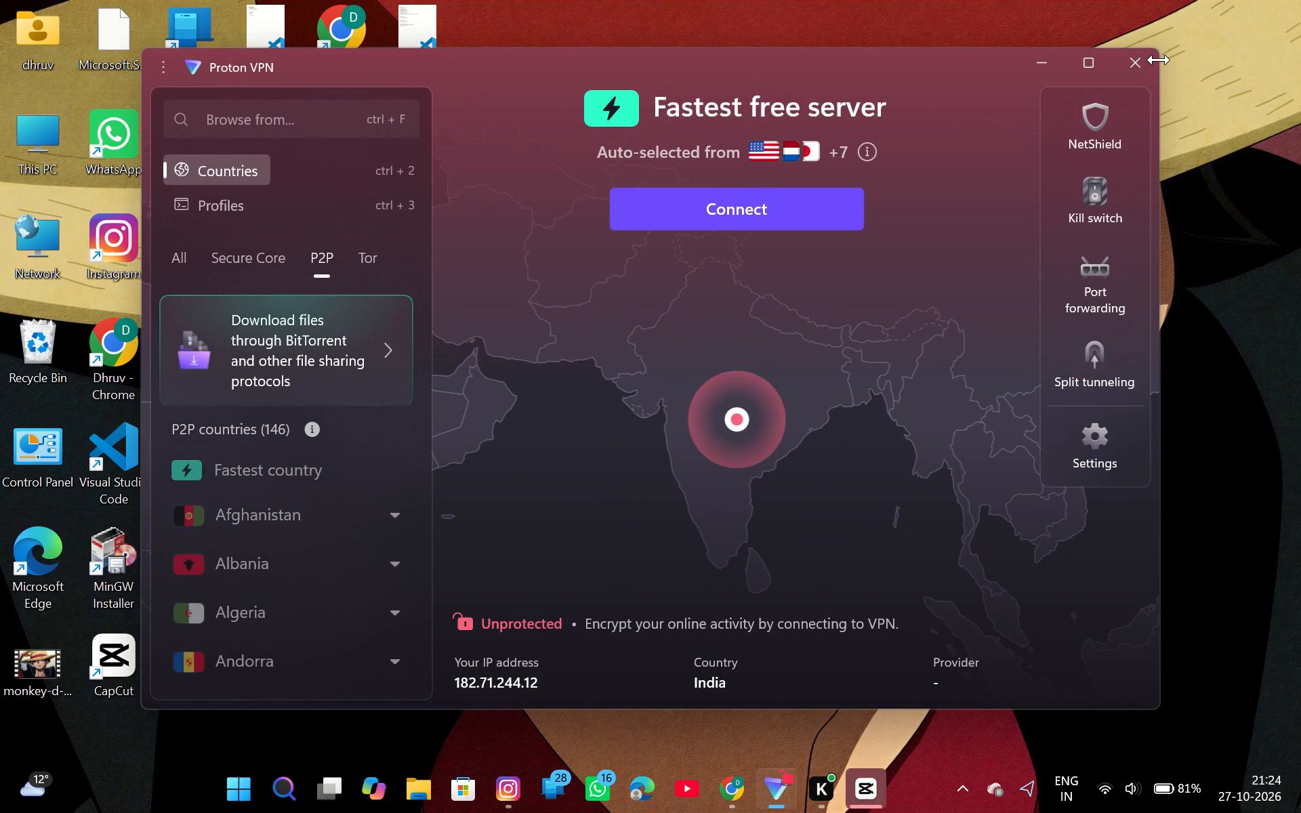
{"action": "left_click", "coordinate": [1147, 62]}
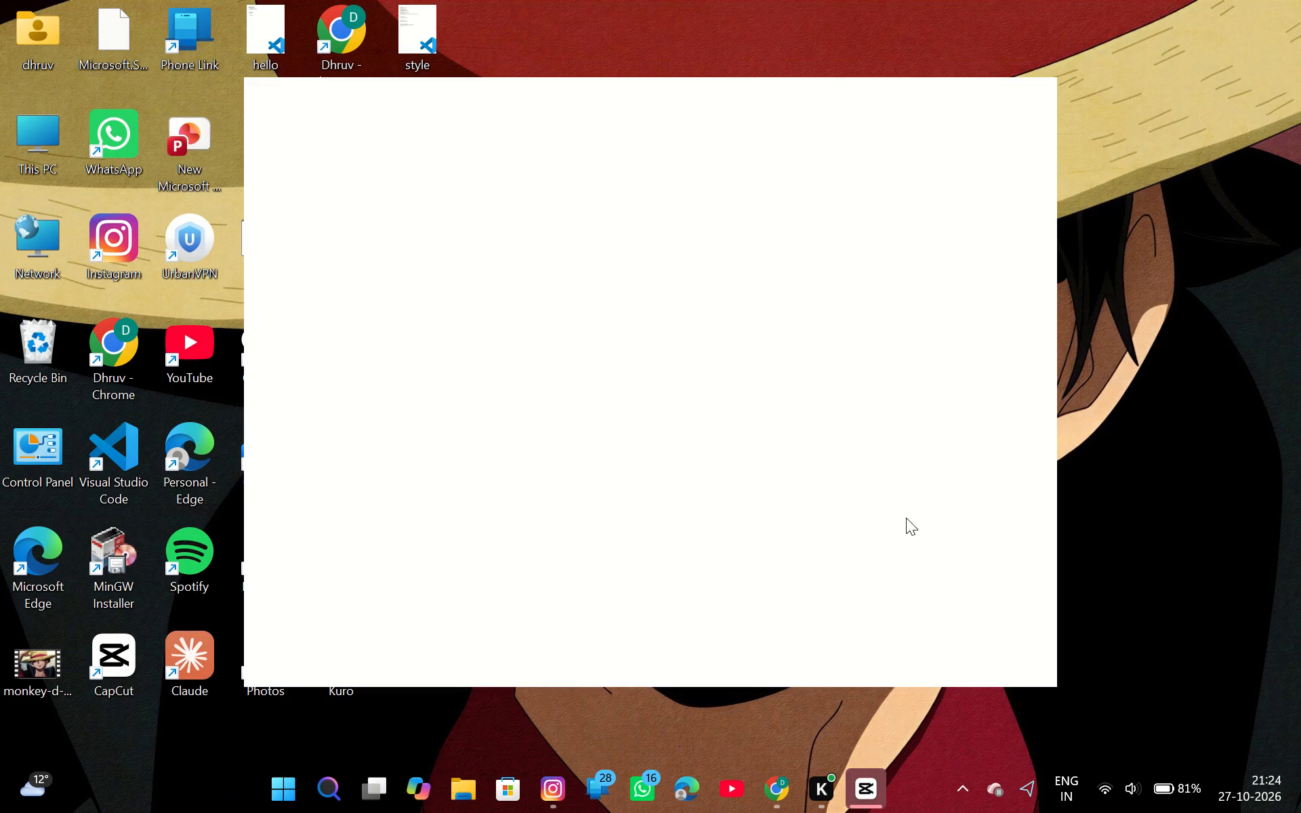